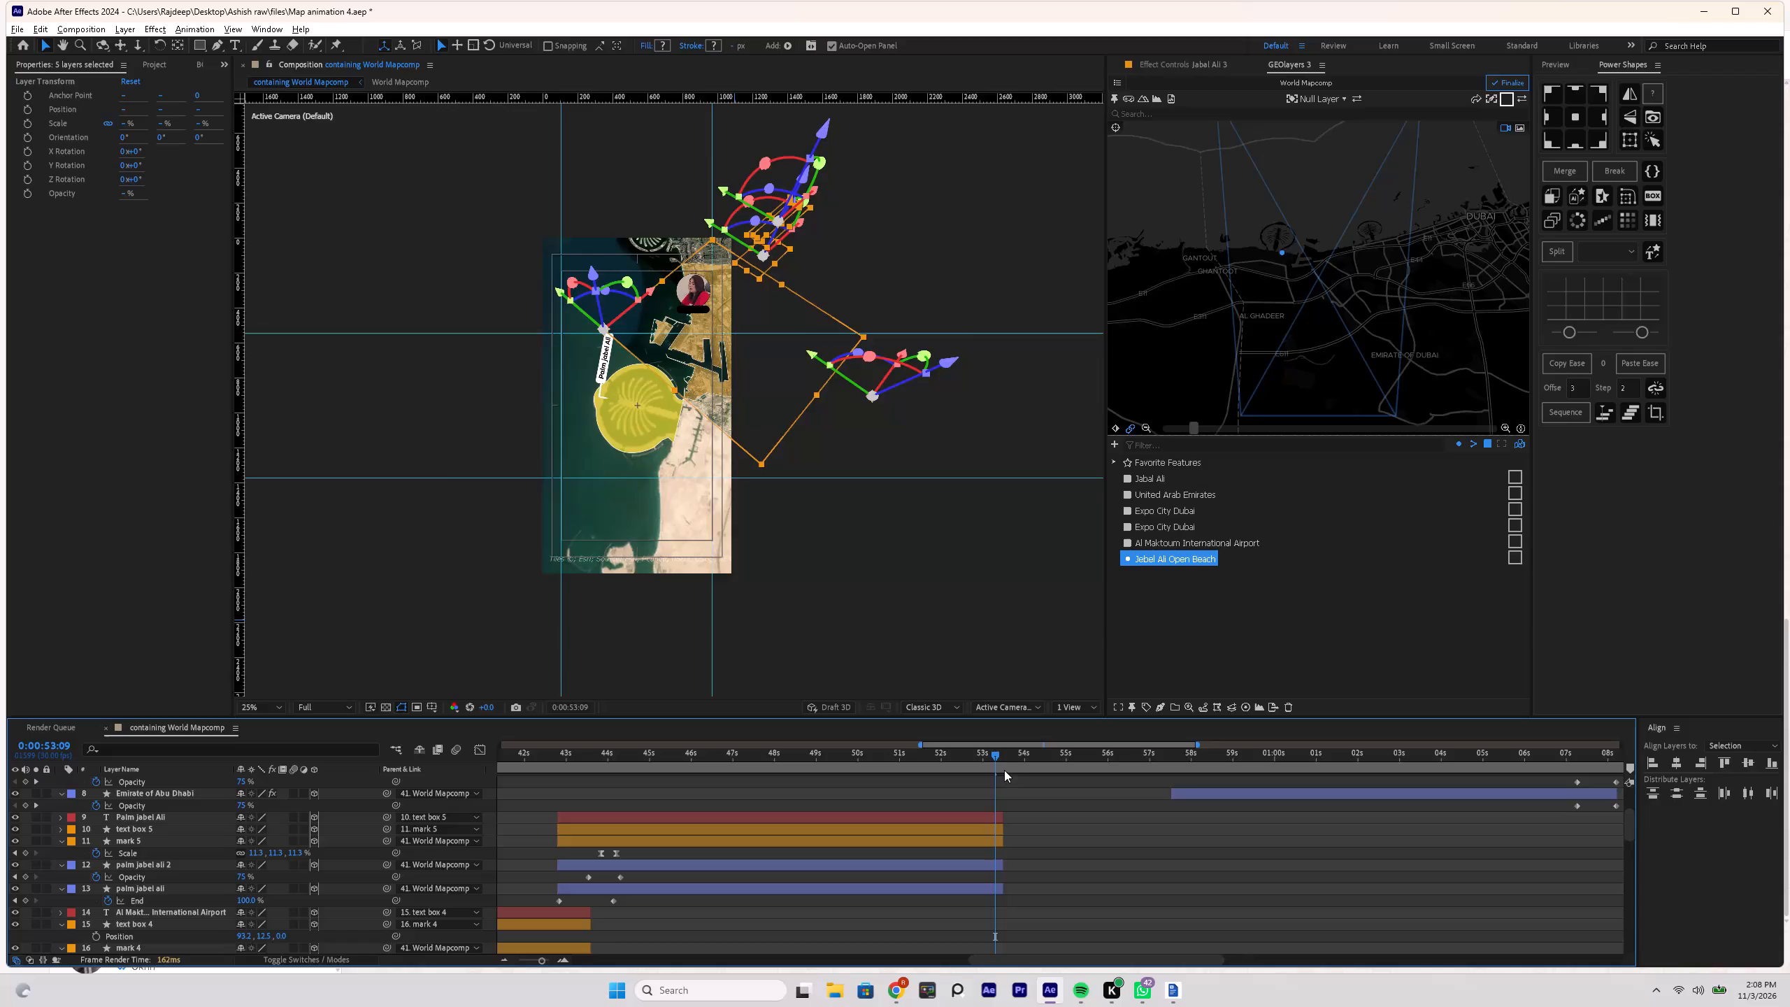
Shift the selected Jabal Ali 3, 4, 5, text box 7 and mark 7 layers later, starting Jabal Ali 3 and 4 at 0:00:53:15.
left_click(1002, 768)
left_click(1007, 770)
left_click(1006, 764)
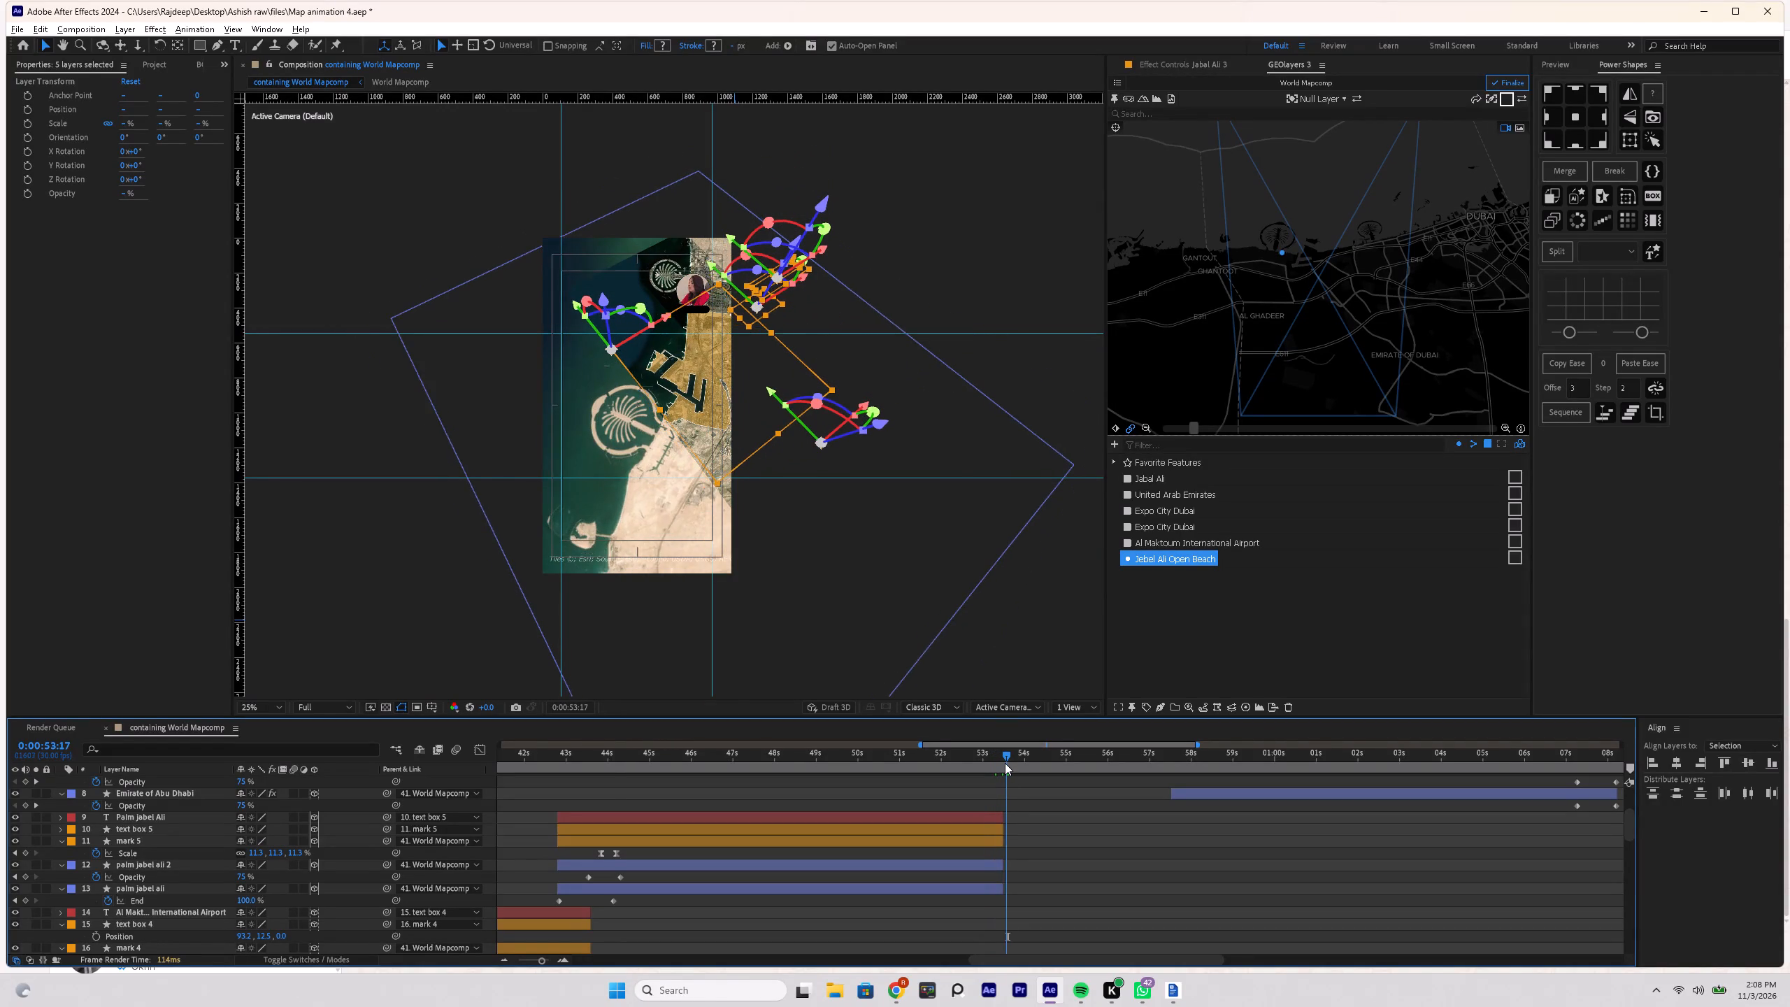
scroll(1010, 781, "up", 4, "alt")
left_click(997, 760)
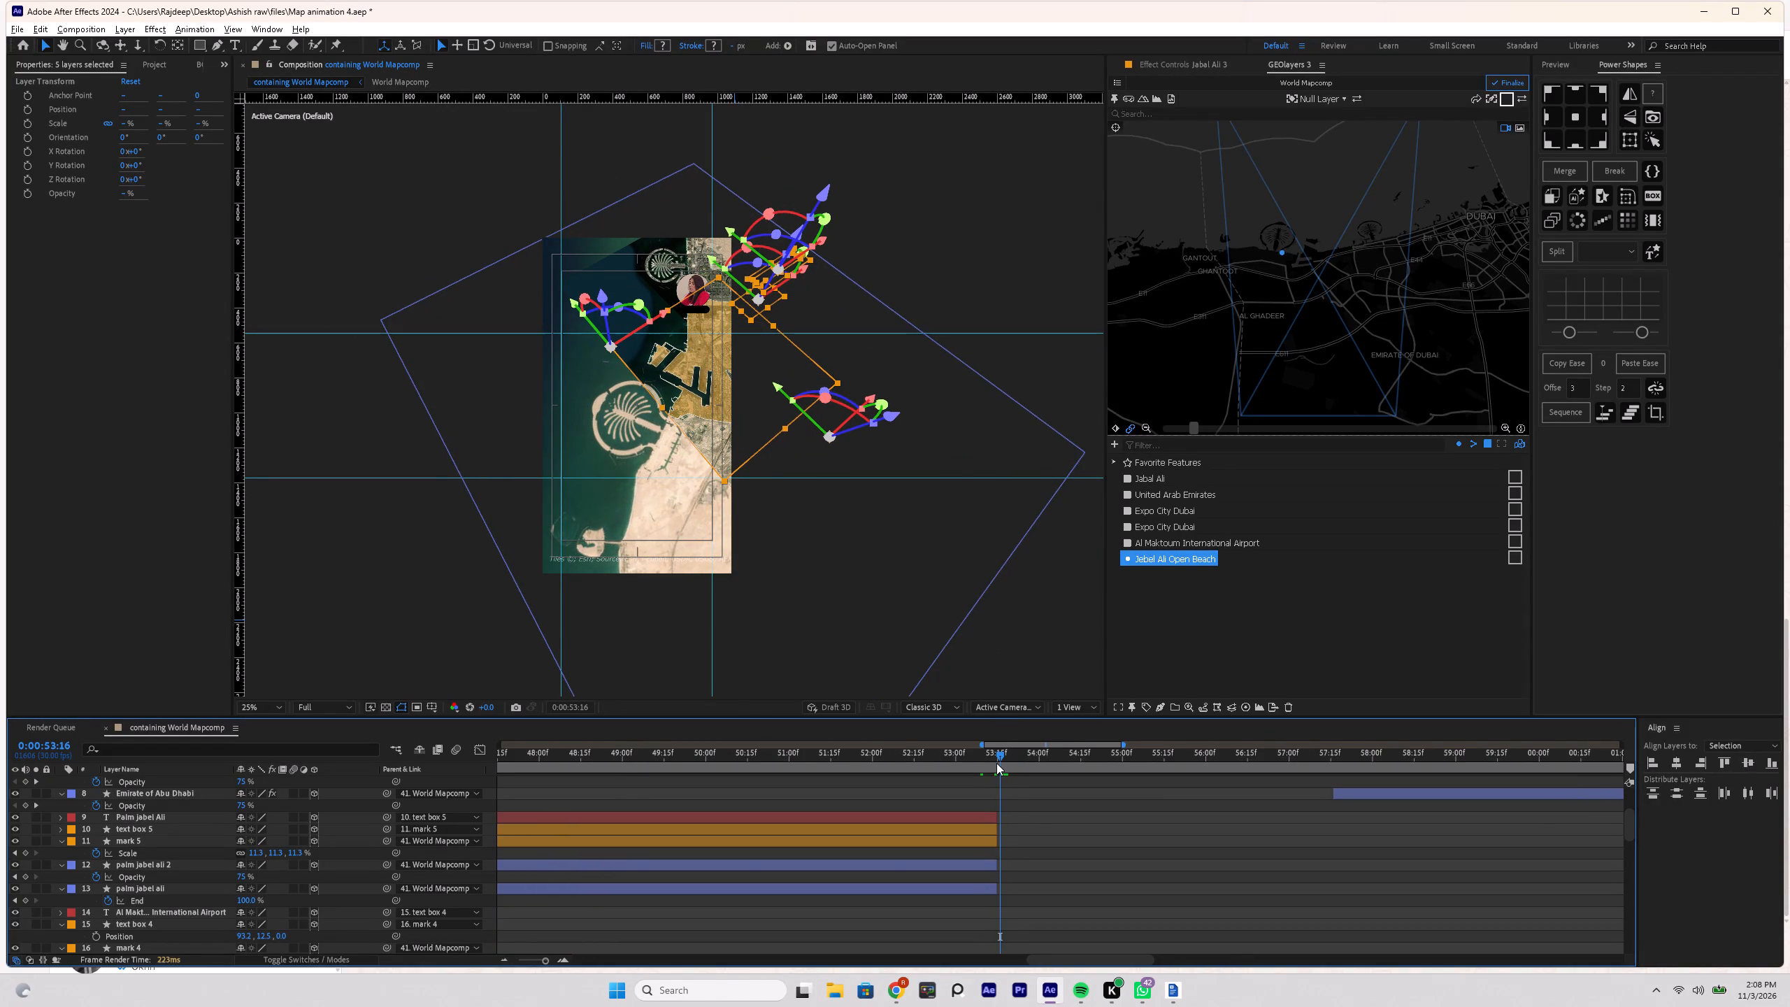
left_click(999, 762)
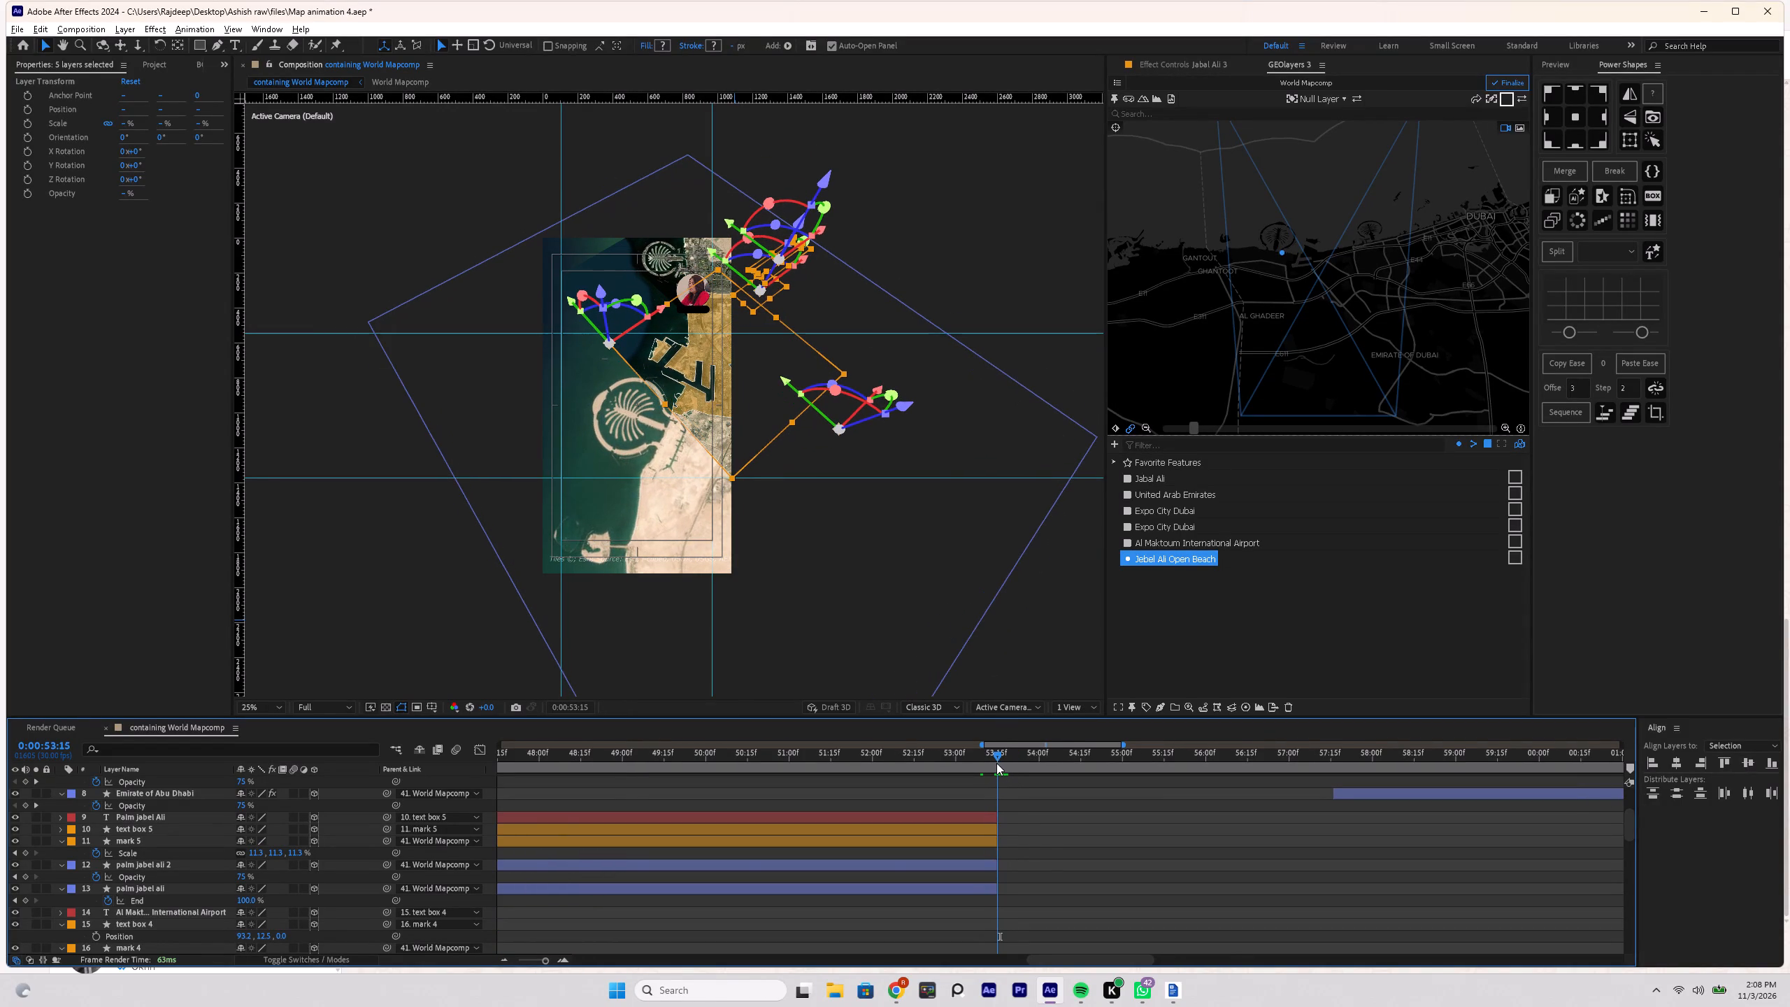
scroll(1044, 855, "down", 5)
scroll(1044, 855, "up", 1)
scroll(1043, 855, "down", 12)
scroll(993, 851, "up", 4)
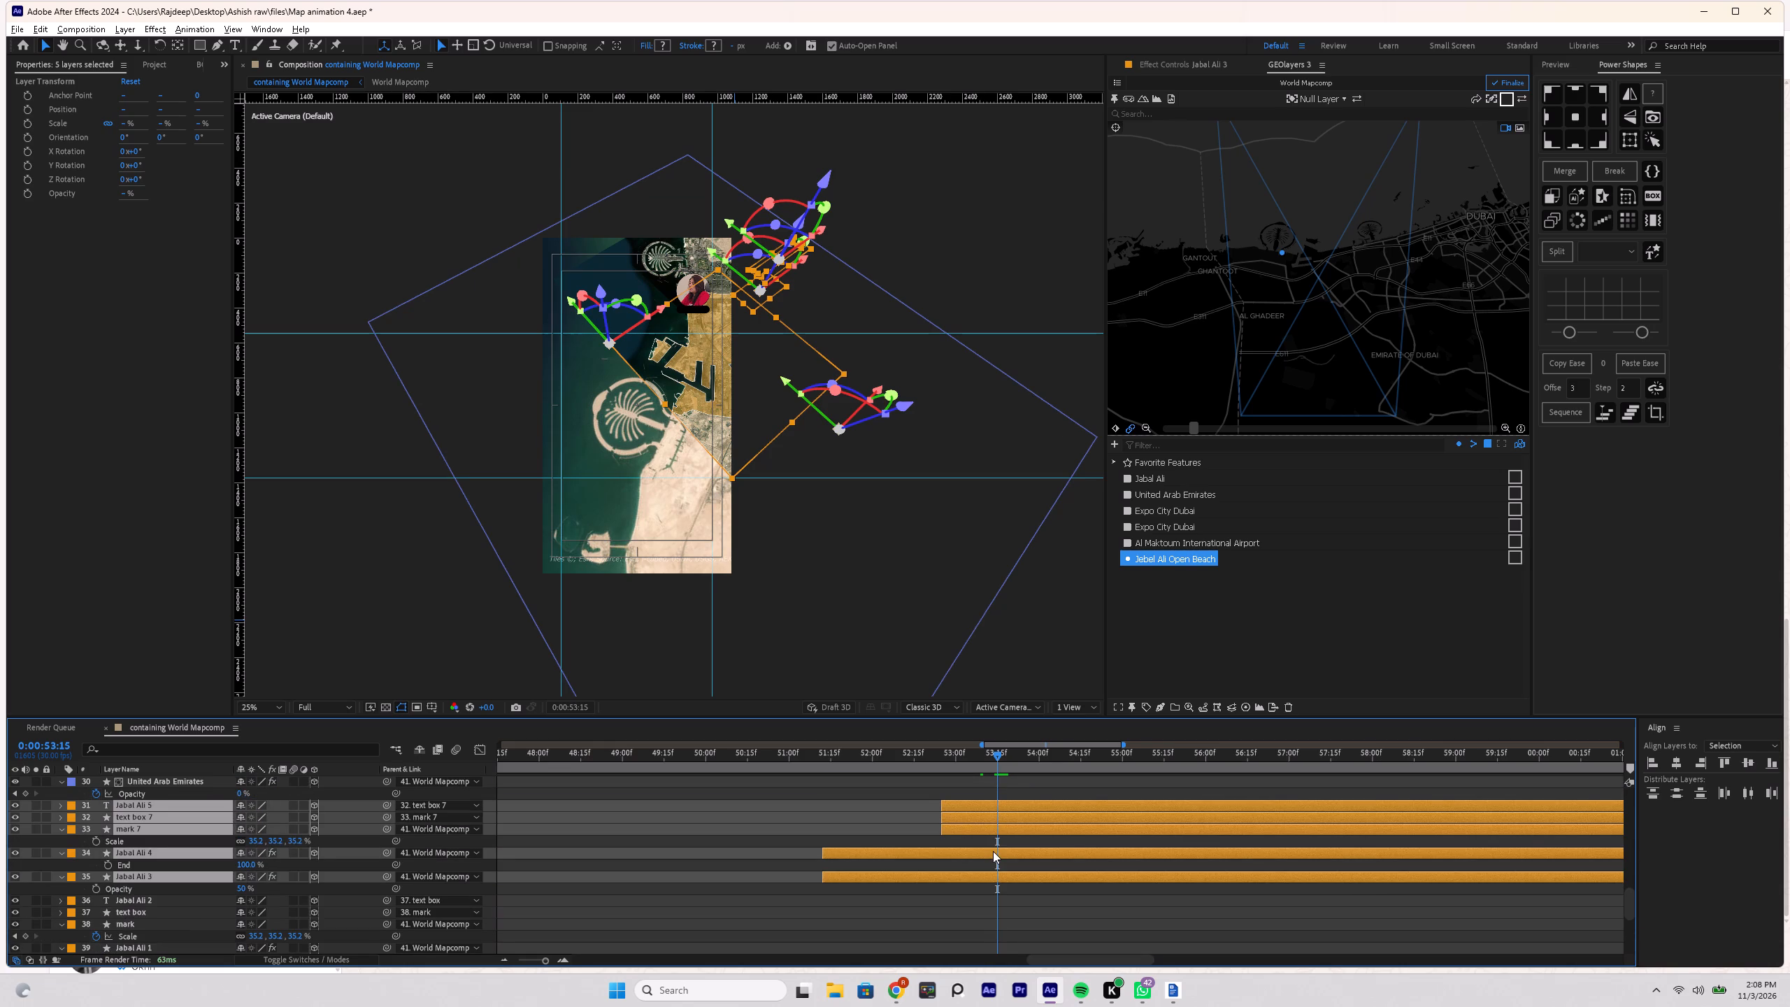
left_click_drag(998, 806, 1097, 813)
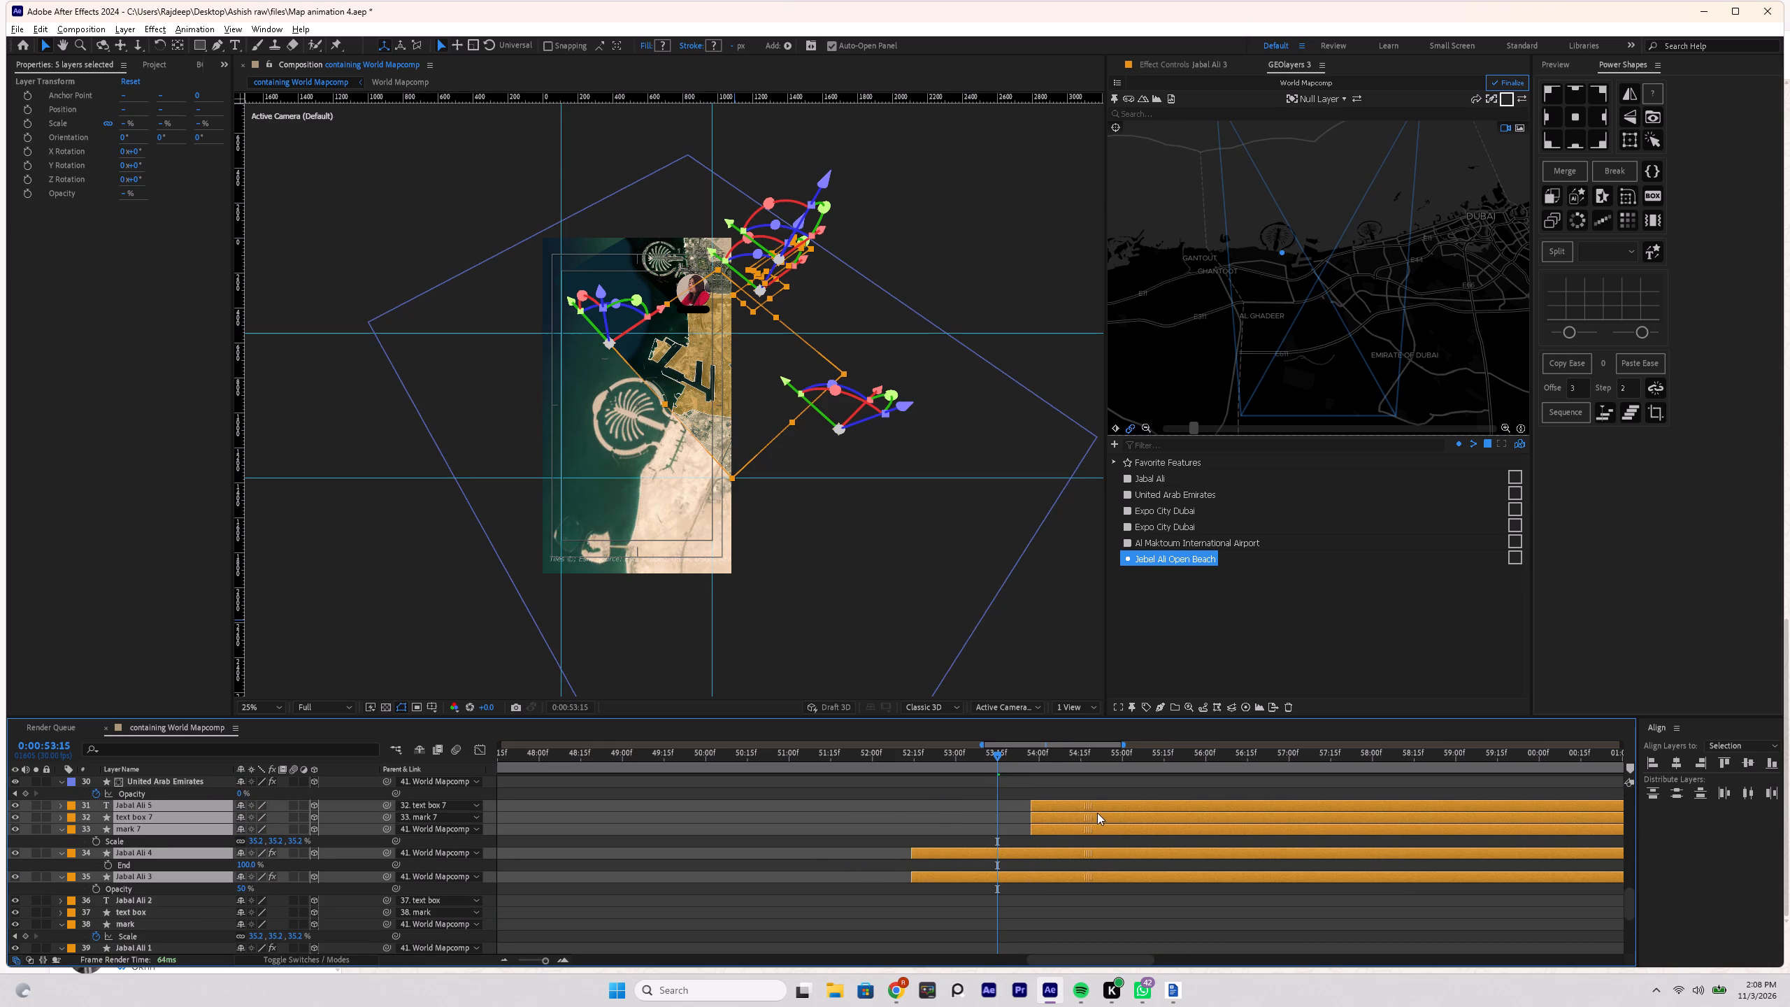
left_click_drag(1097, 813, 1166, 820)
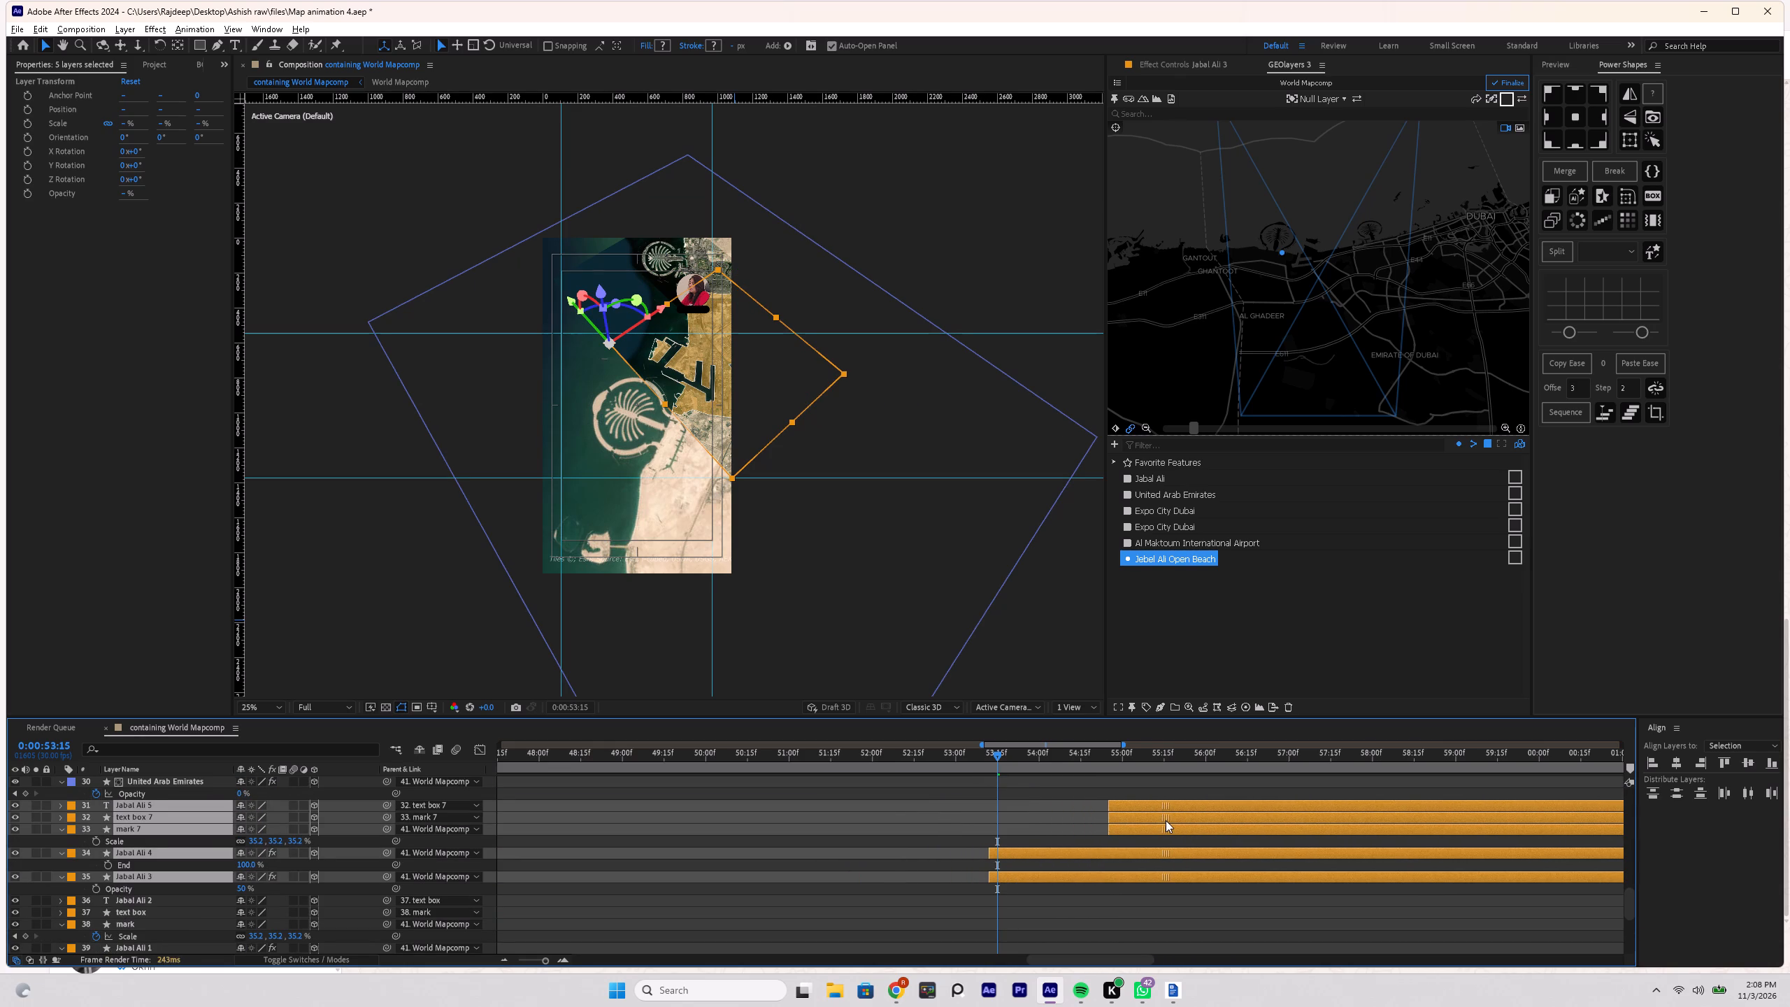
left_click_drag(1166, 820, 1173, 818)
Preview the animation from about 0:00:49 onward to check the timing of the shifted Jabal Ali layers.
scroll(1145, 818, "down", 3, "alt")
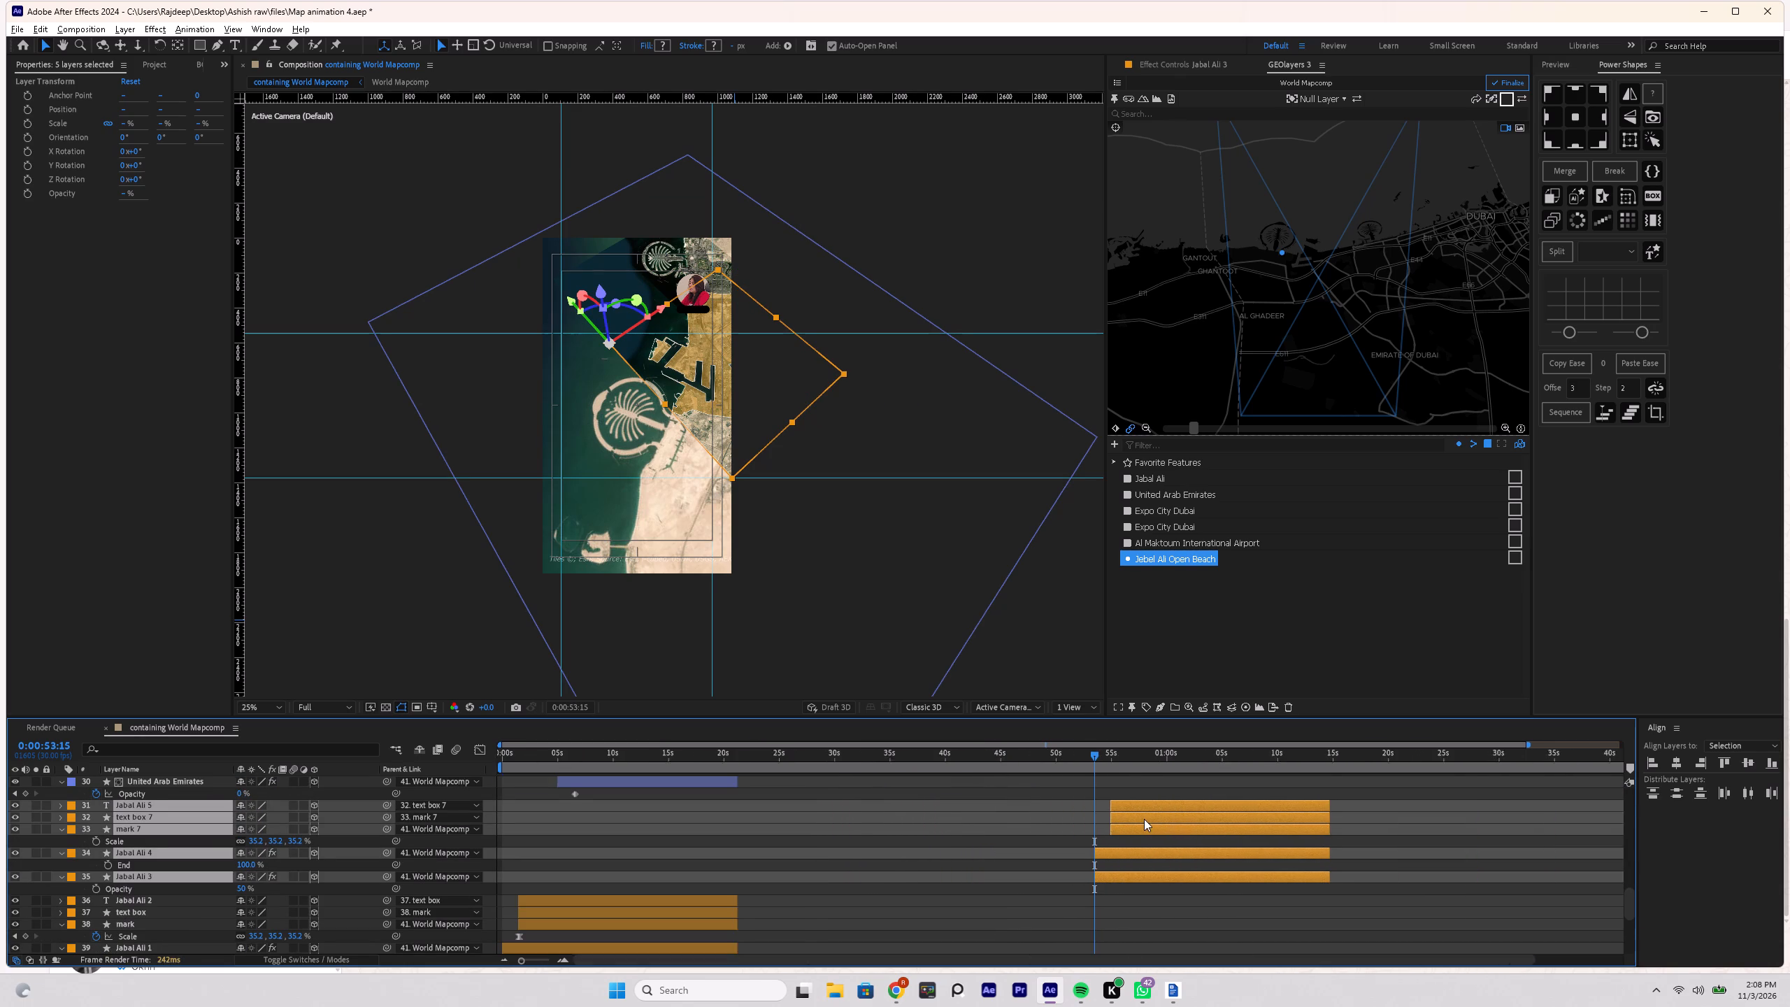
scroll(1144, 819, "down", 2, "alt")
key("space")
left_click(1001, 752)
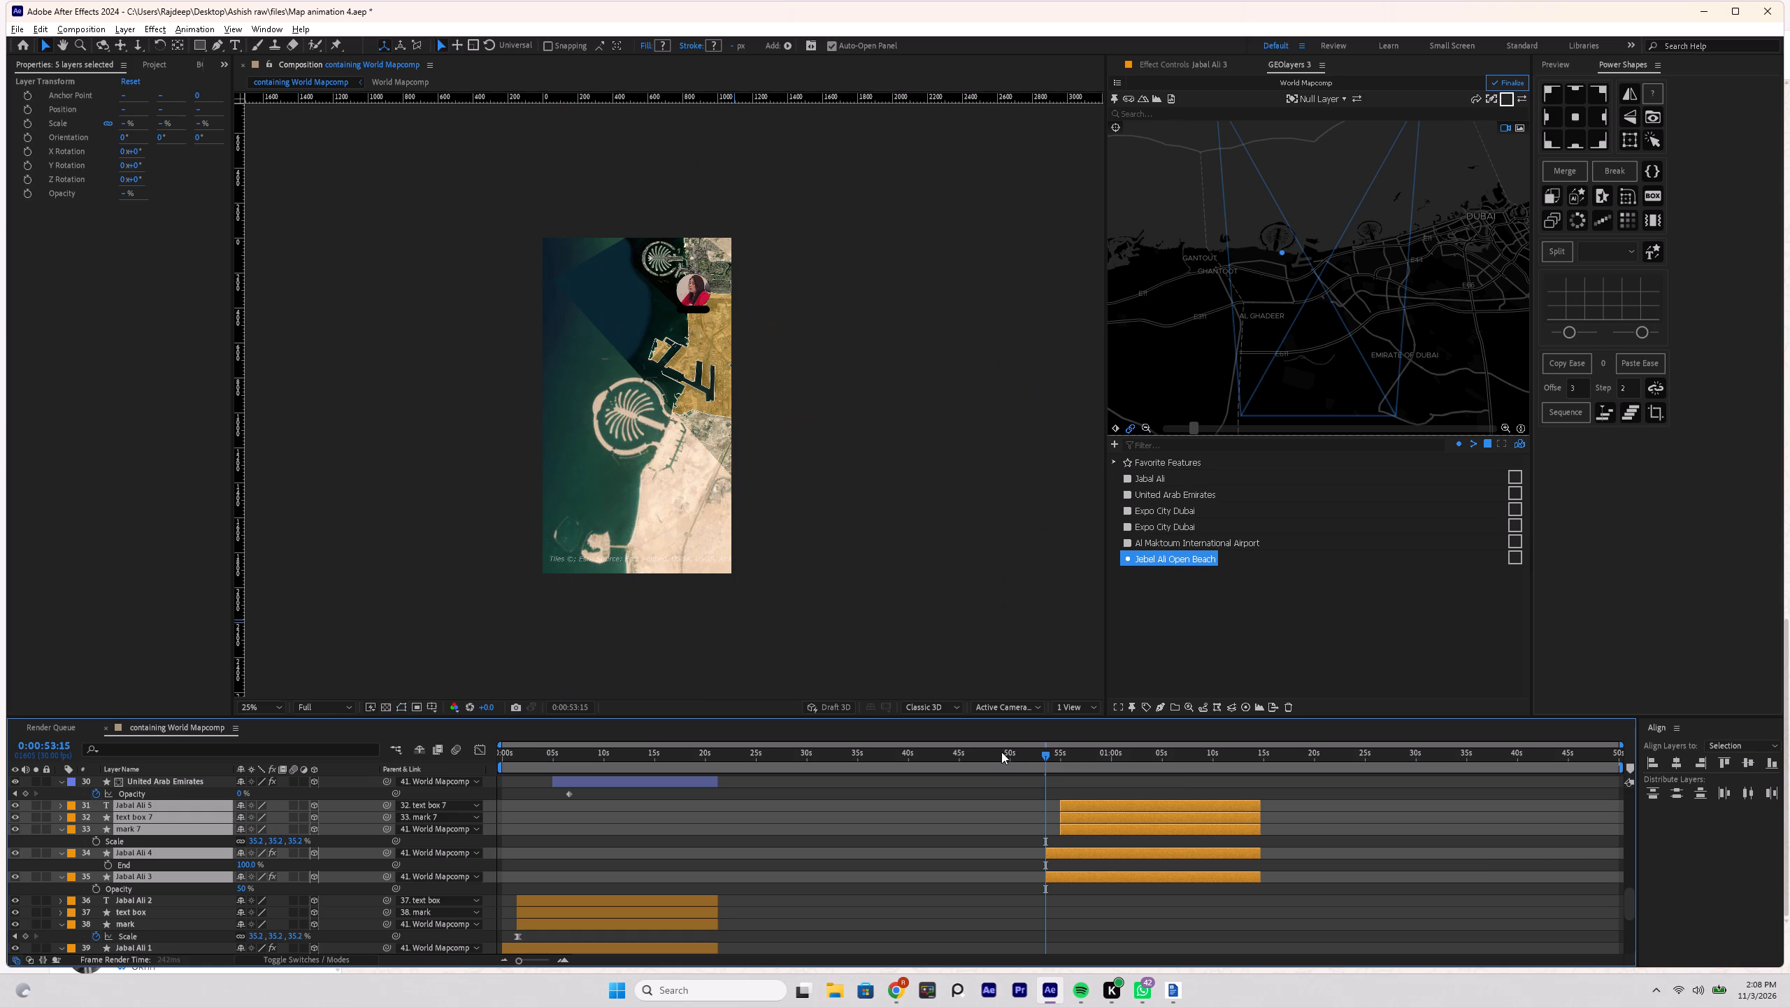
key("space")
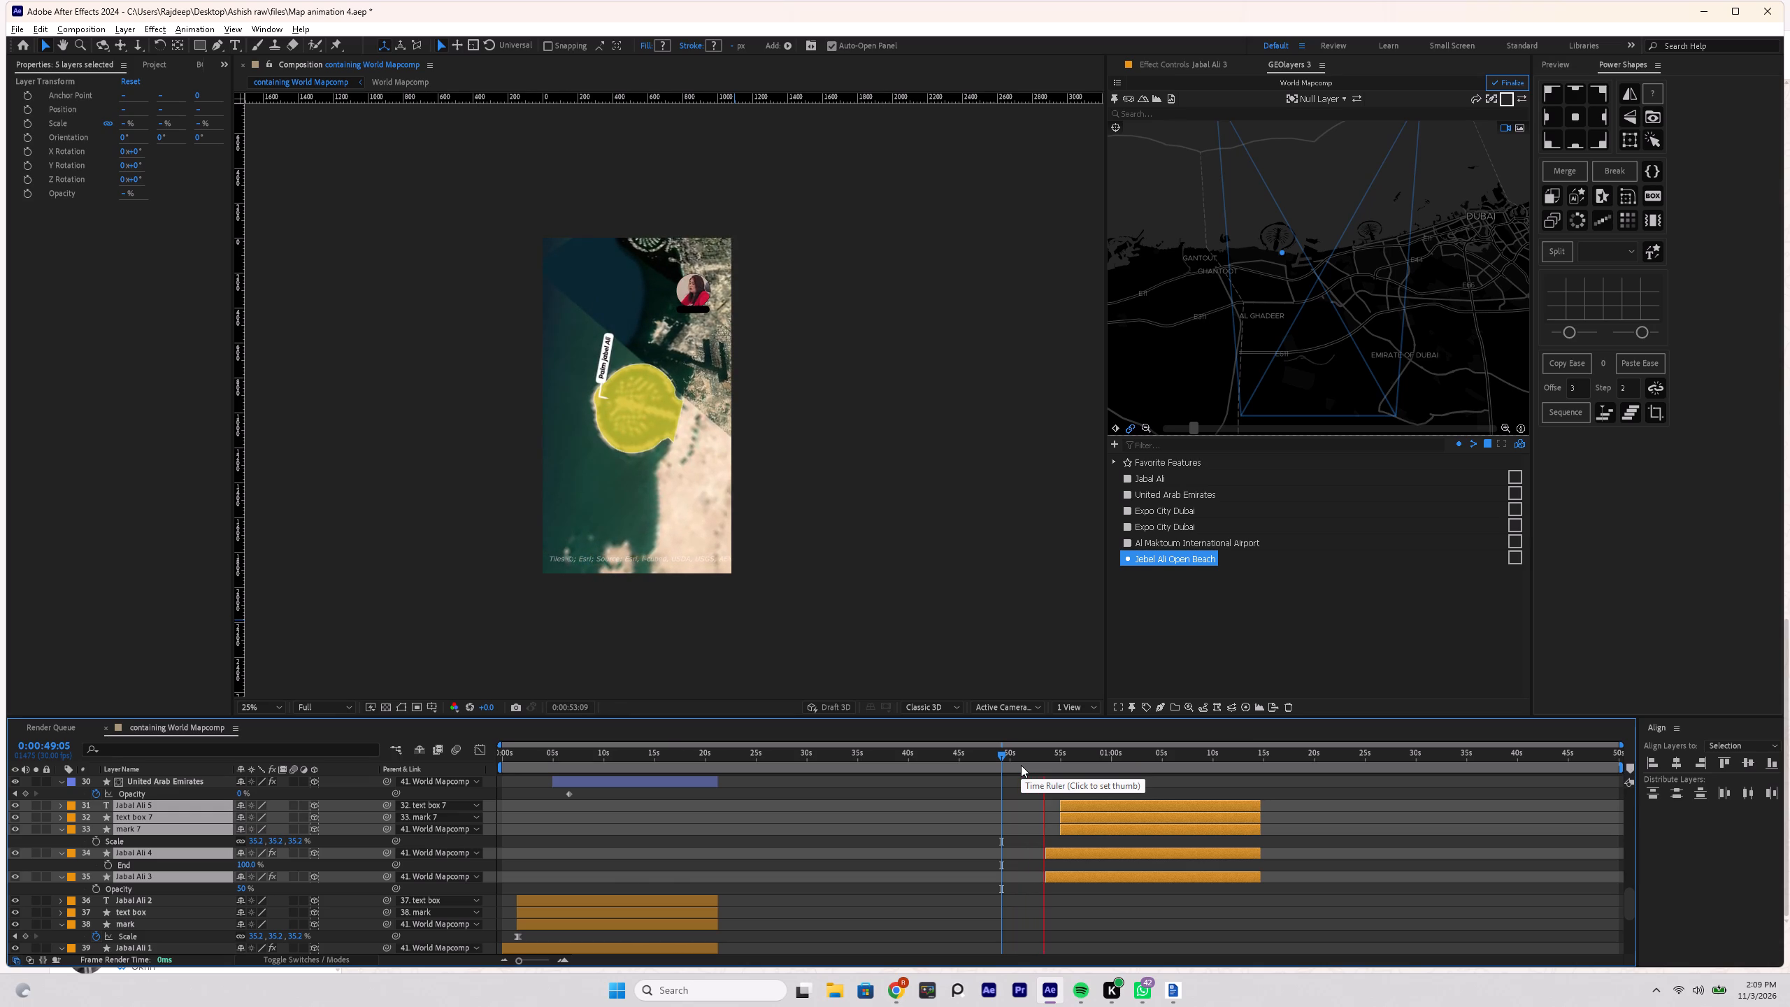
key("space")
left_click(1009, 763)
key("space")
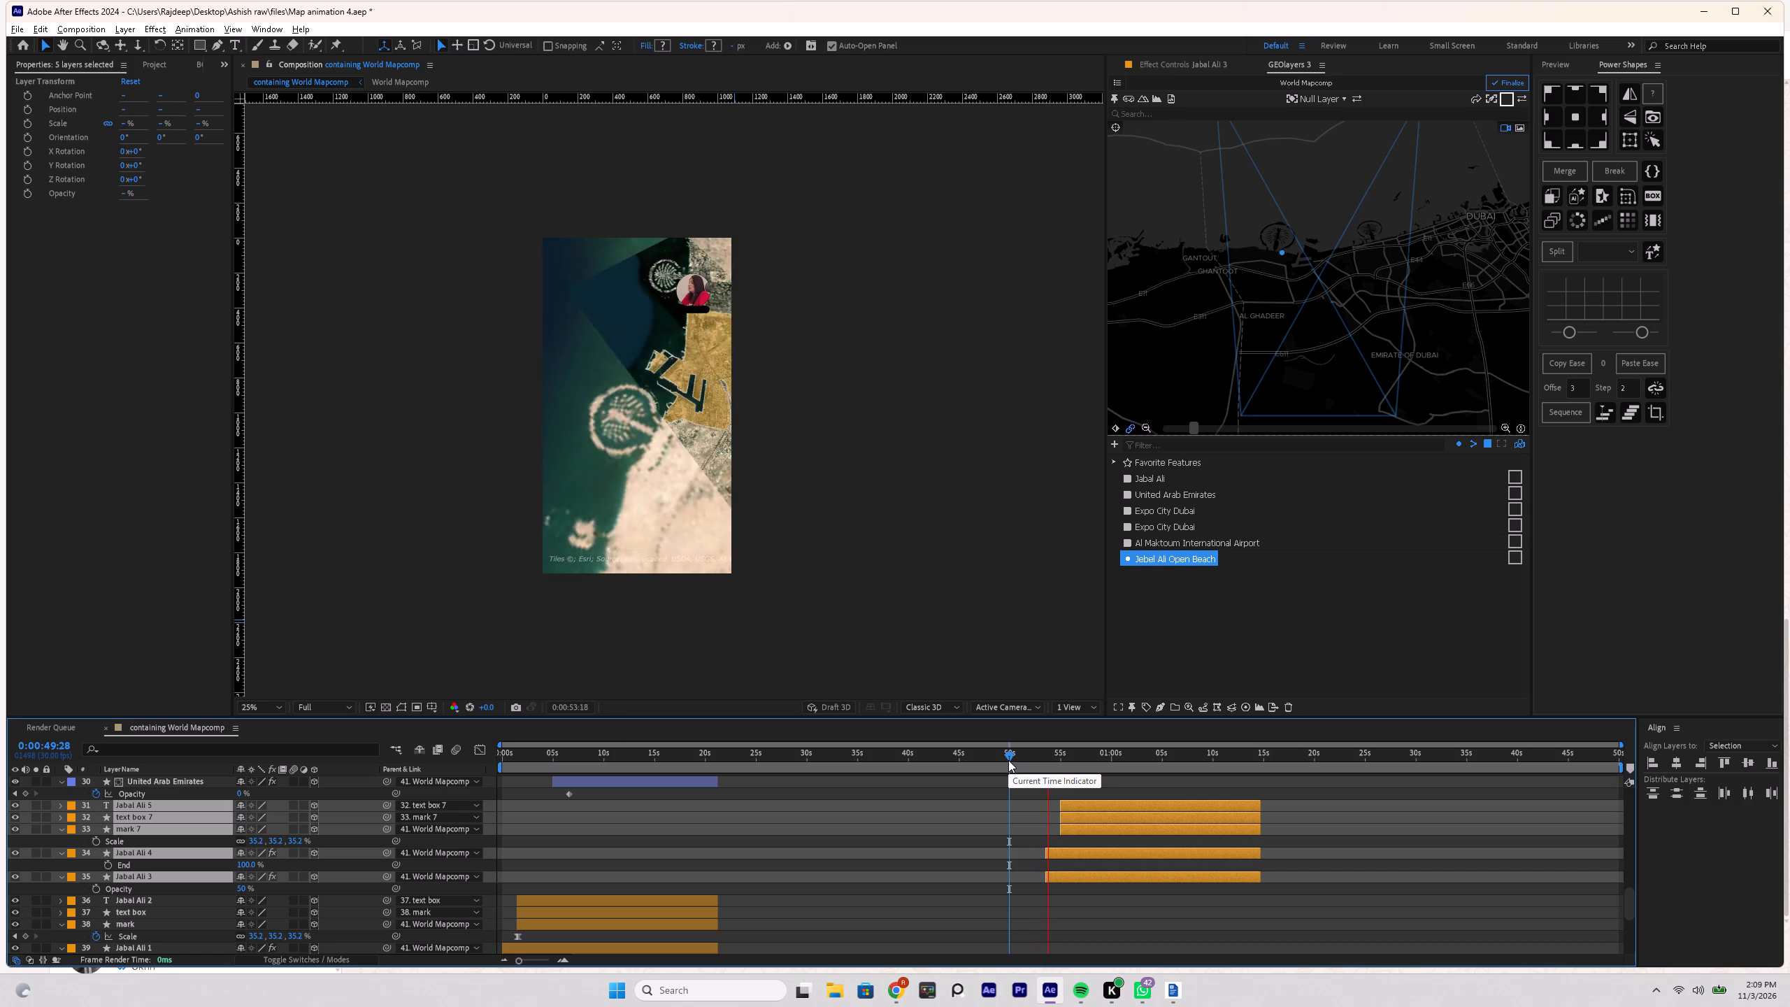
key("space")
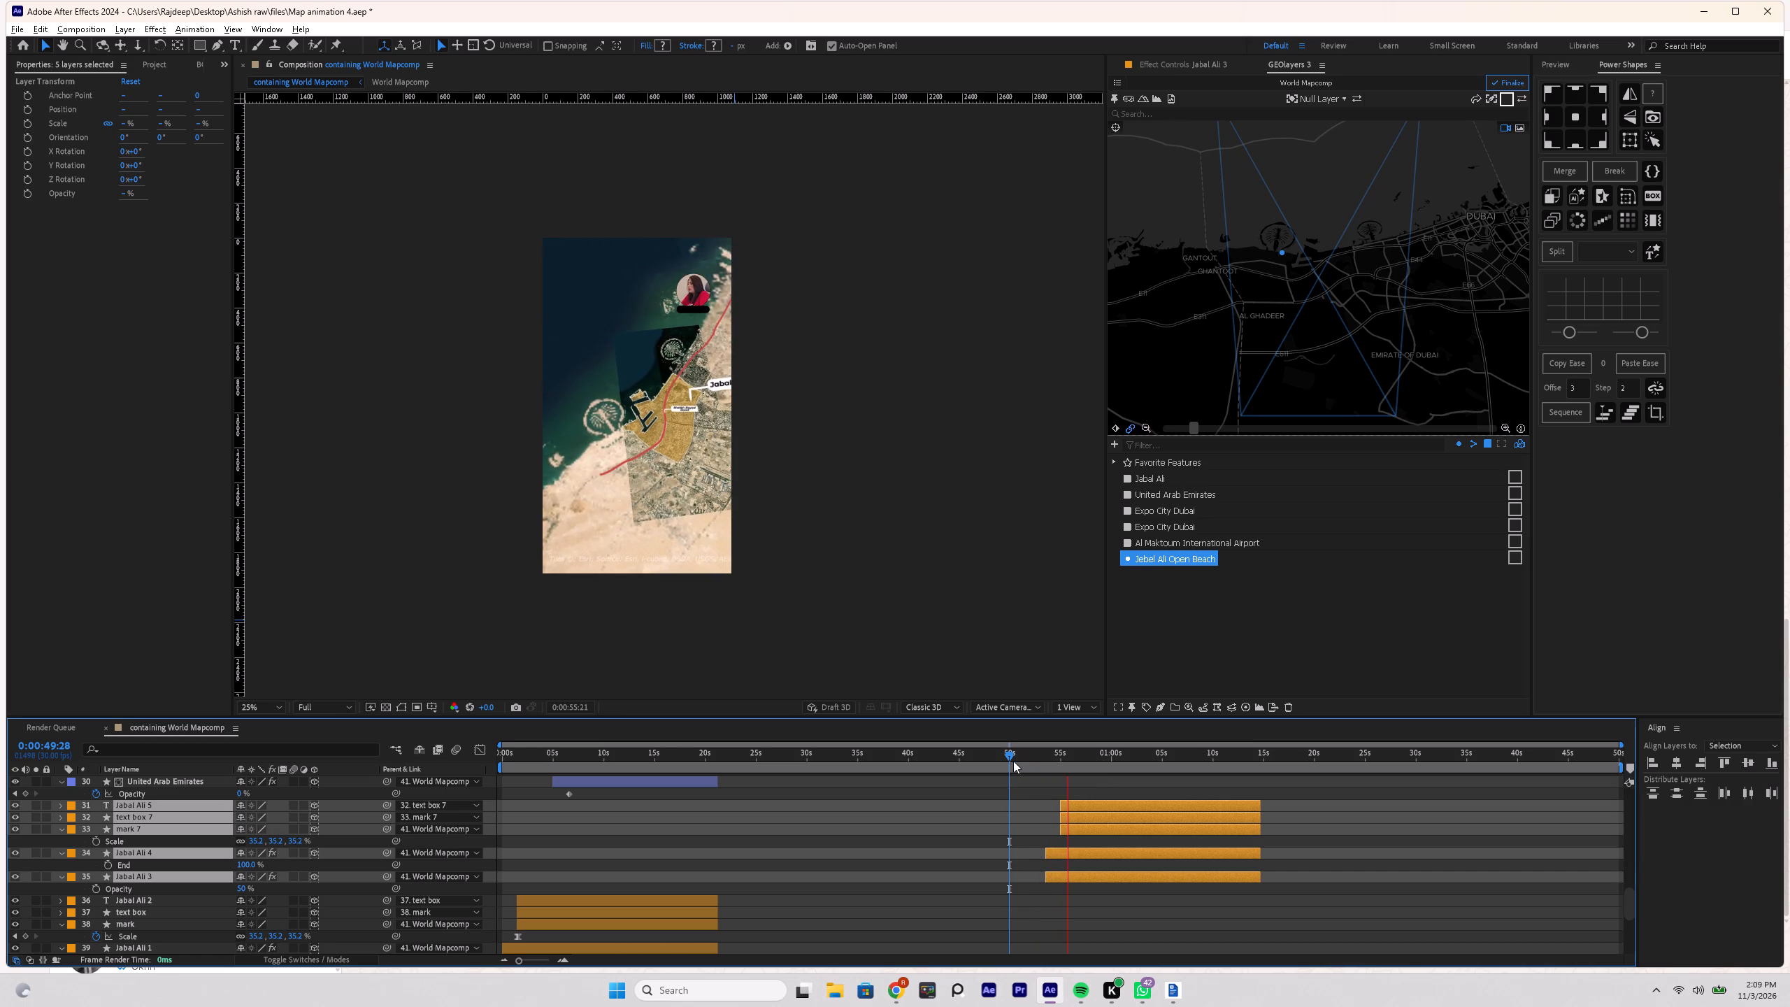
left_click(1036, 755)
key("space")
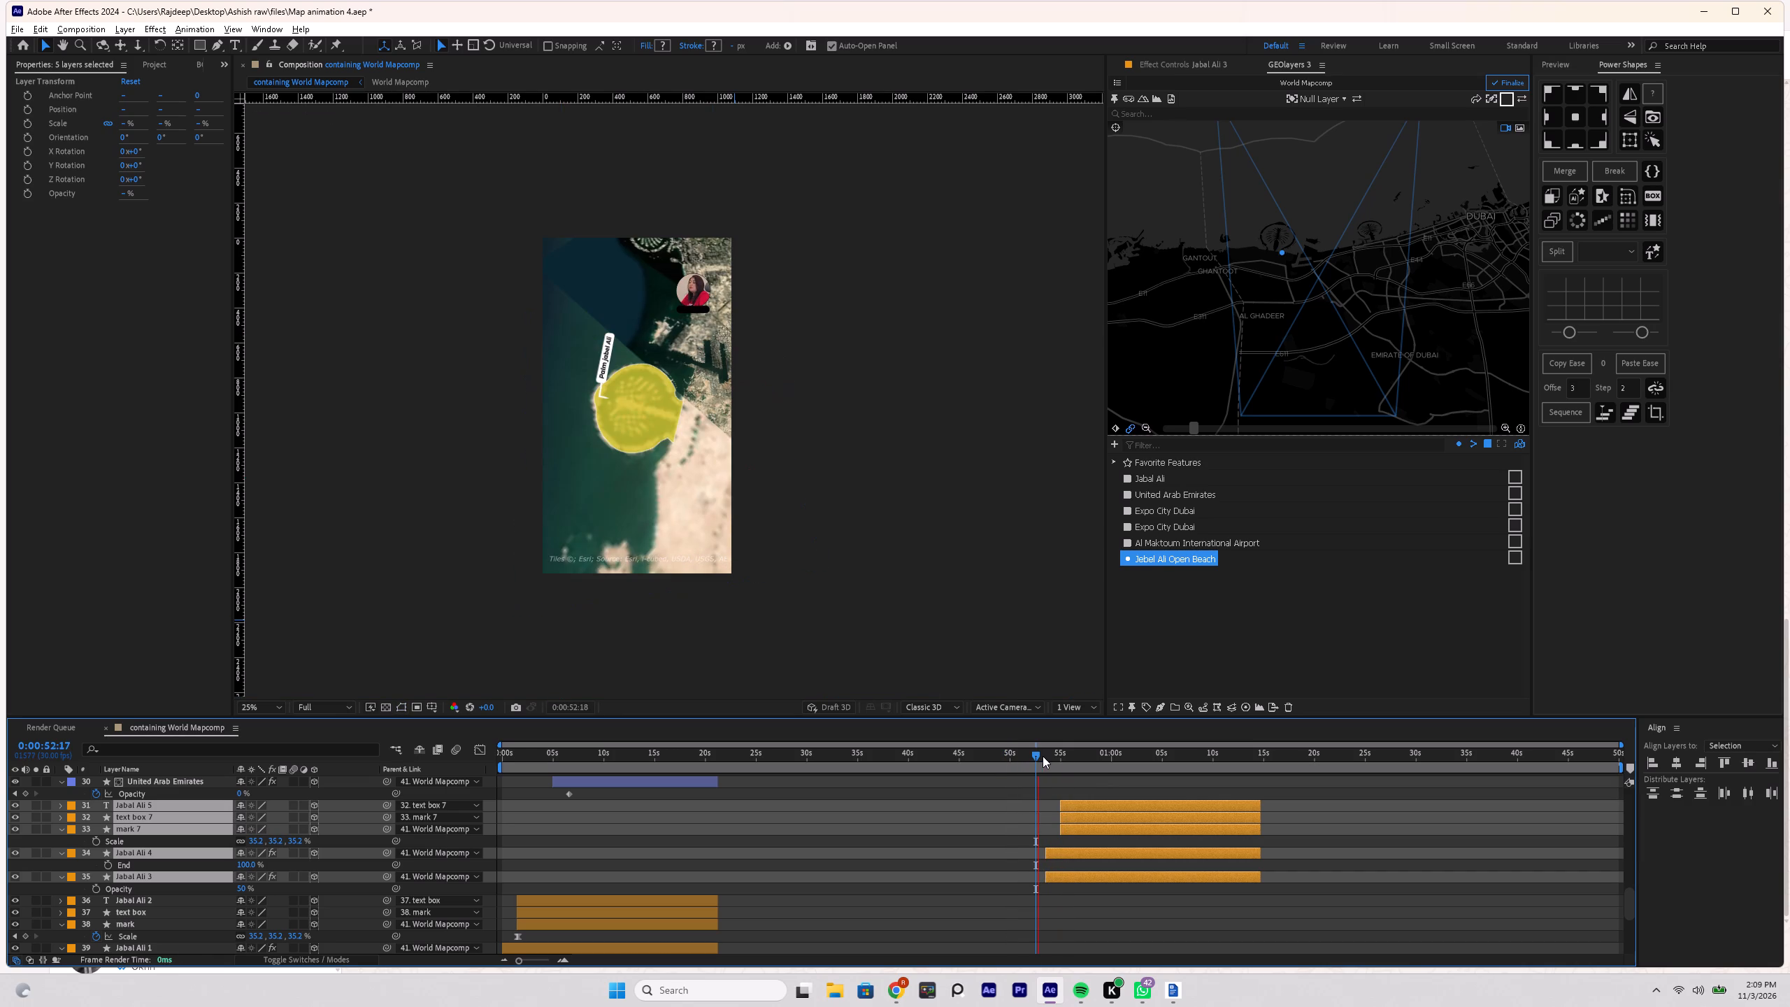
key("space")
Move the Jabal Ali 5, text box 7 and mark 7 layers earlier, aligning their start with Jabal Ali 3 and 4.
scroll(1064, 802, "up", 3, "alt")
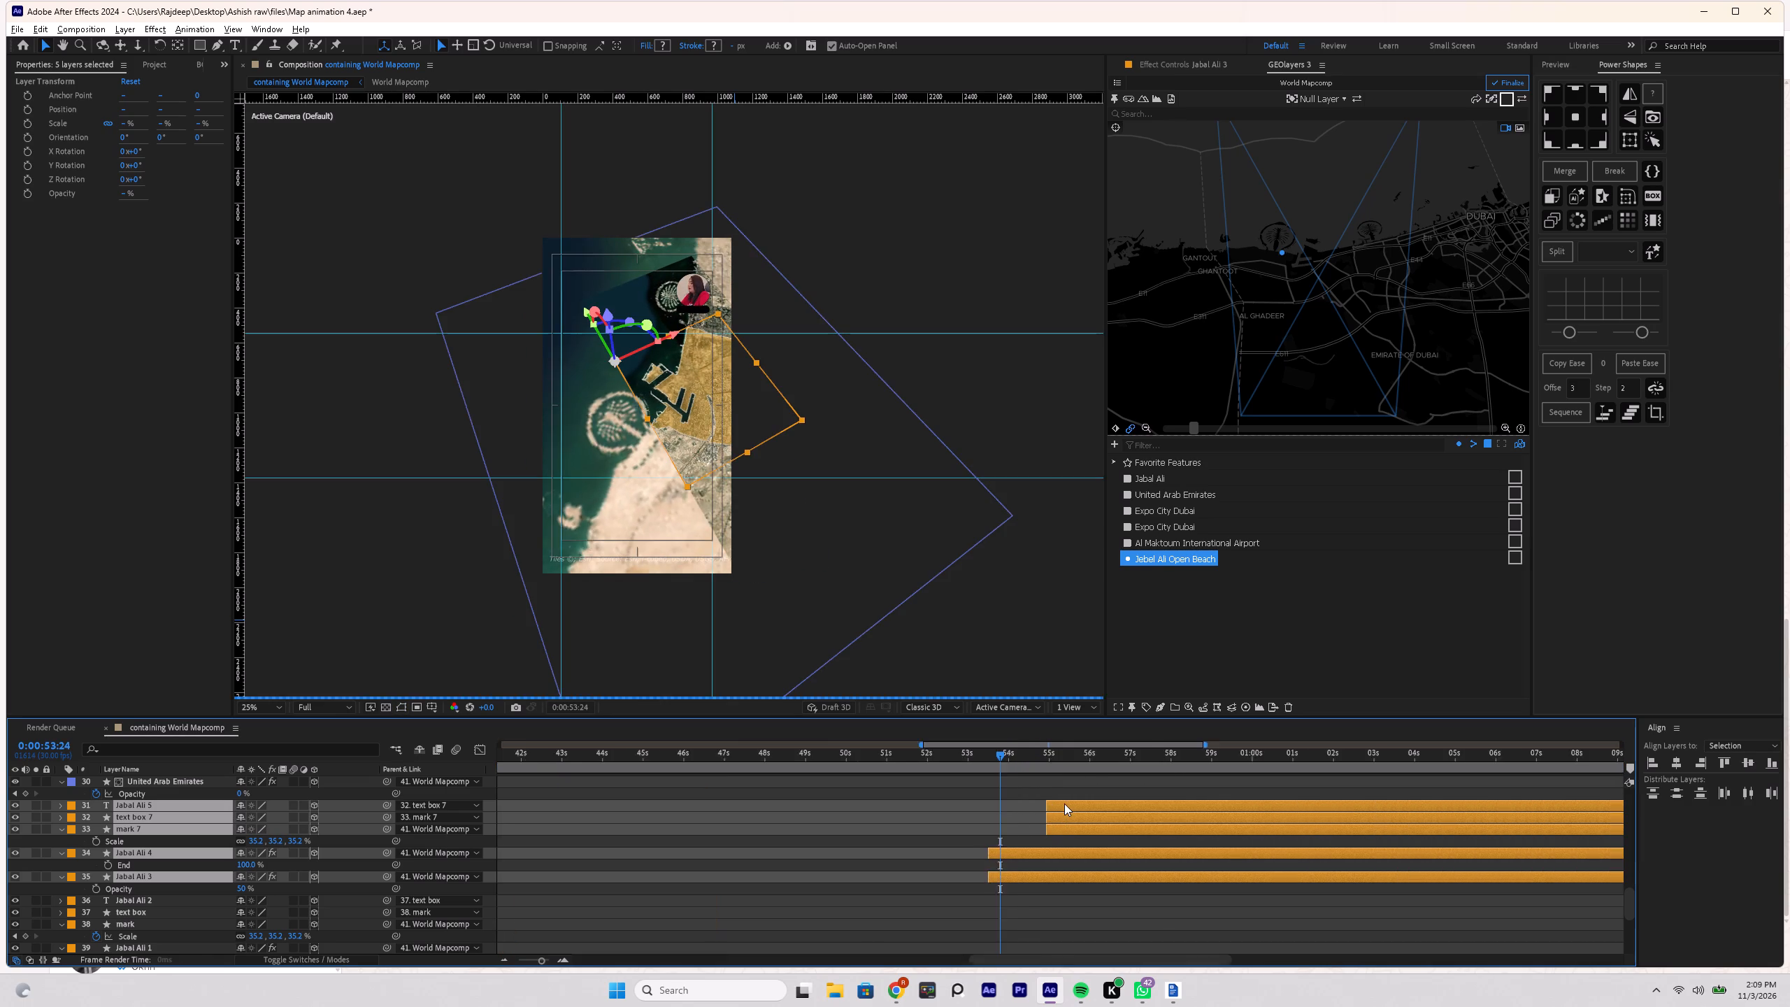
scroll(1064, 804, "up", 1, "alt")
left_click(1005, 806)
left_click(1009, 829, "shift")
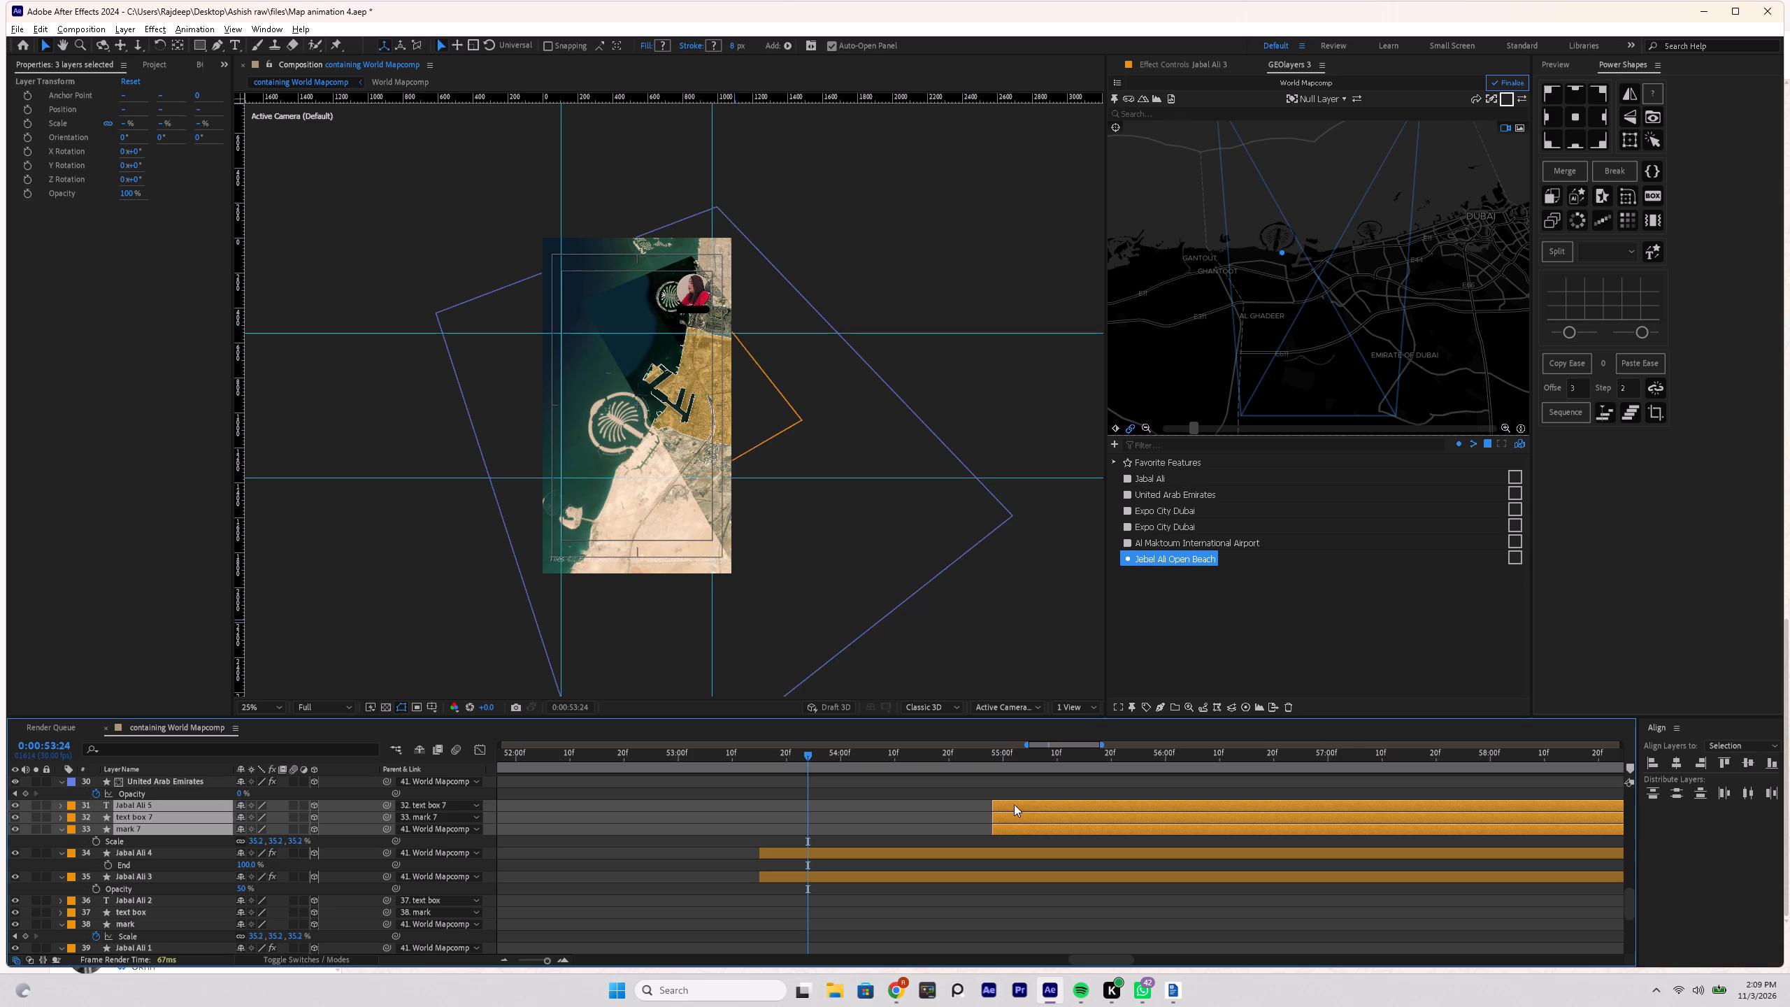
left_click_drag(1019, 805, 788, 820)
scroll(774, 815, "up", 3, "alt")
scroll(742, 791, "down", 5, "alt")
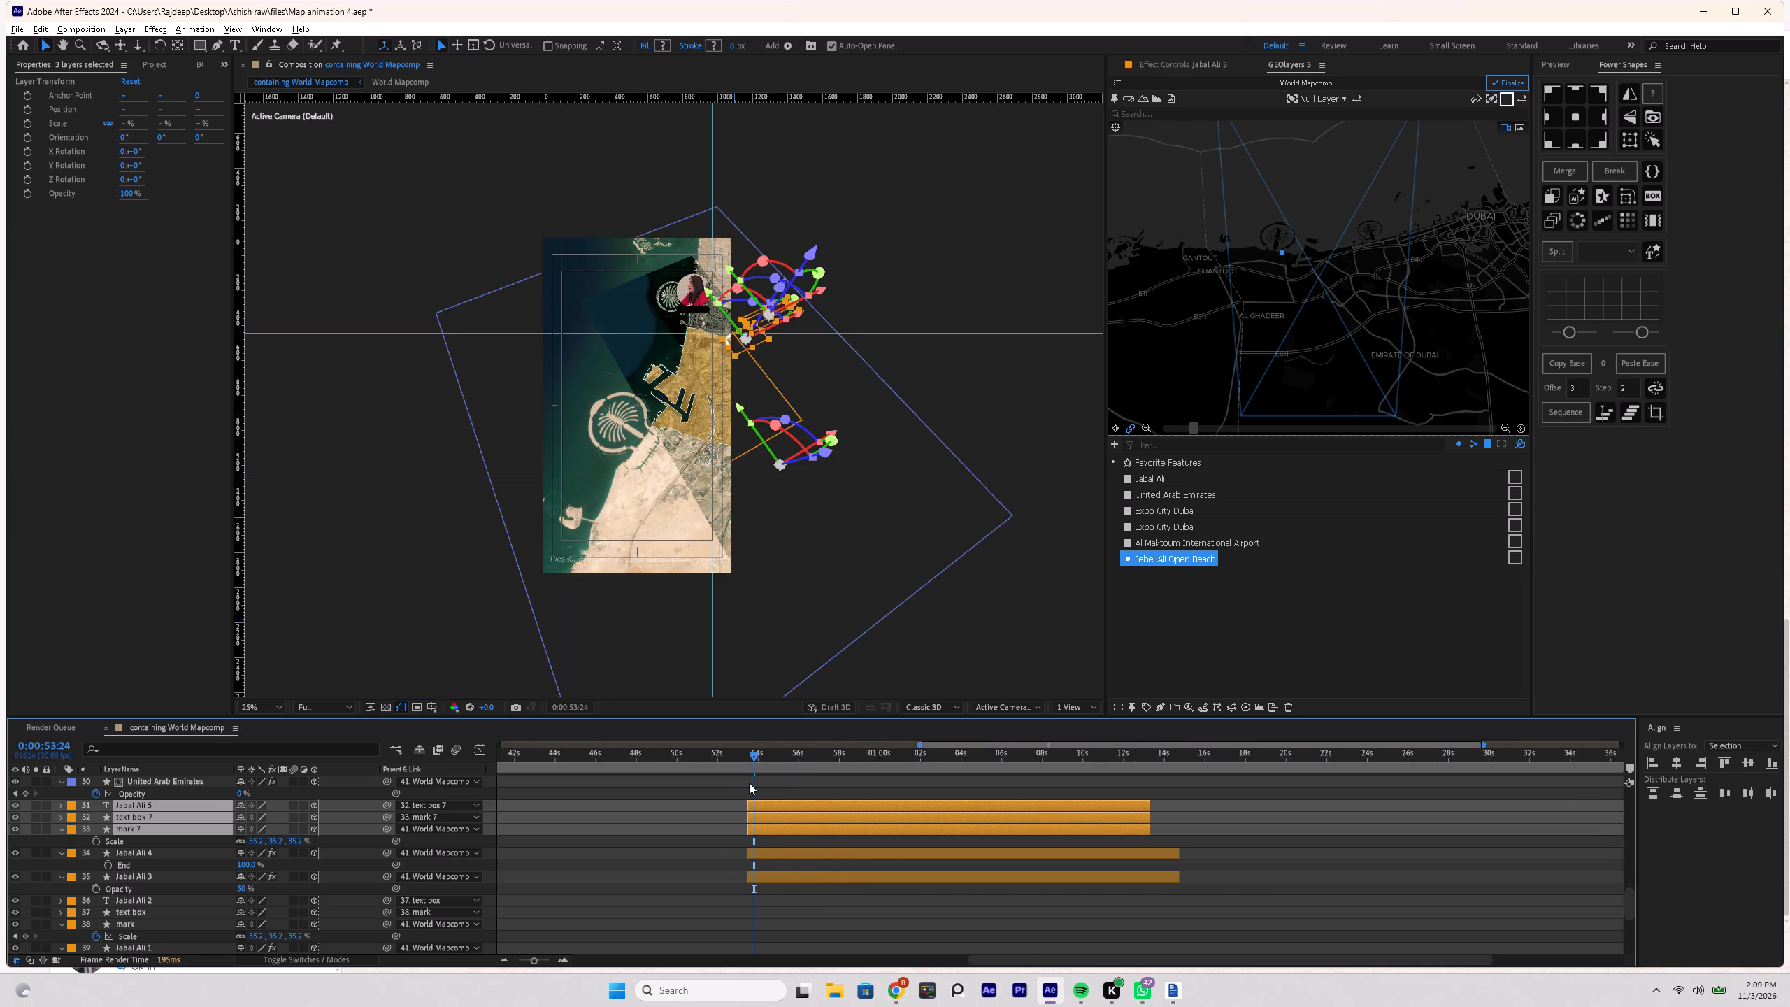
Preview the animation from about 0:00:51 onward to check how the Jabal Ali label and highlight appear.
left_click(807, 757)
key("space")
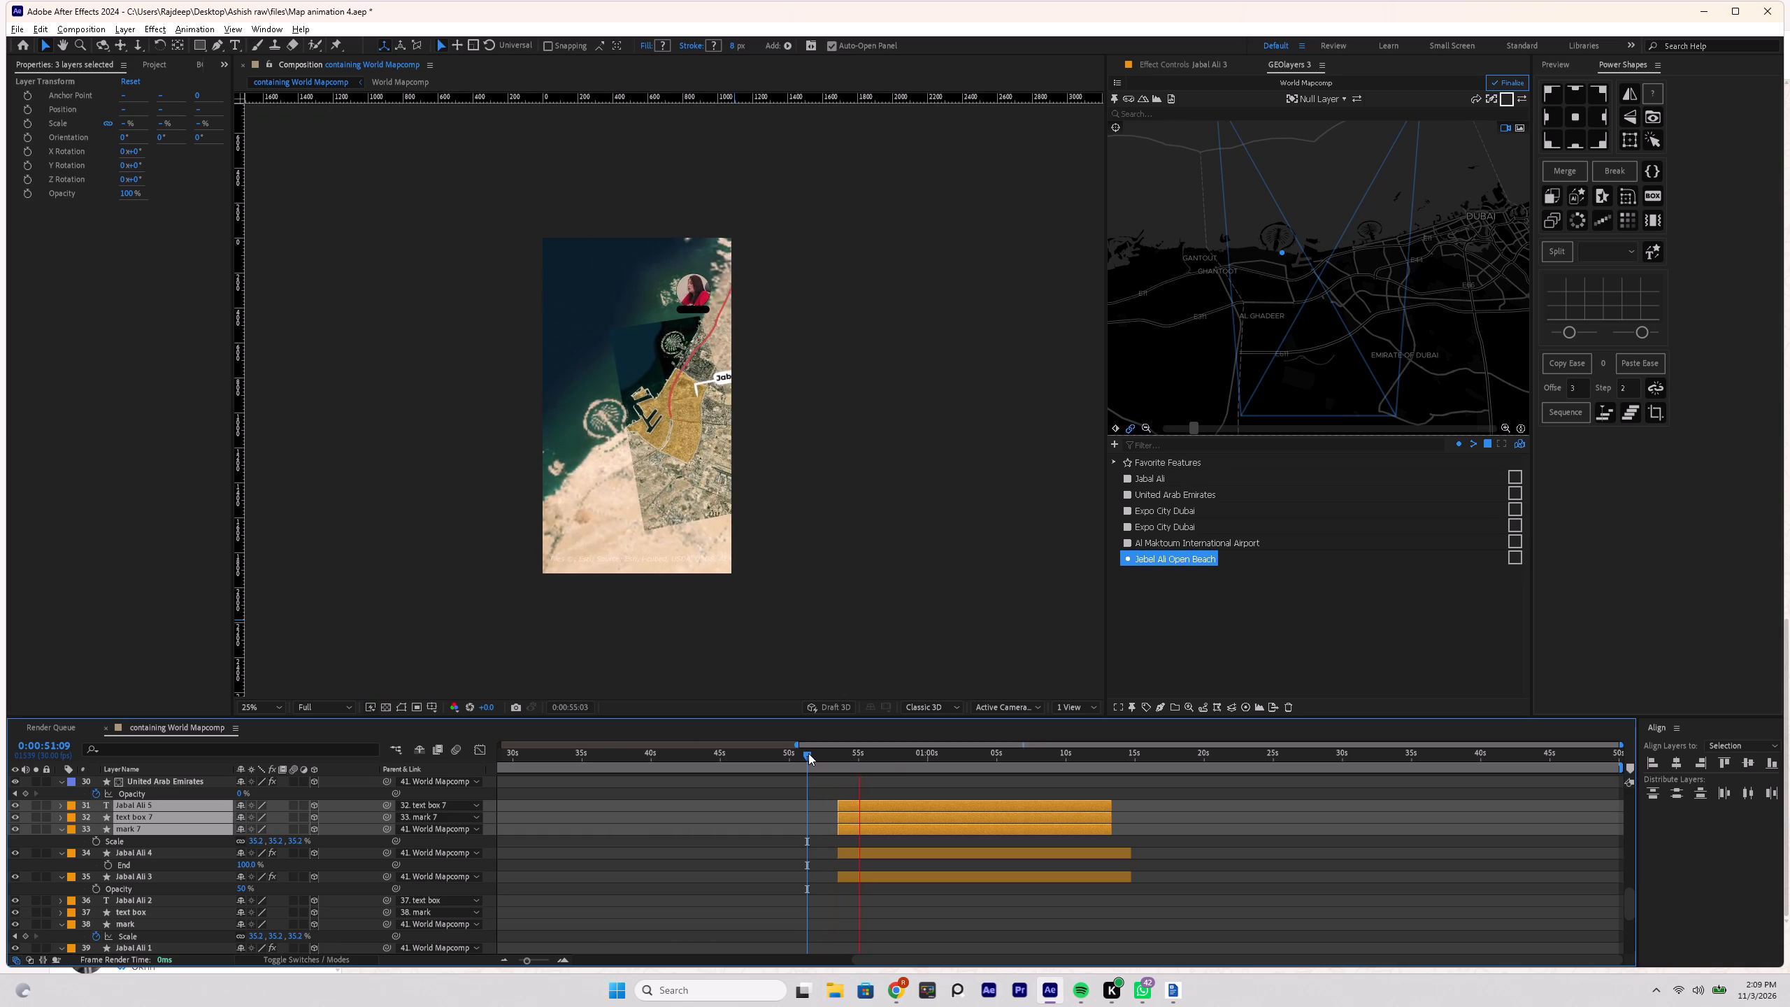
key("space")
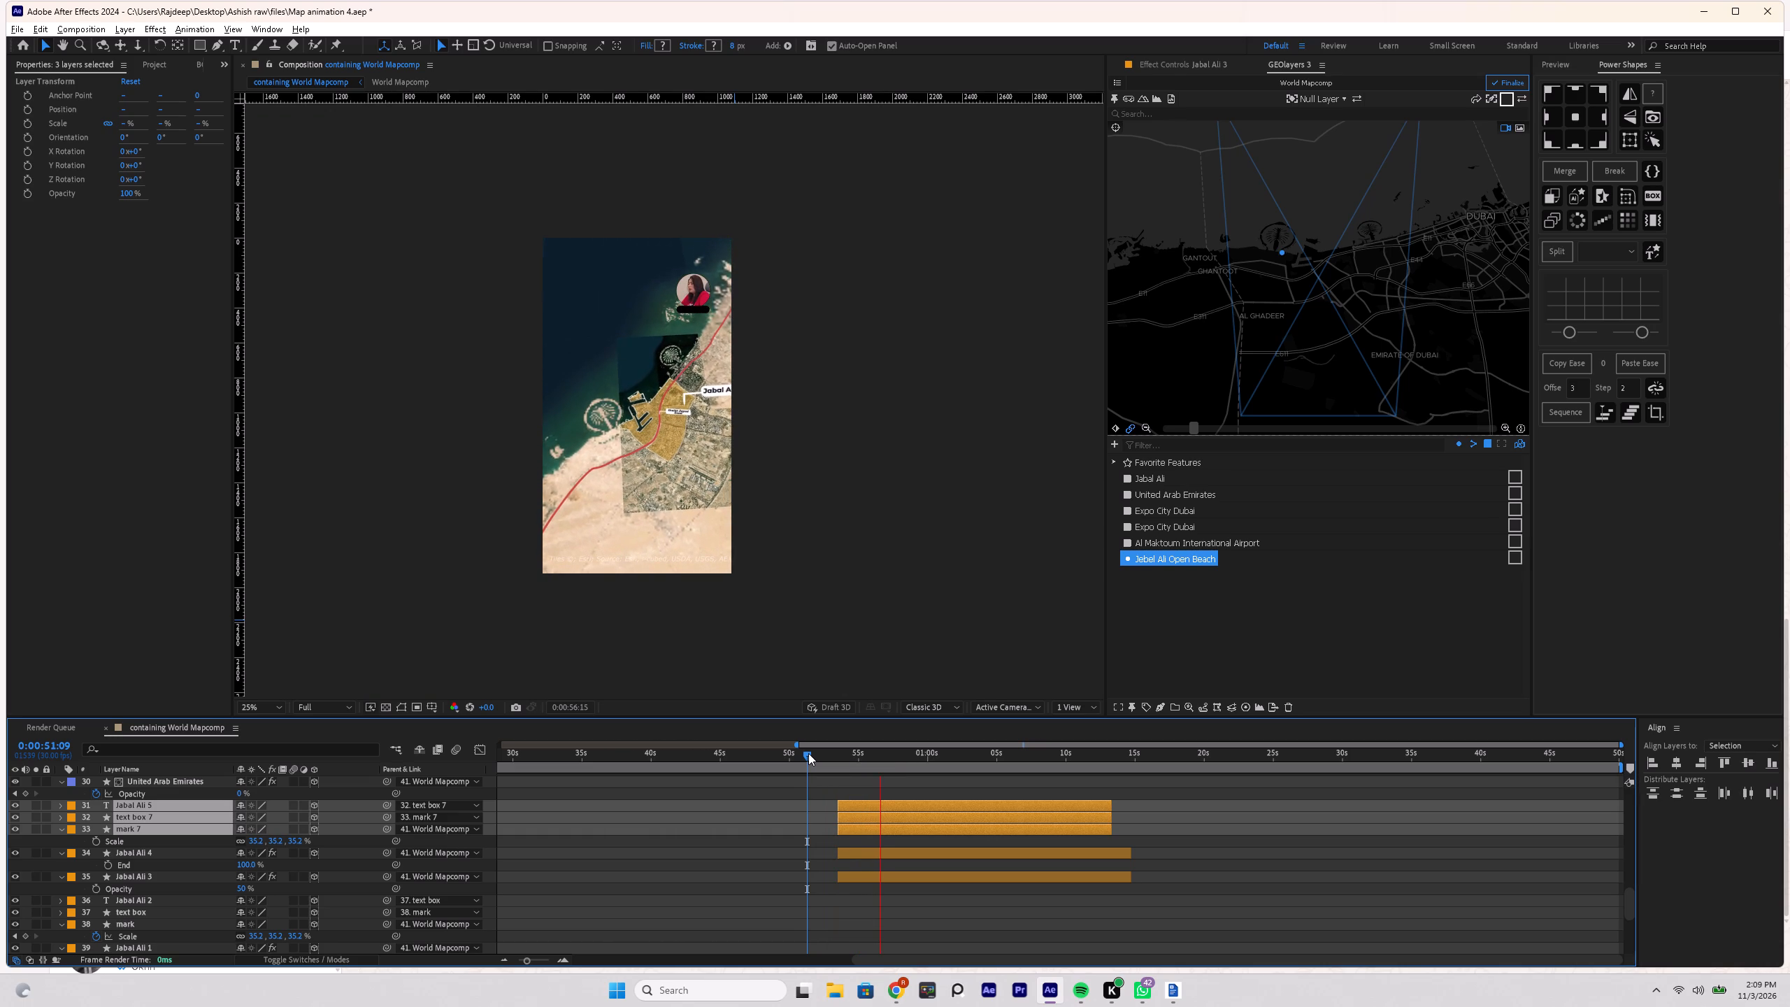
left_click(821, 754)
key("space")
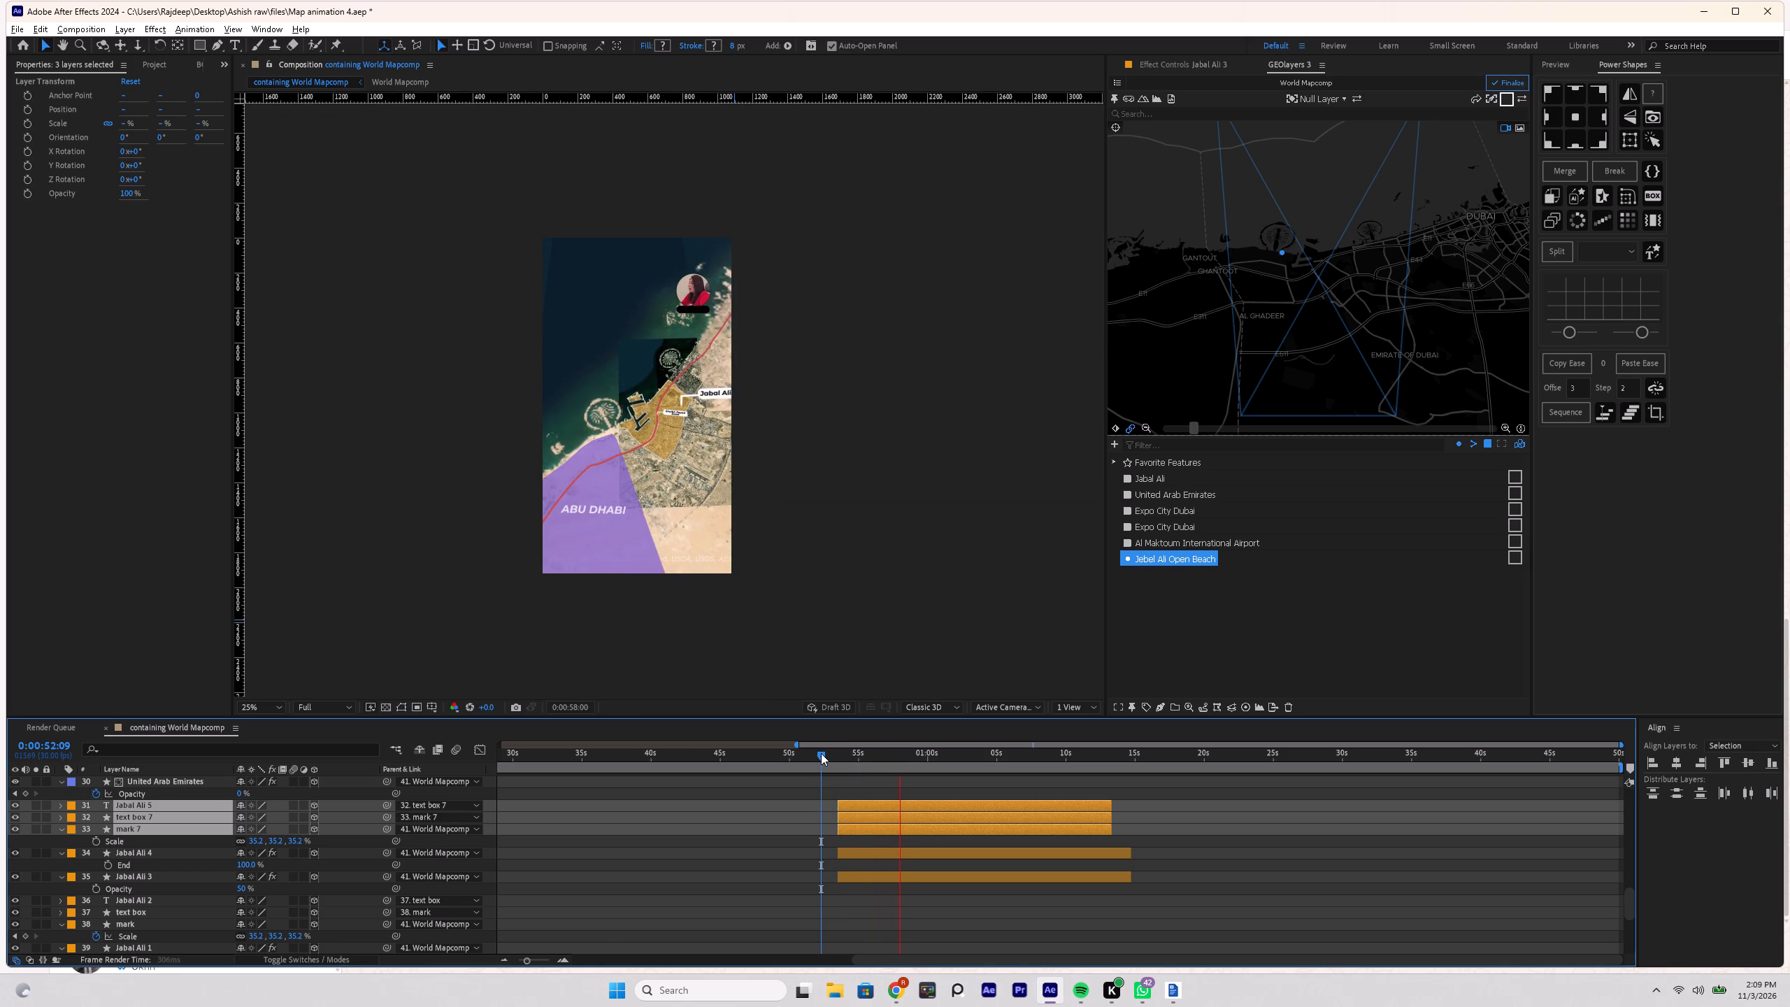
key("space")
left_click(830, 757)
key("space")
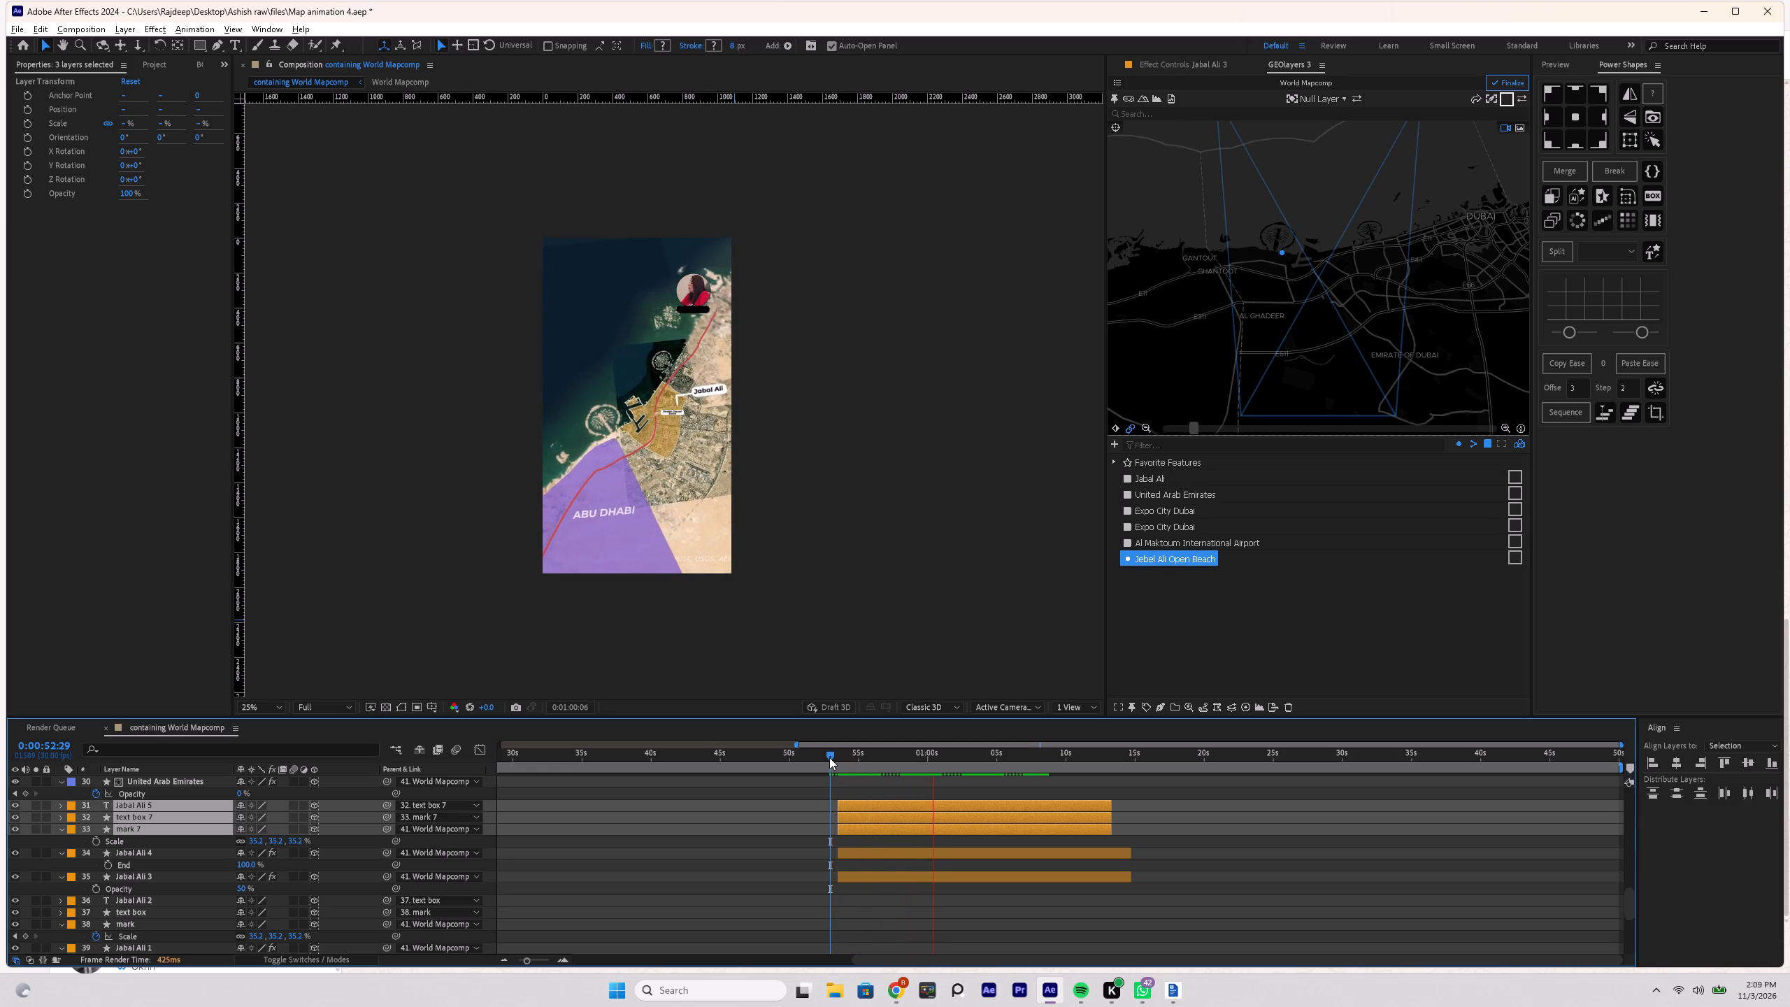
key("space")
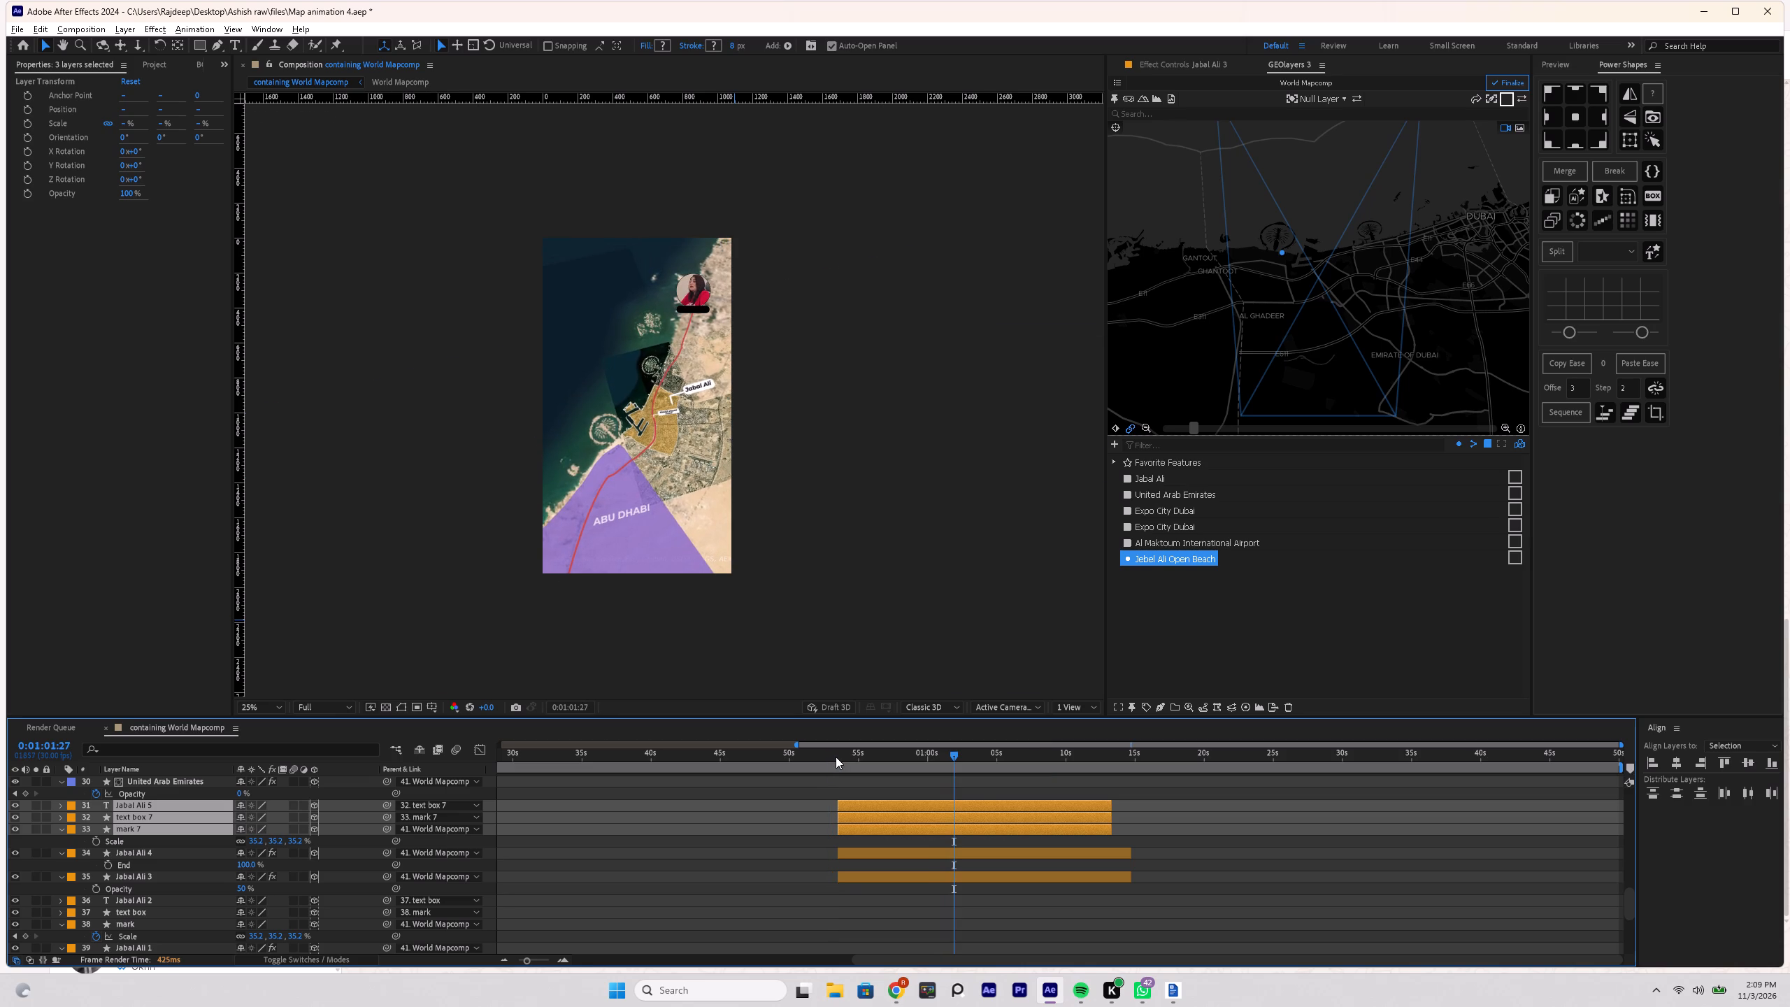
left_click(831, 756)
key("space")
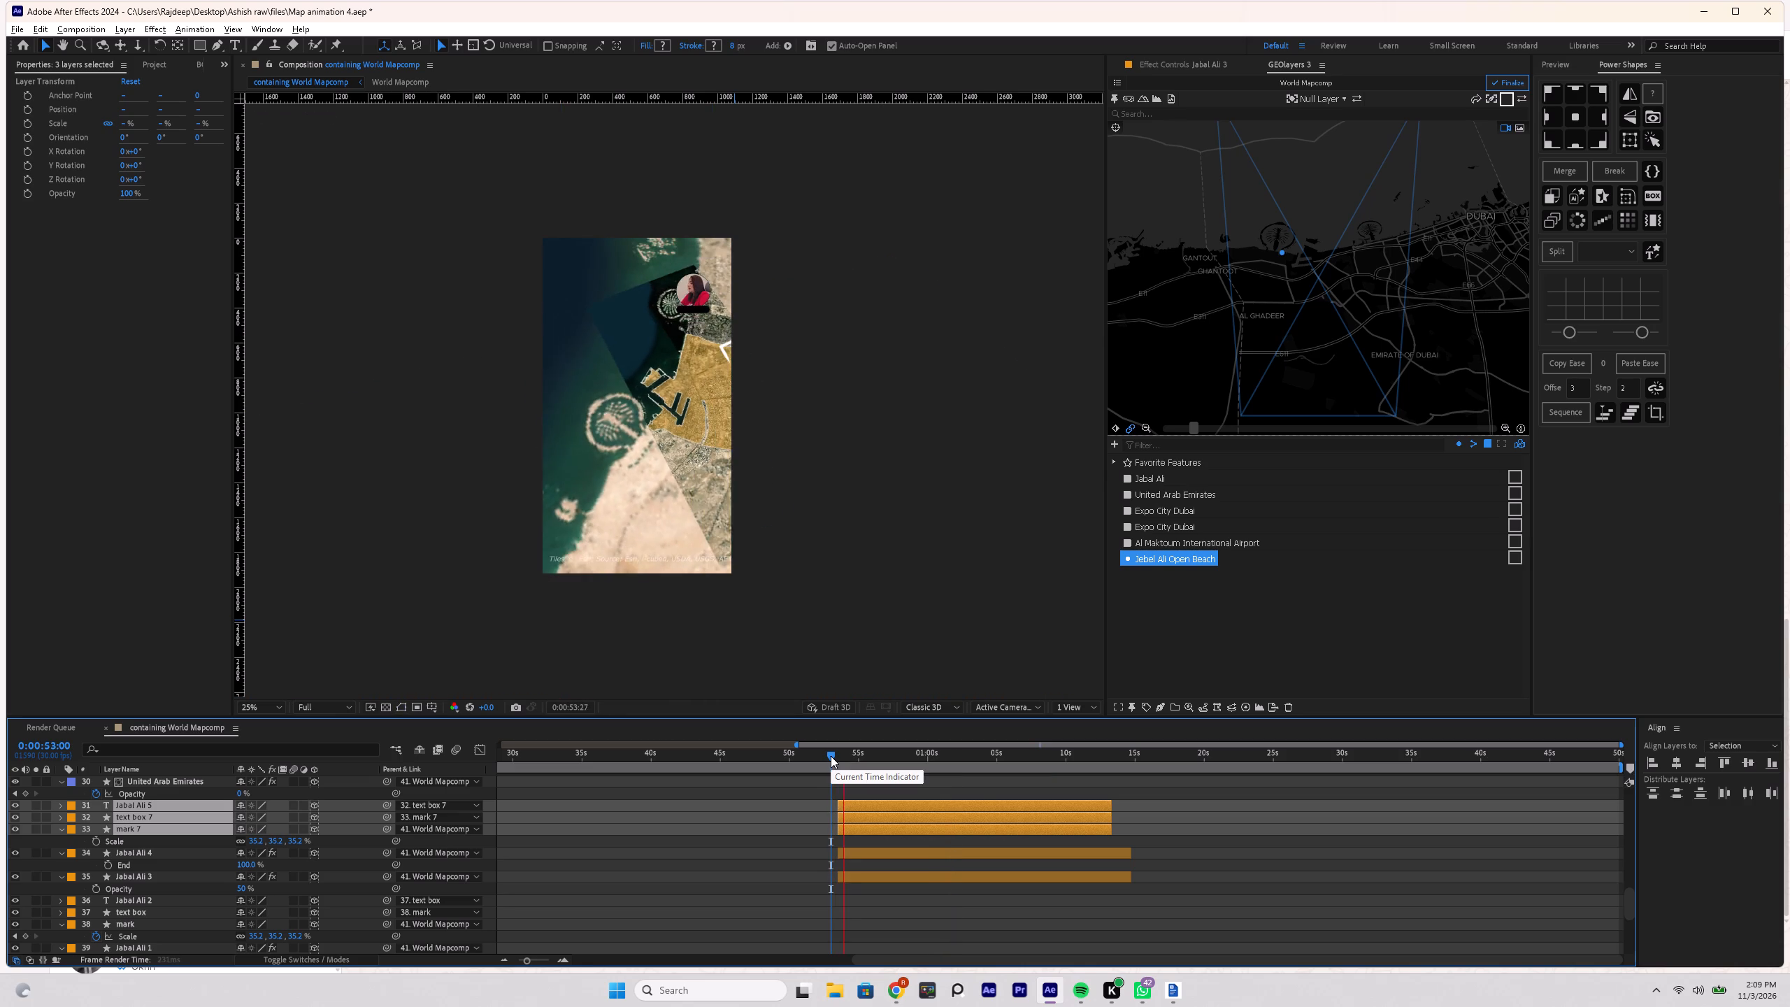
key("space")
key("space")
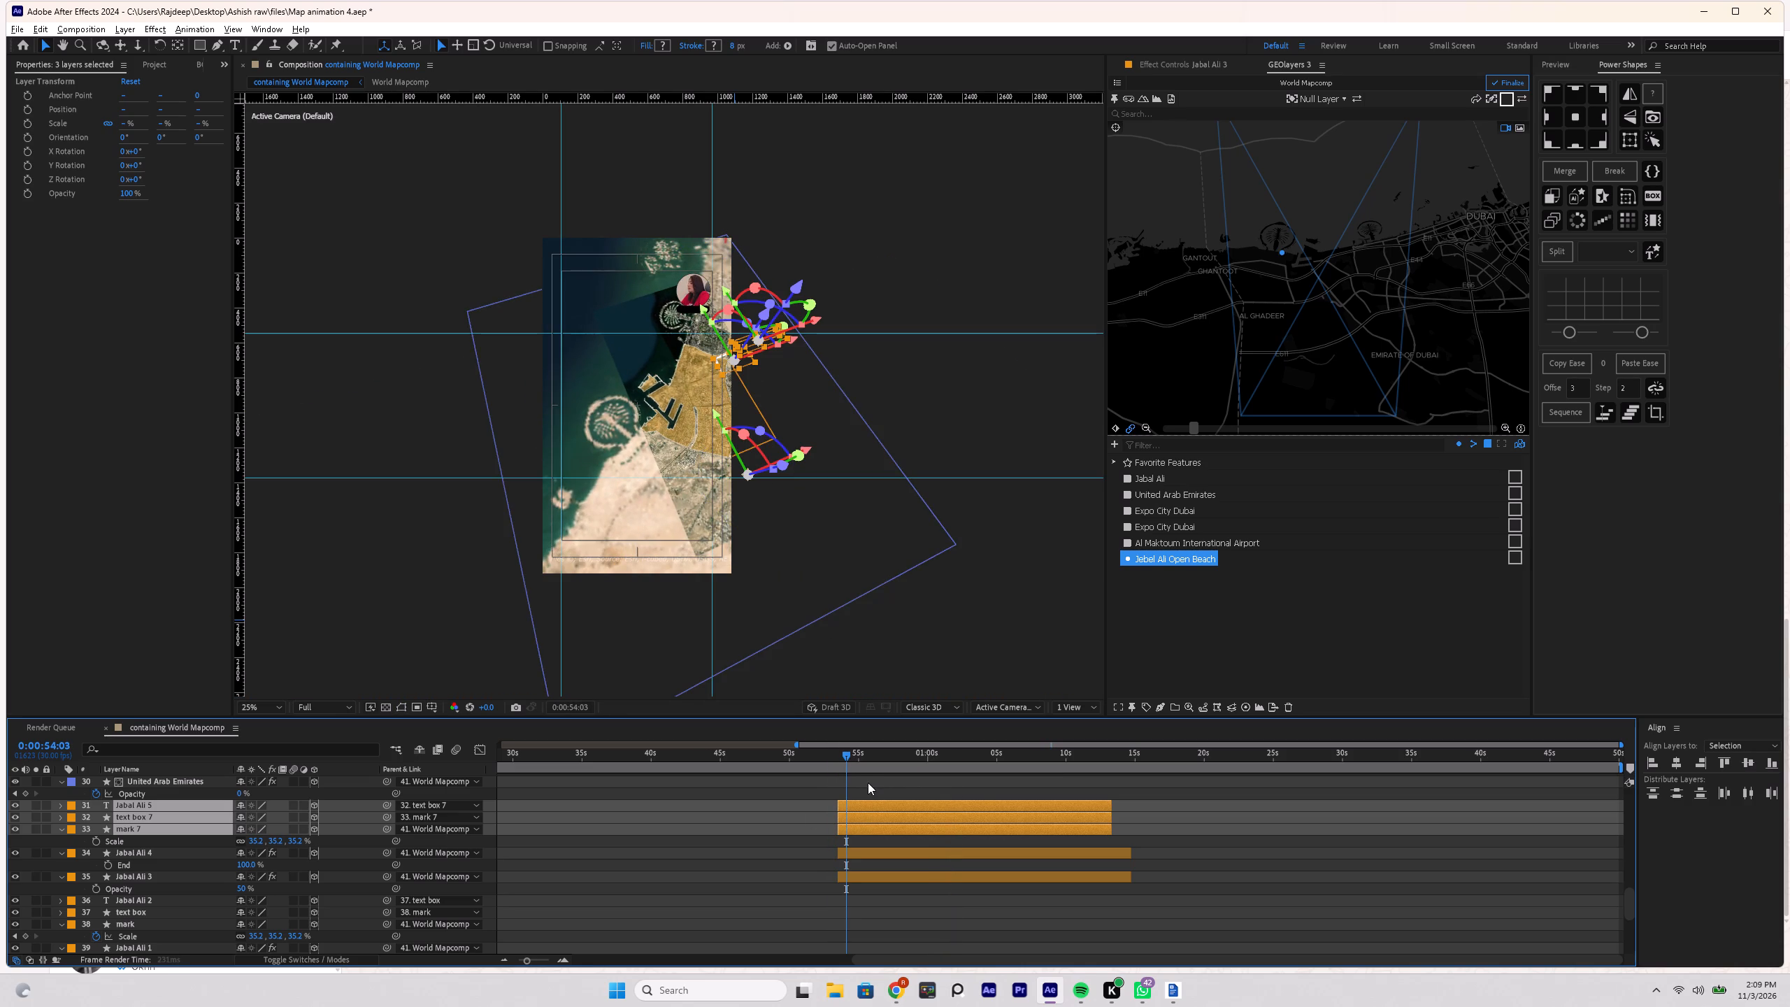
key("space")
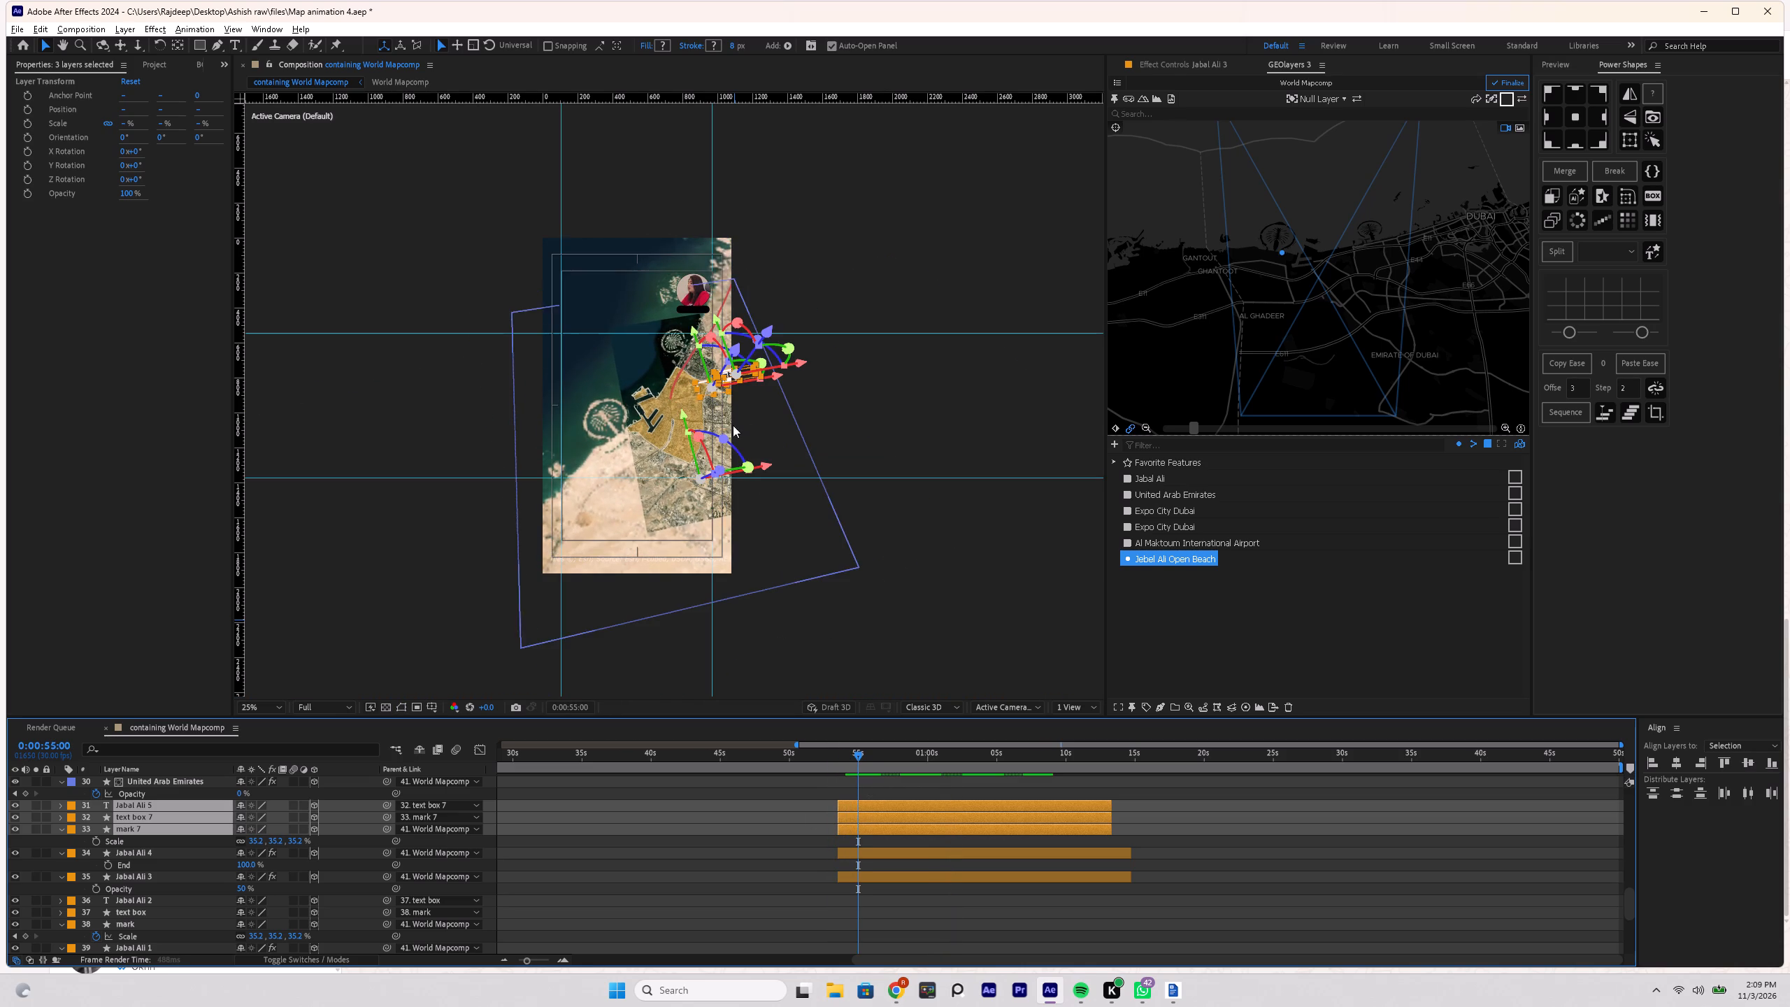
At 0:00:55:00, scale the mark 7 layer to 20.6% and move the Jabal Ali label inward to fit inside the frame.
left_click(833, 799)
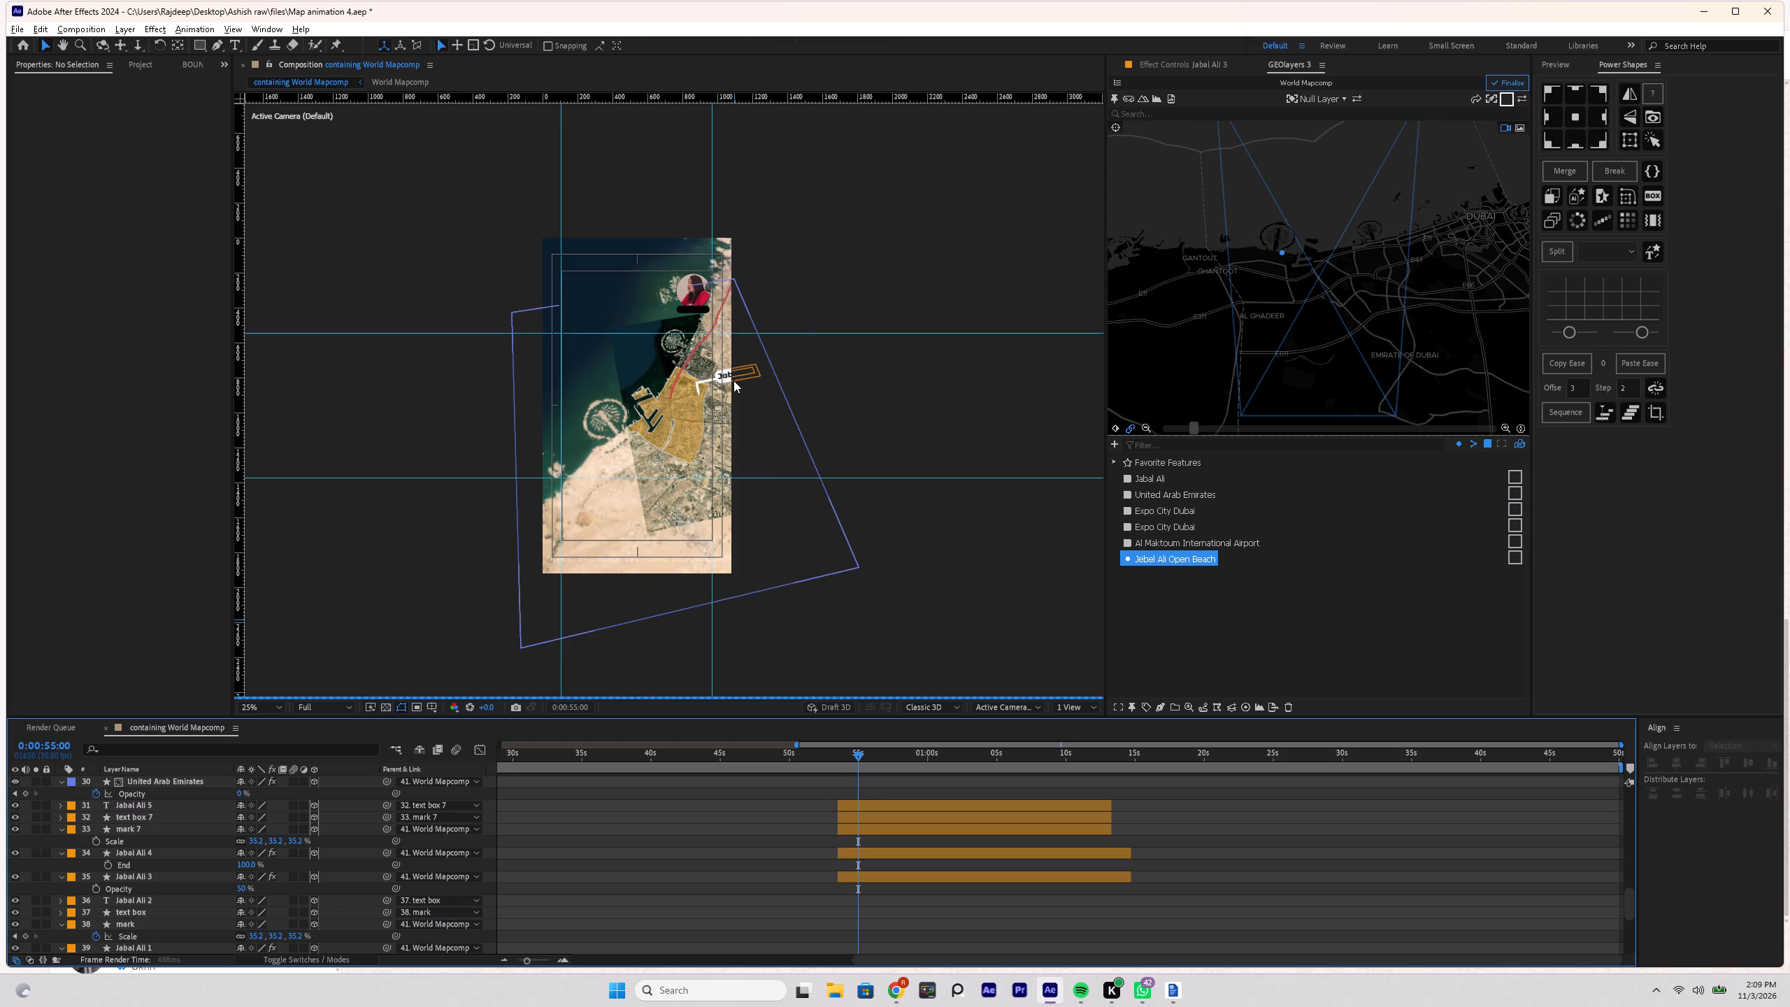
scroll(728, 378, "up", 1)
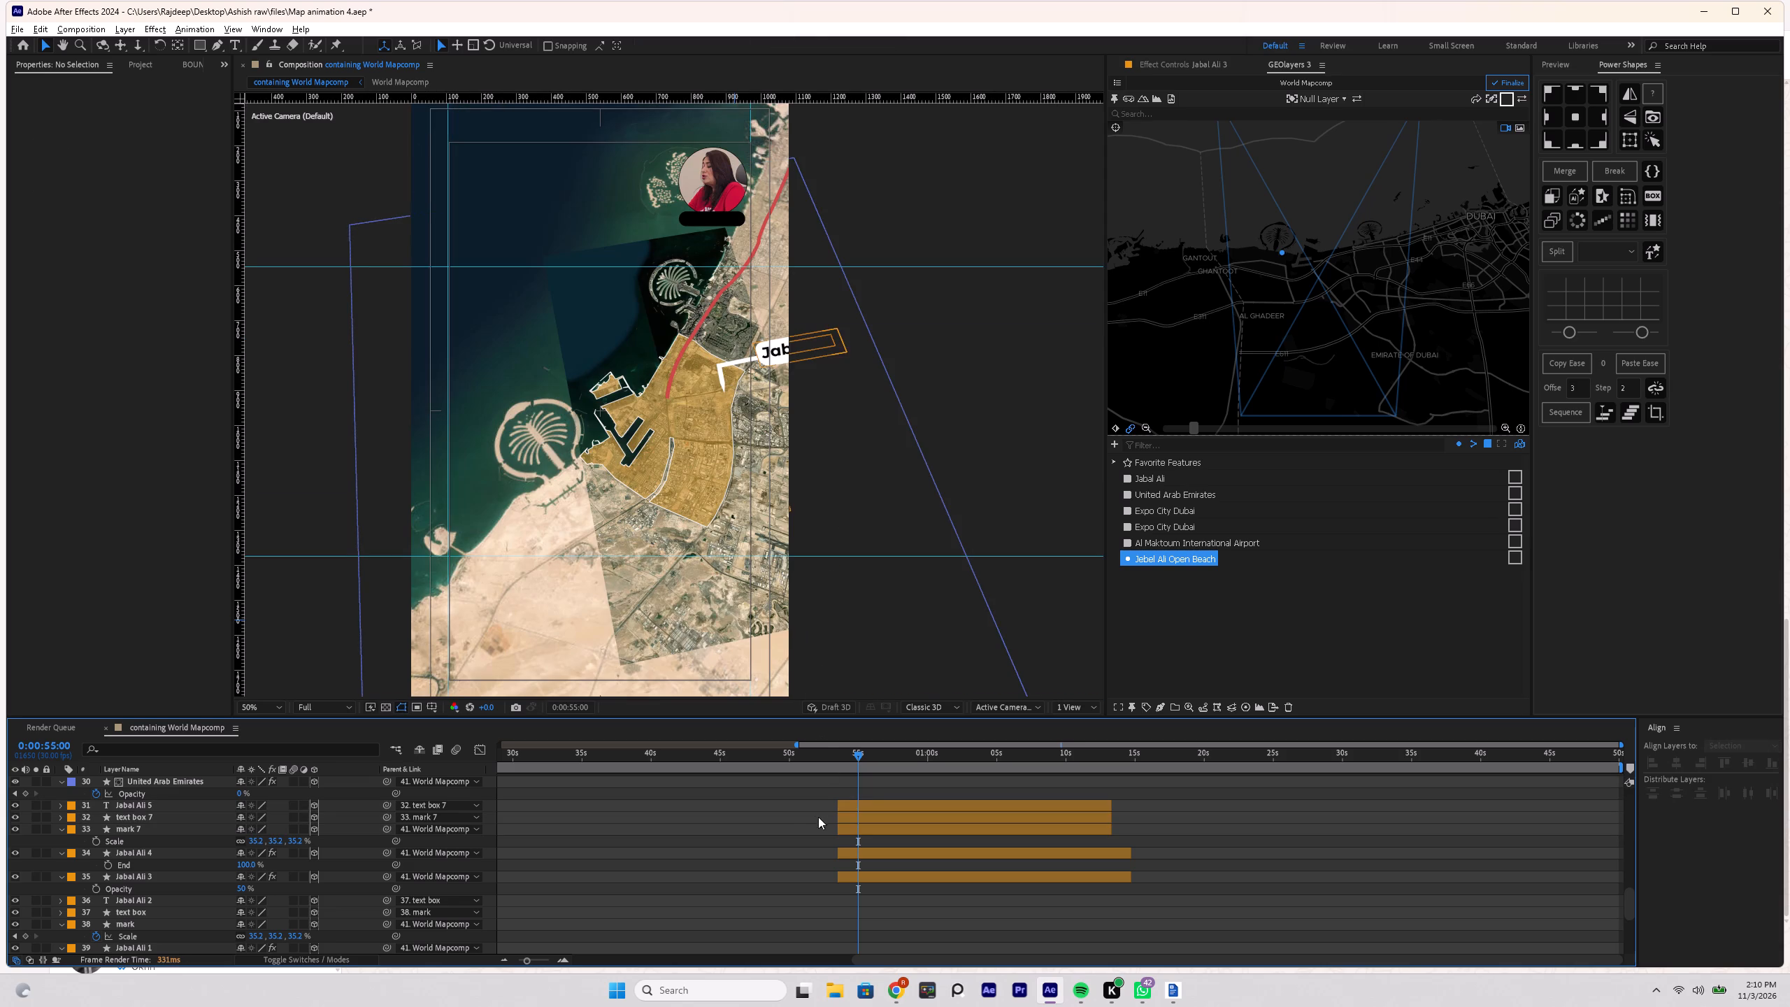
left_click(848, 831)
key("s")
key("s")
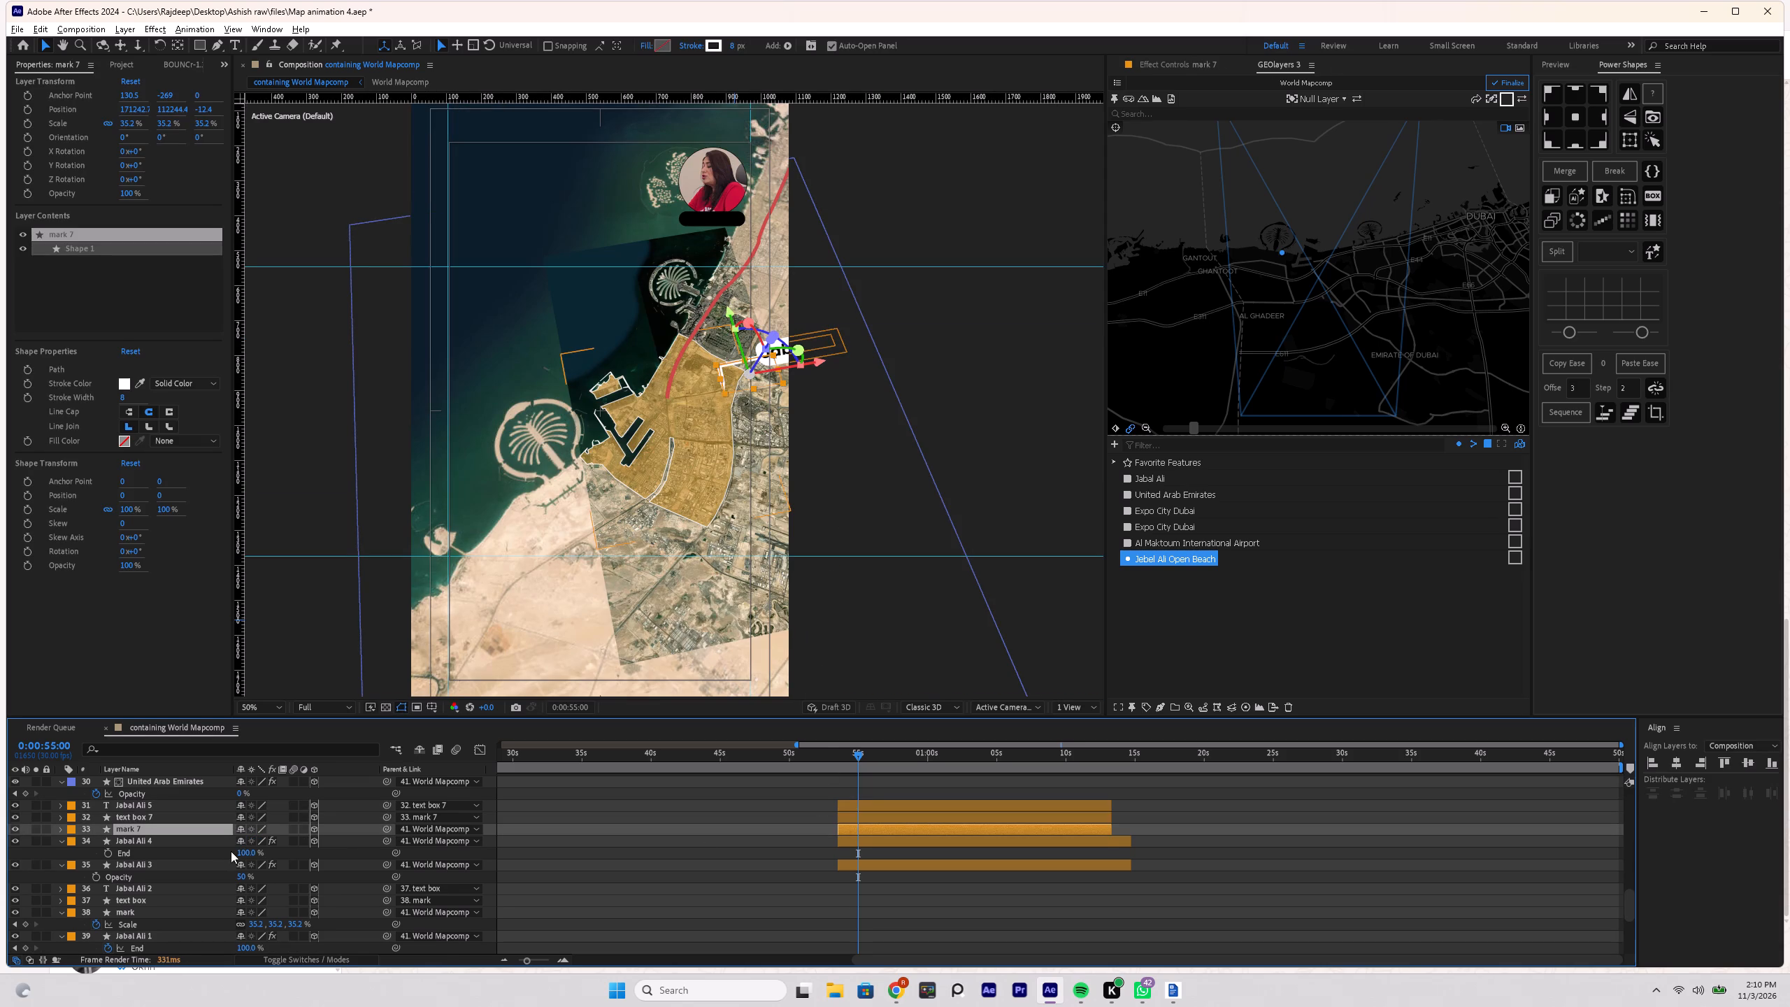
left_click_drag(256, 843, 238, 847)
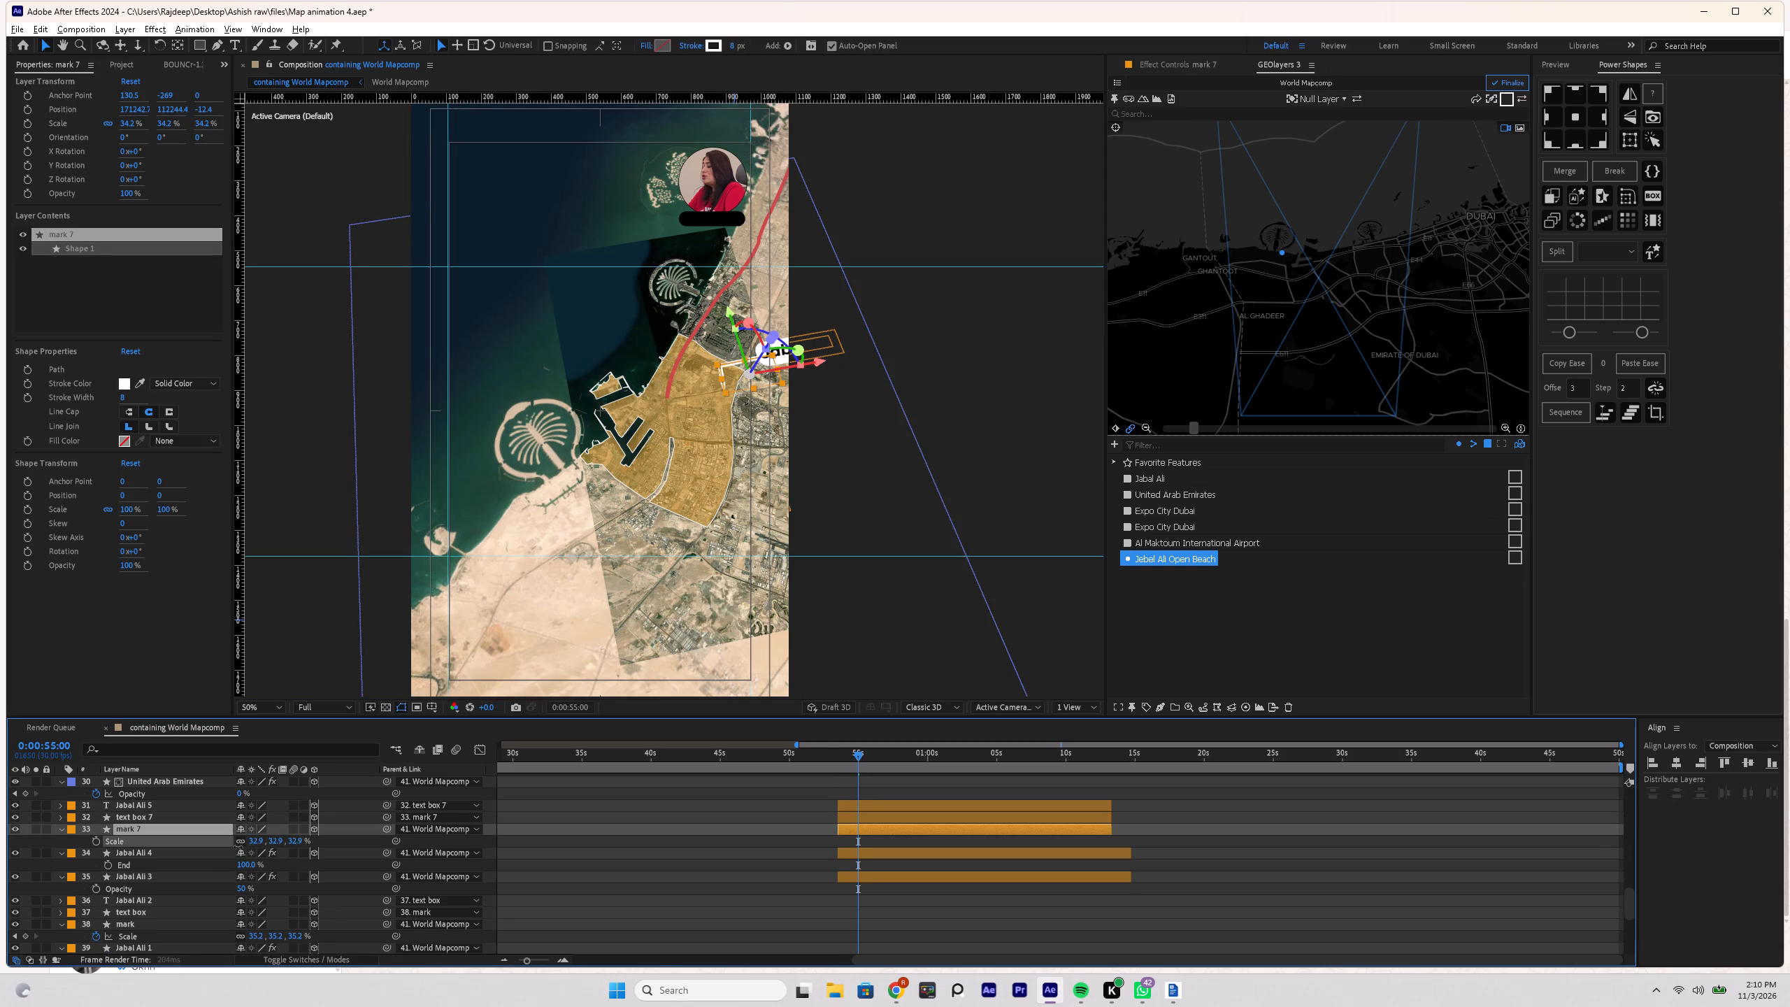
left_click_drag(238, 847, 168, 857)
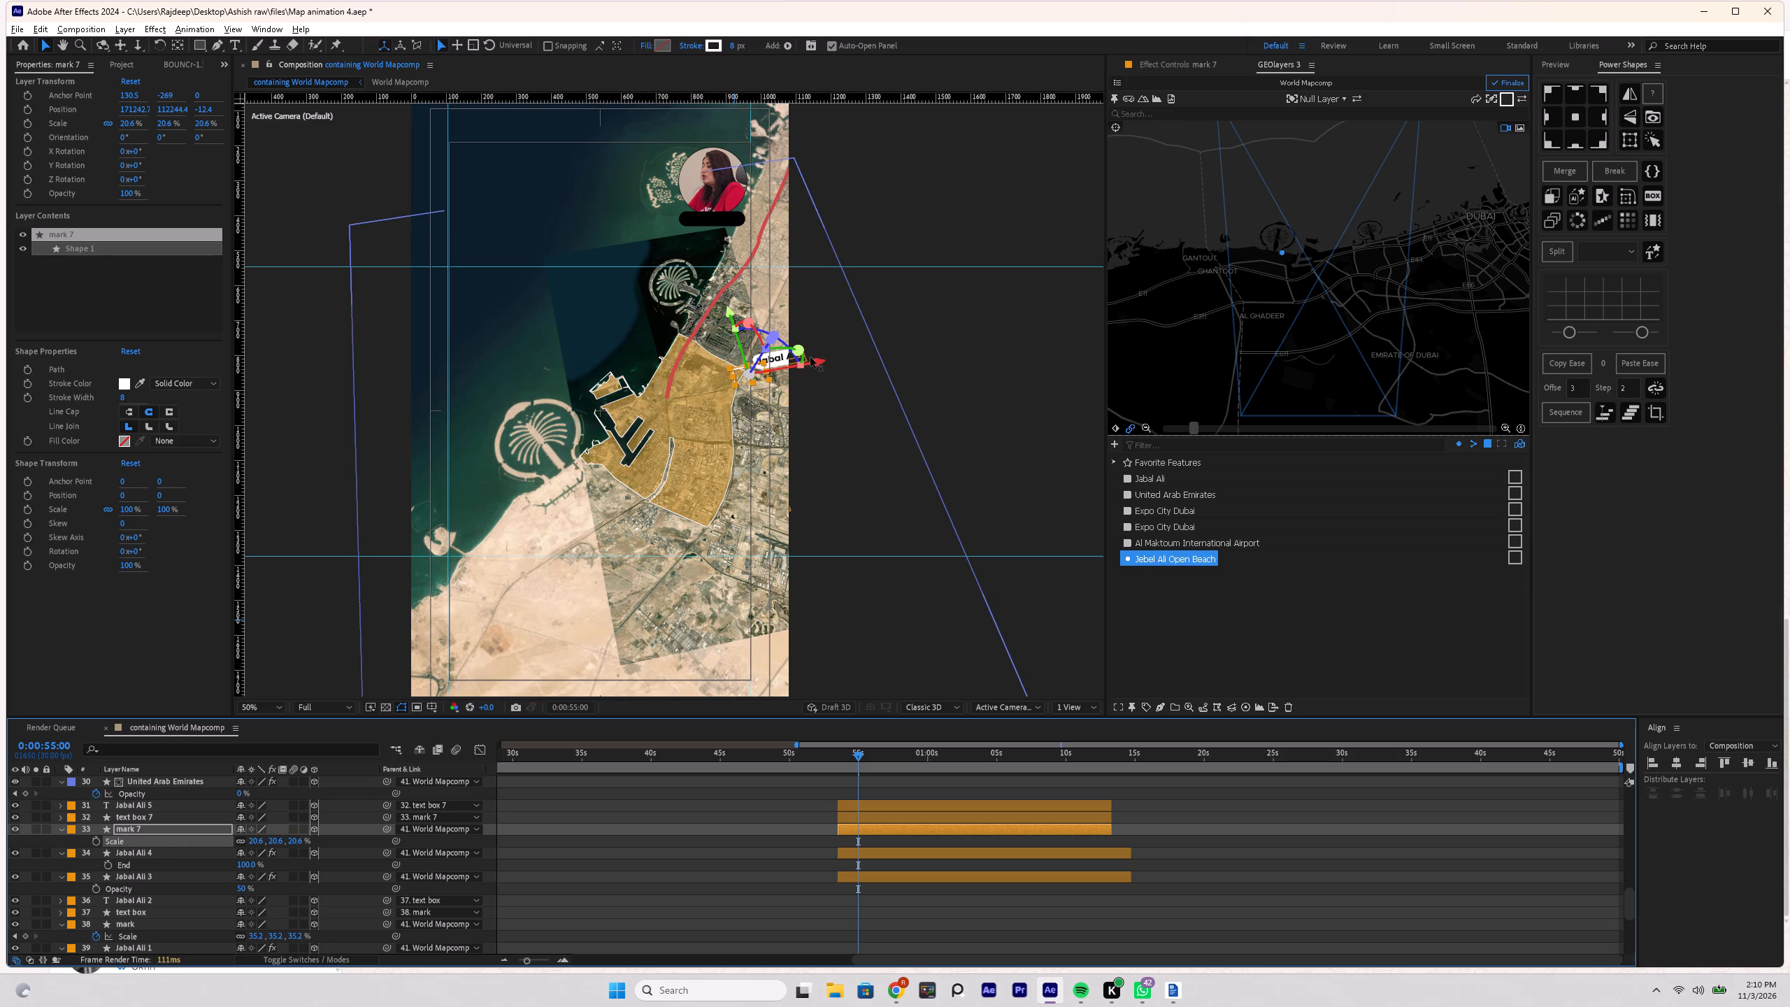
left_click_drag(815, 357, 787, 362)
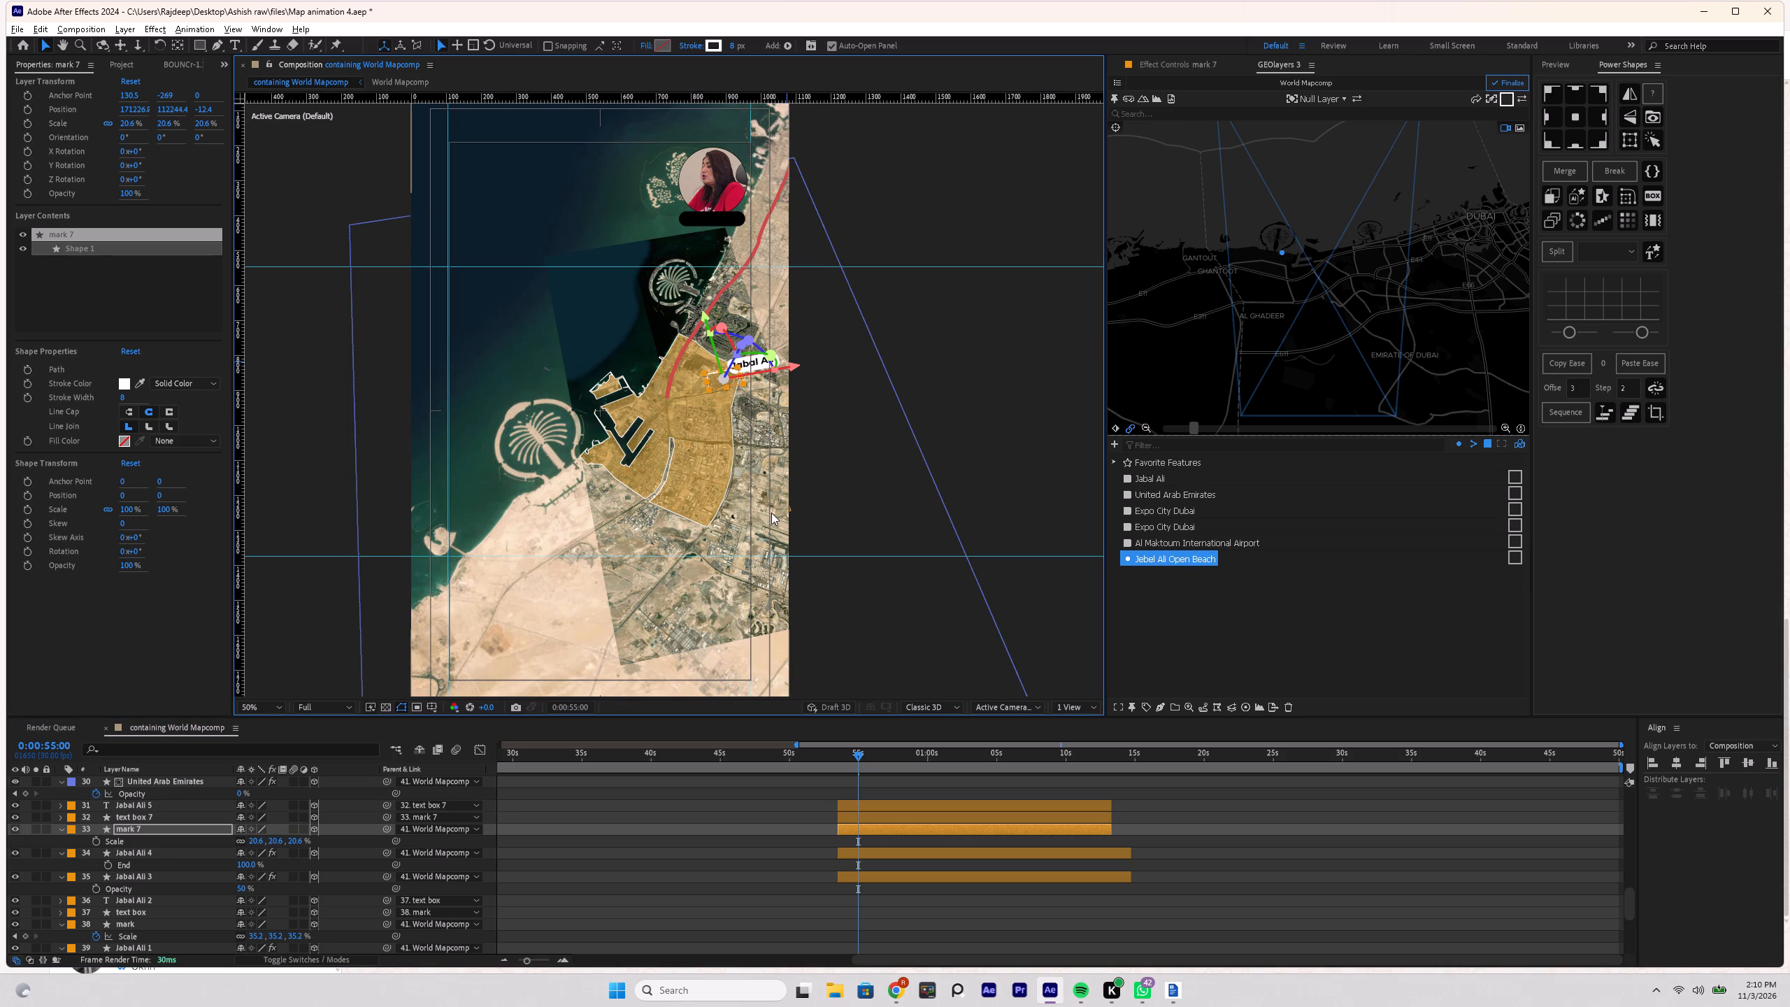
left_click(787, 804)
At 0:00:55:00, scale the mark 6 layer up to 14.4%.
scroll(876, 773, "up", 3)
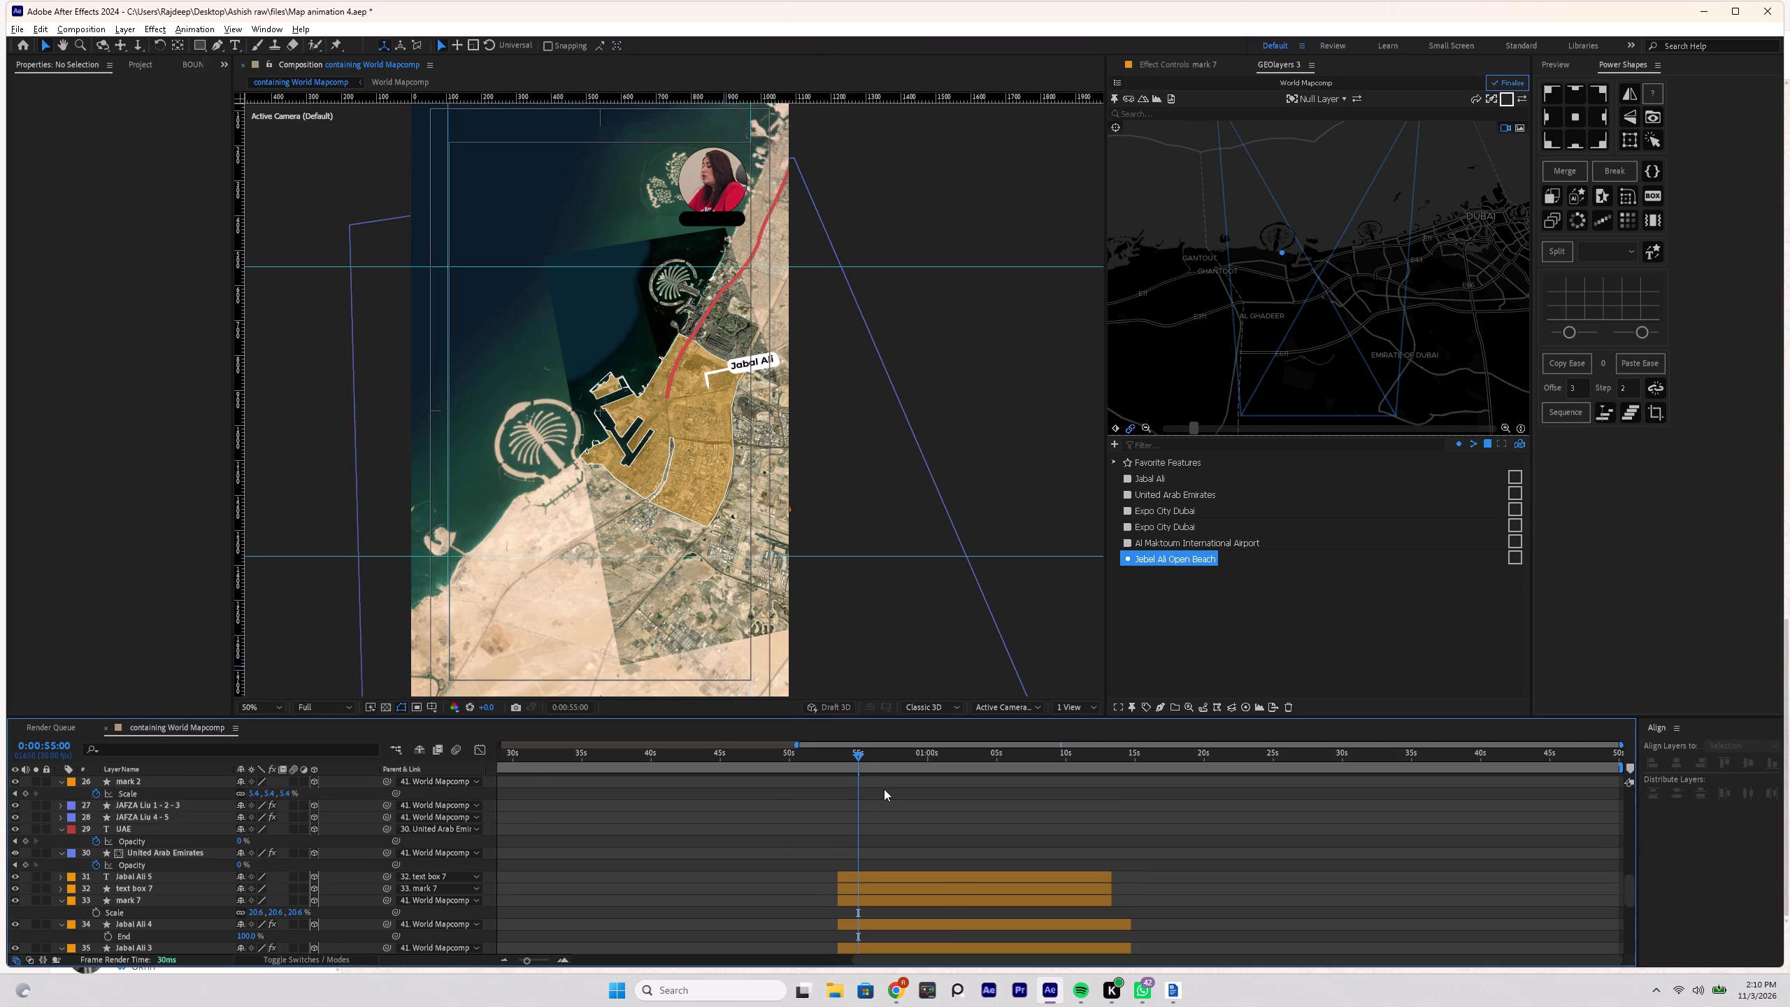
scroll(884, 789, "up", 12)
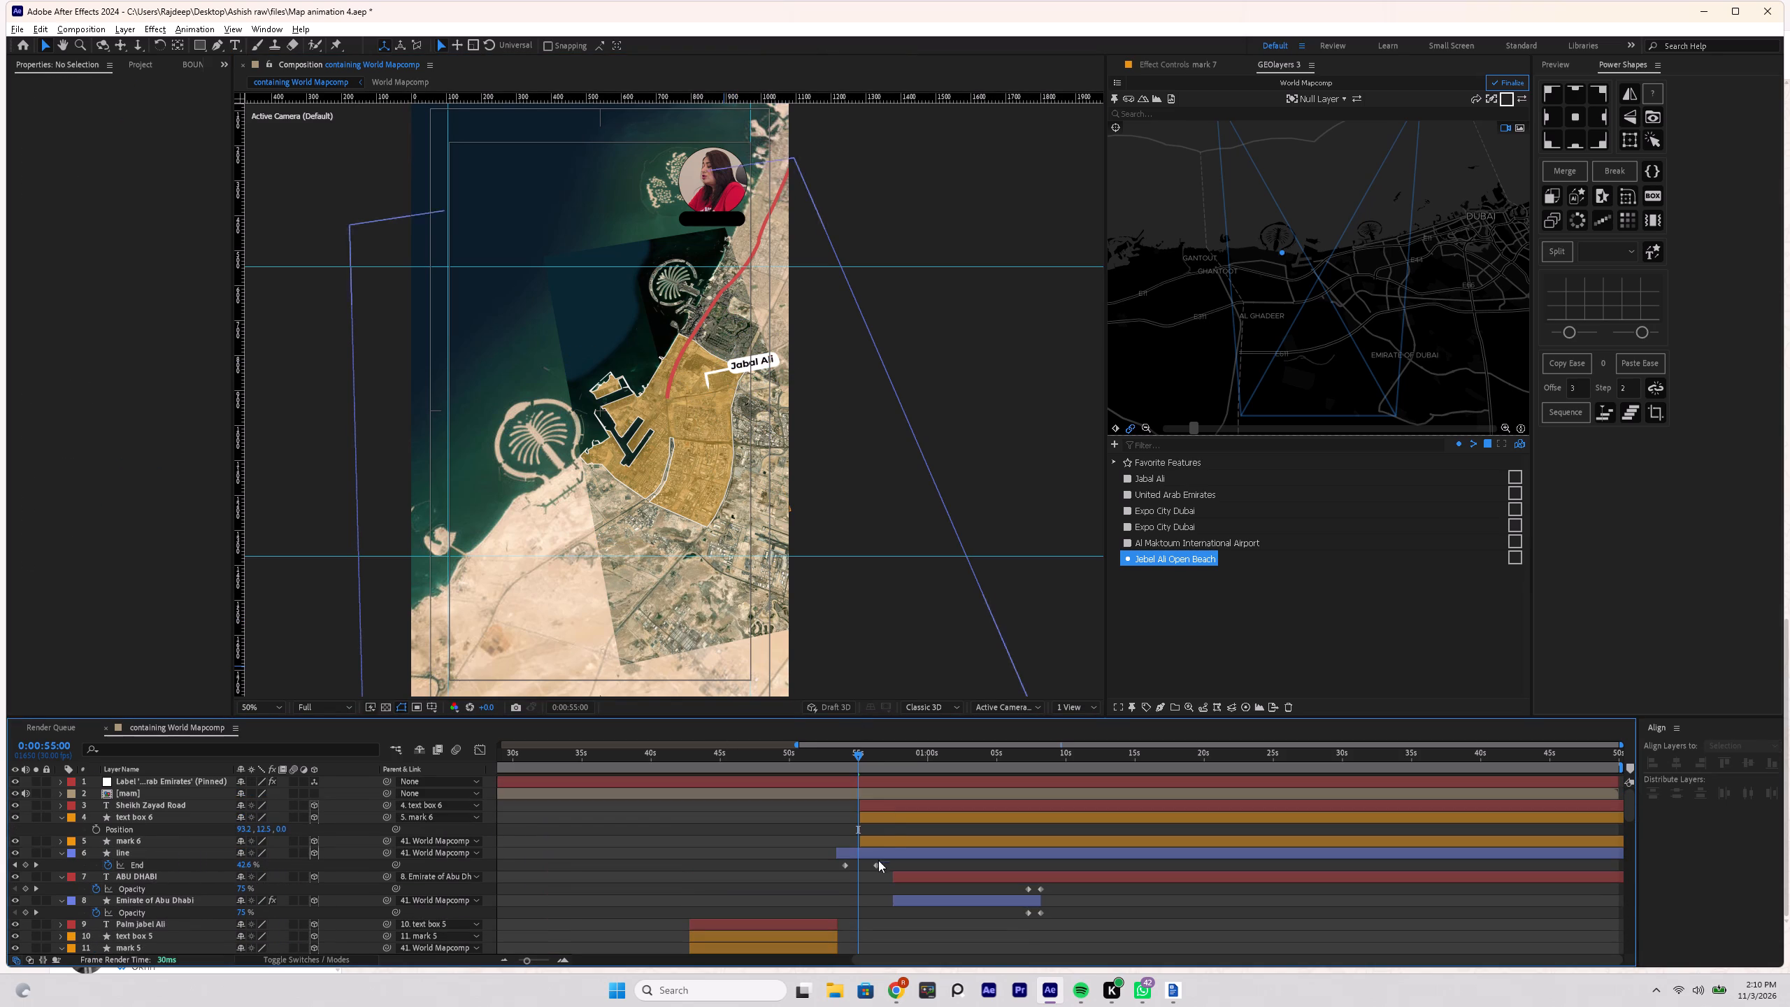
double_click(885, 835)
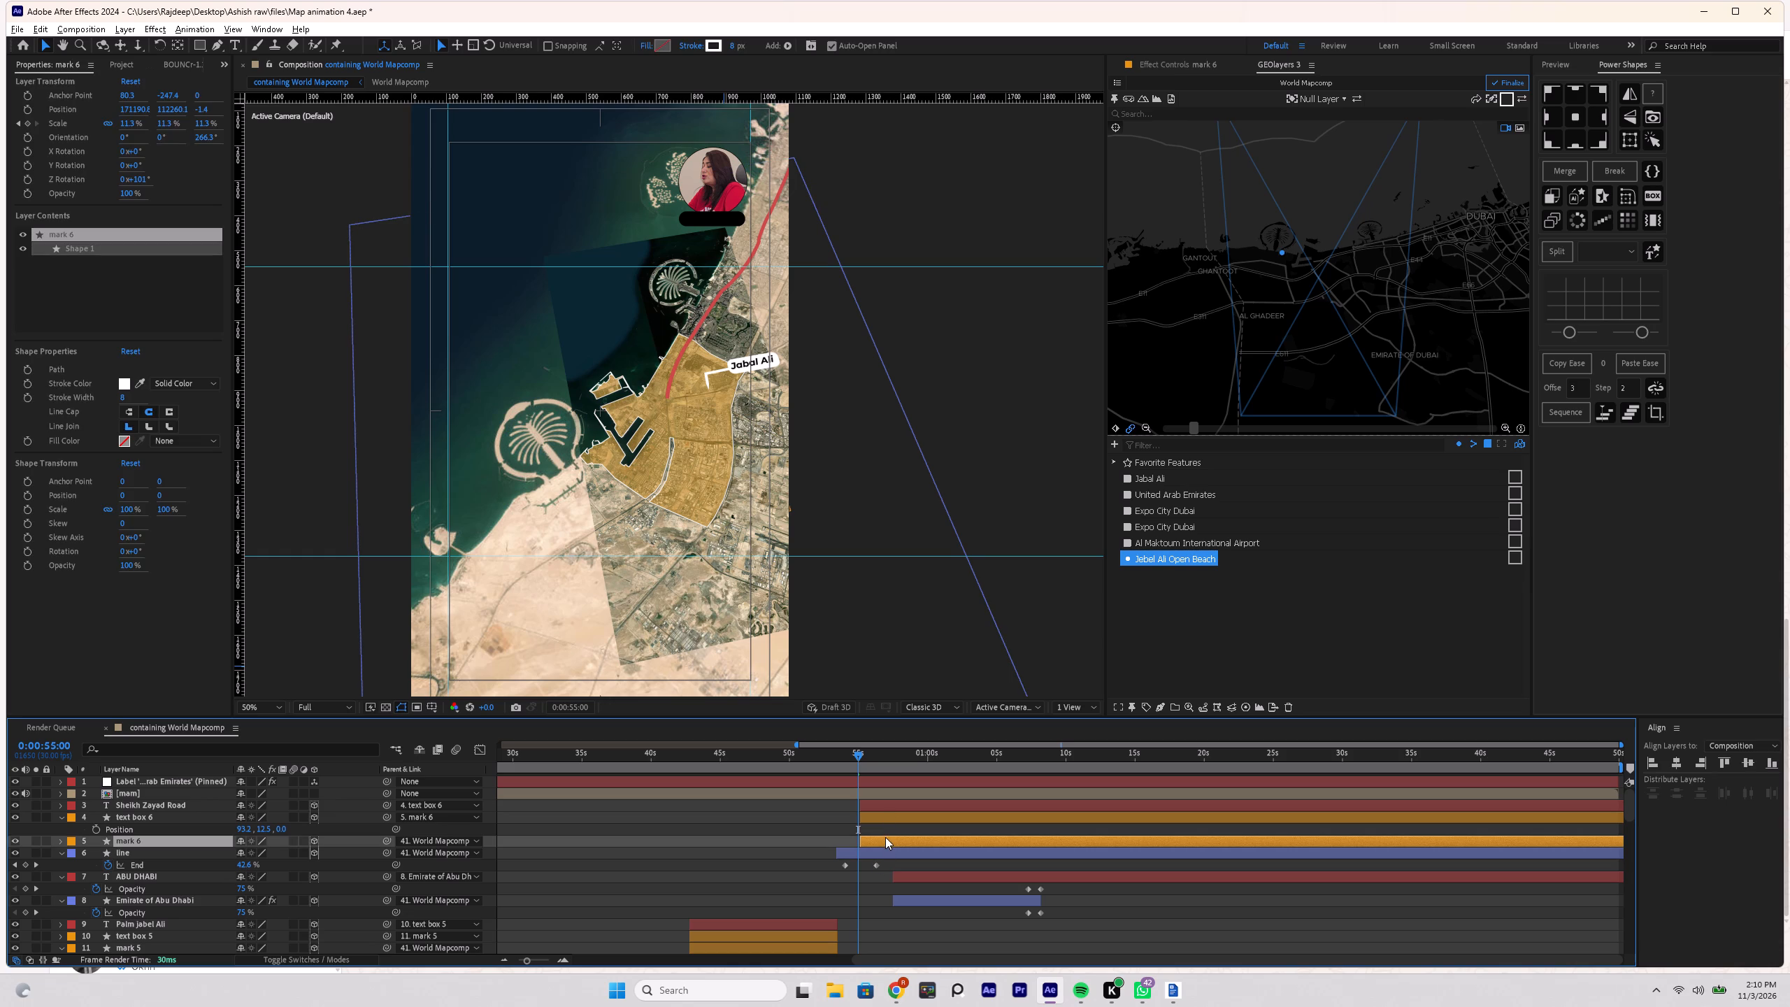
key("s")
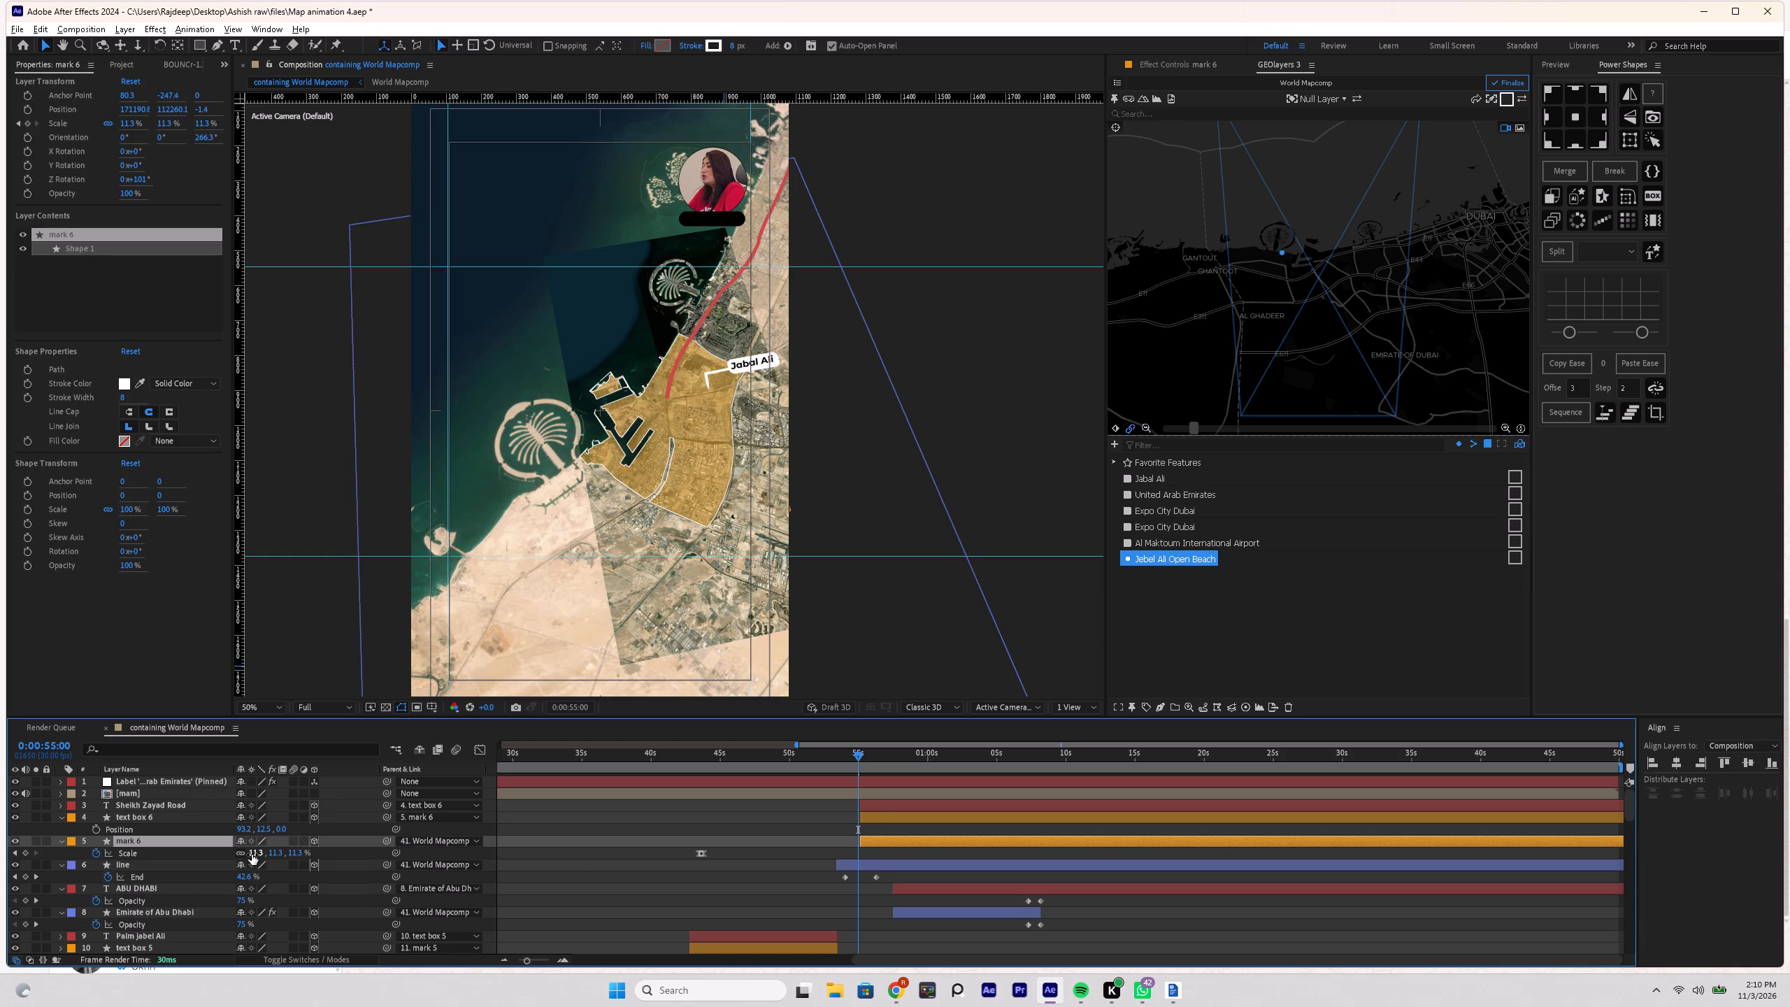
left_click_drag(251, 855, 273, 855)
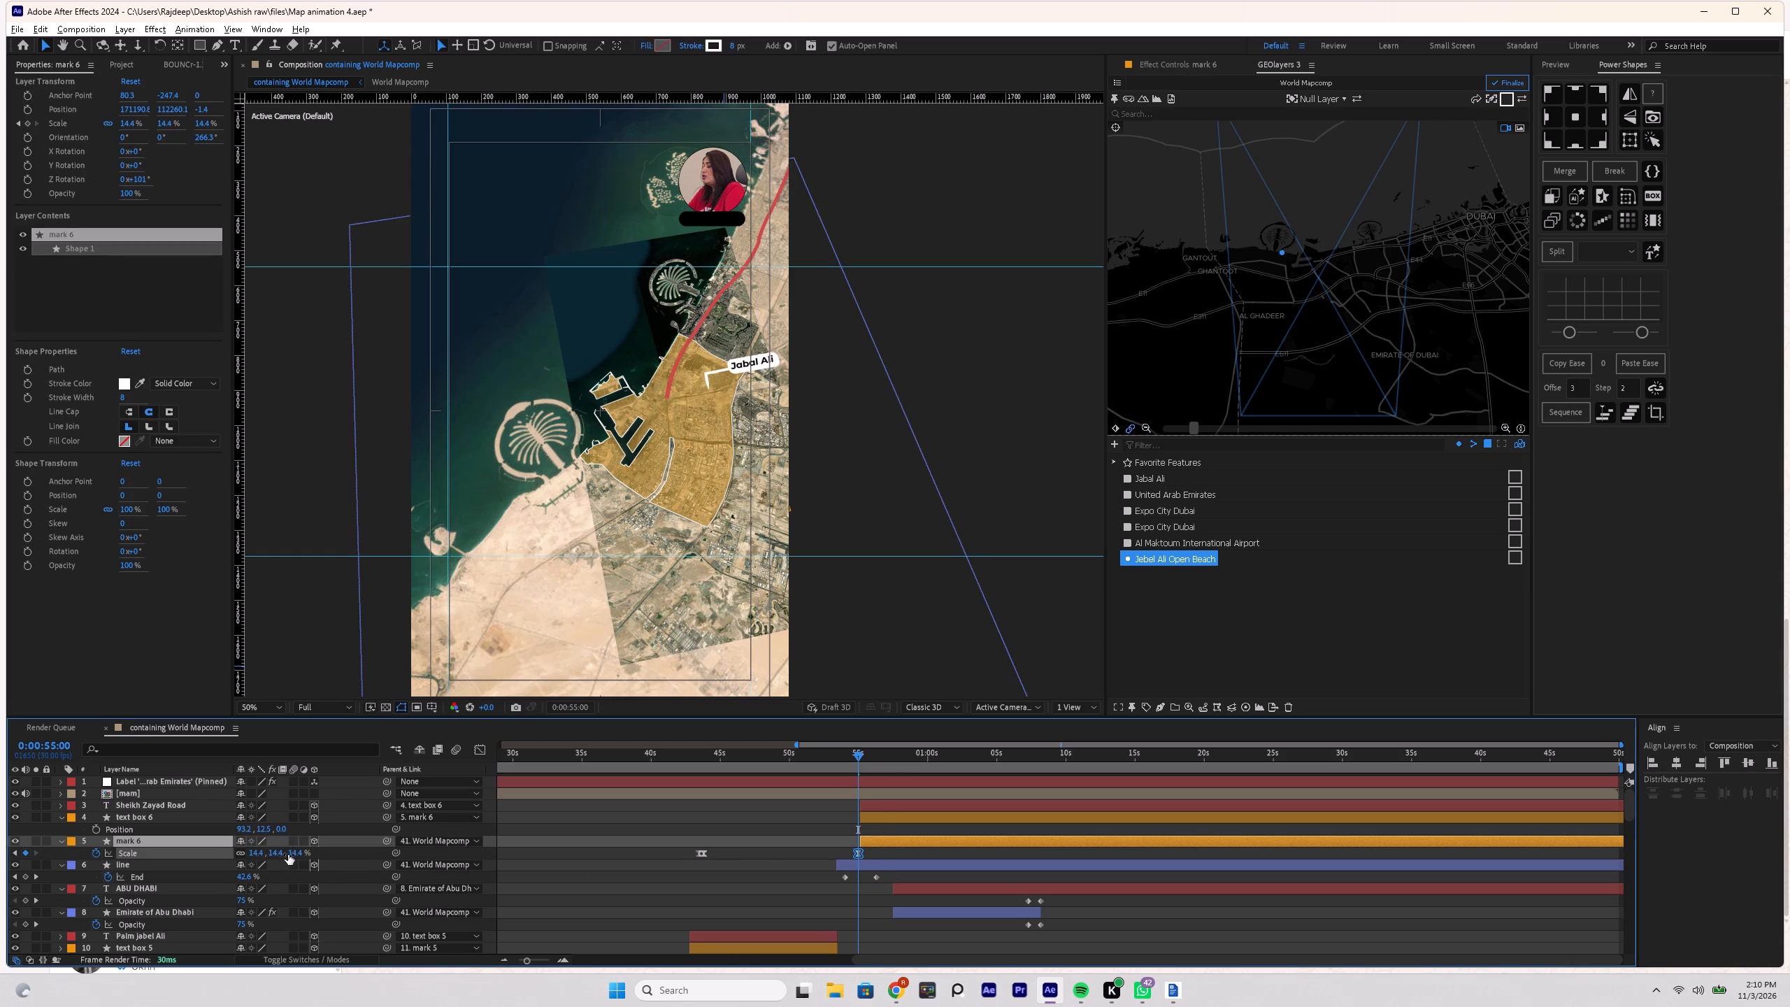
Delete all Scale keyframes from the mark 6 layer.
left_click(888, 762)
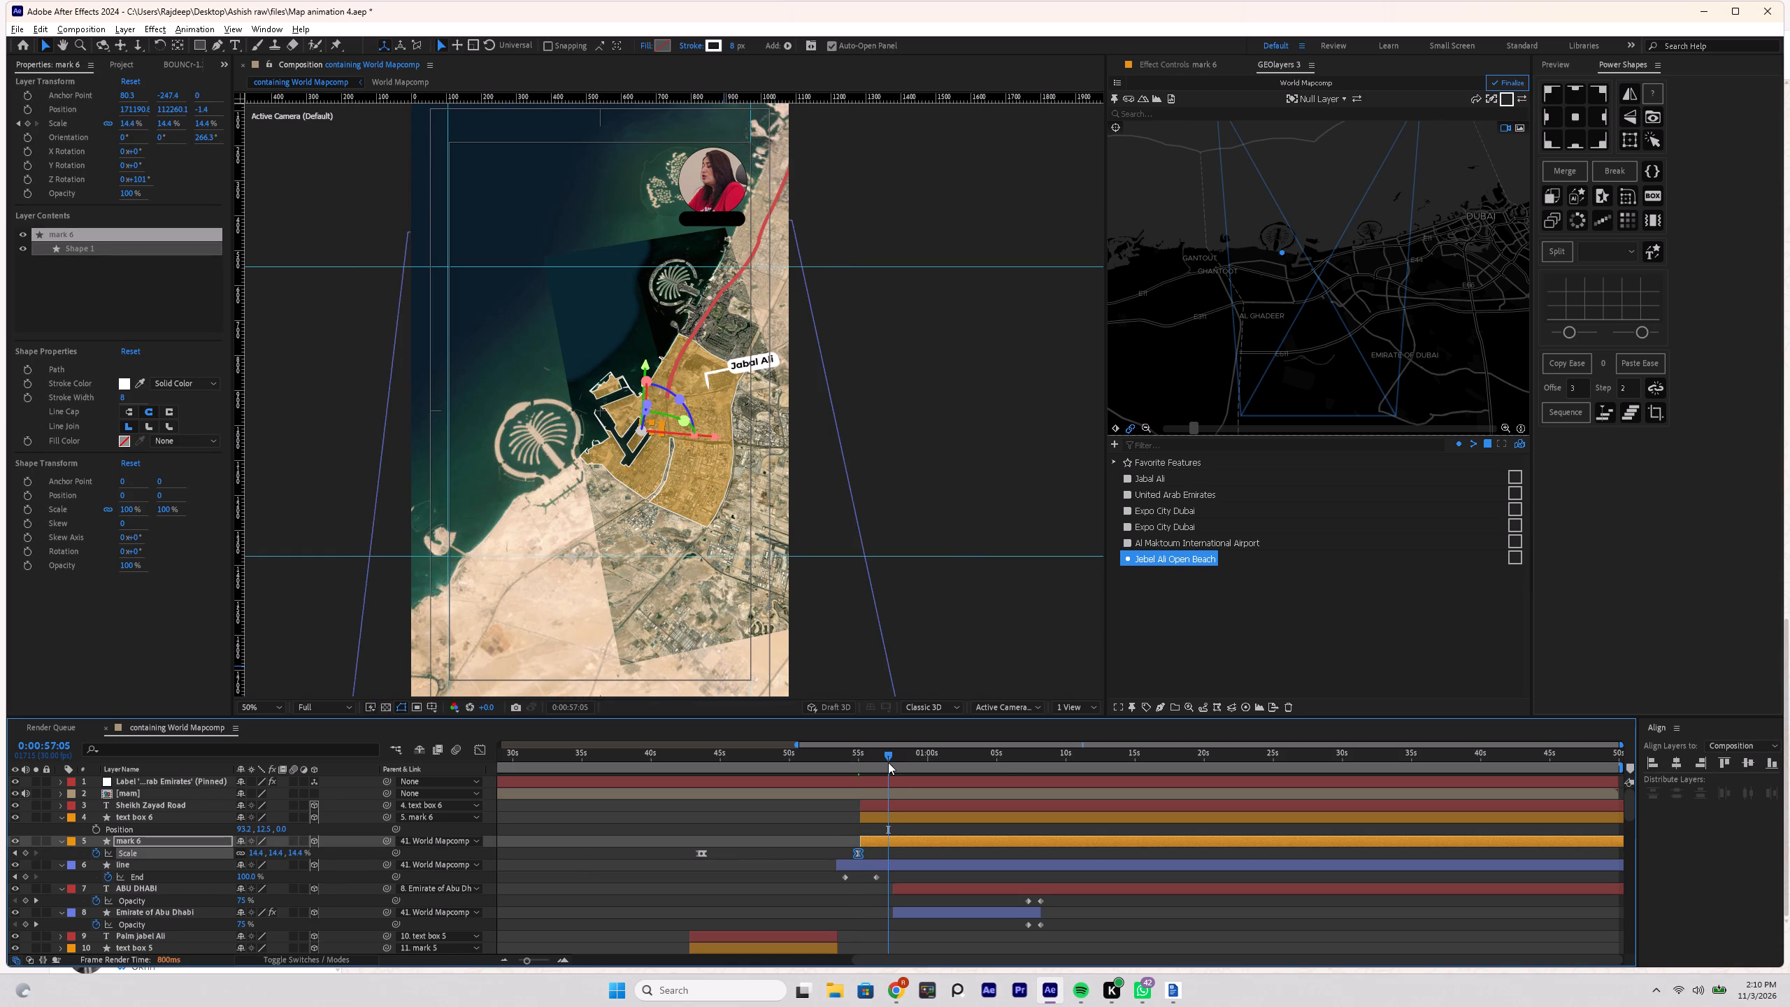
left_click(871, 841)
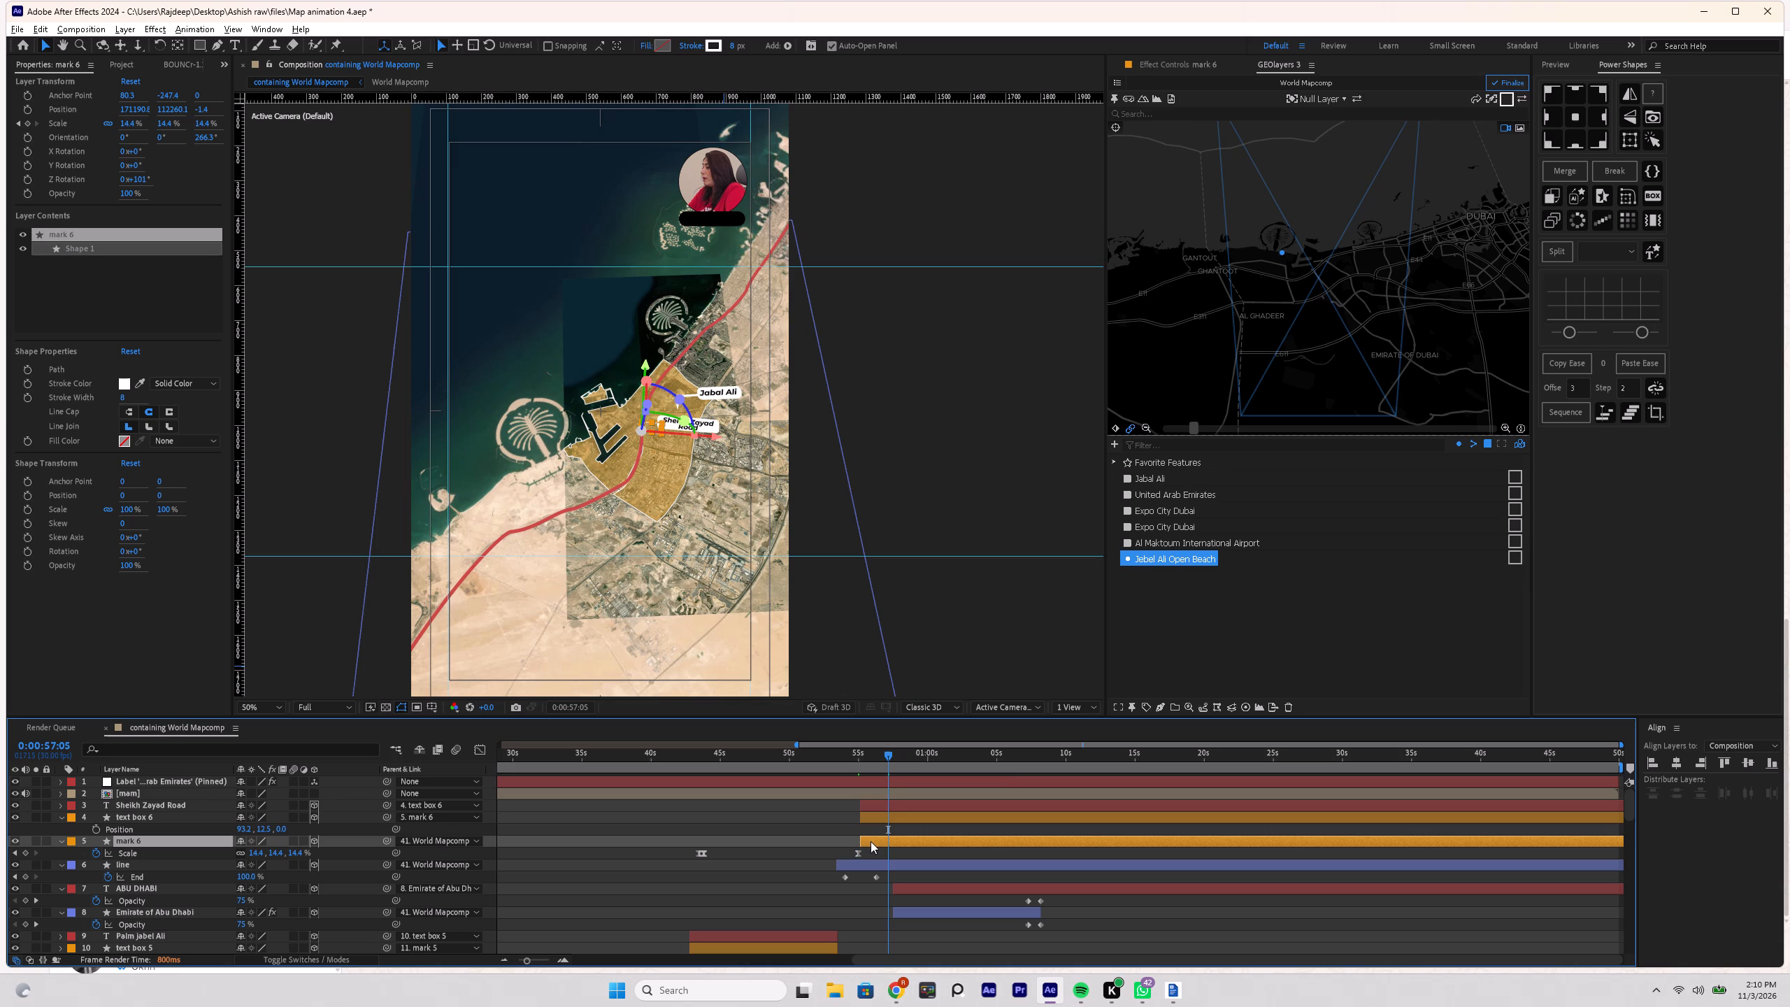
left_click_drag(873, 852, 684, 862)
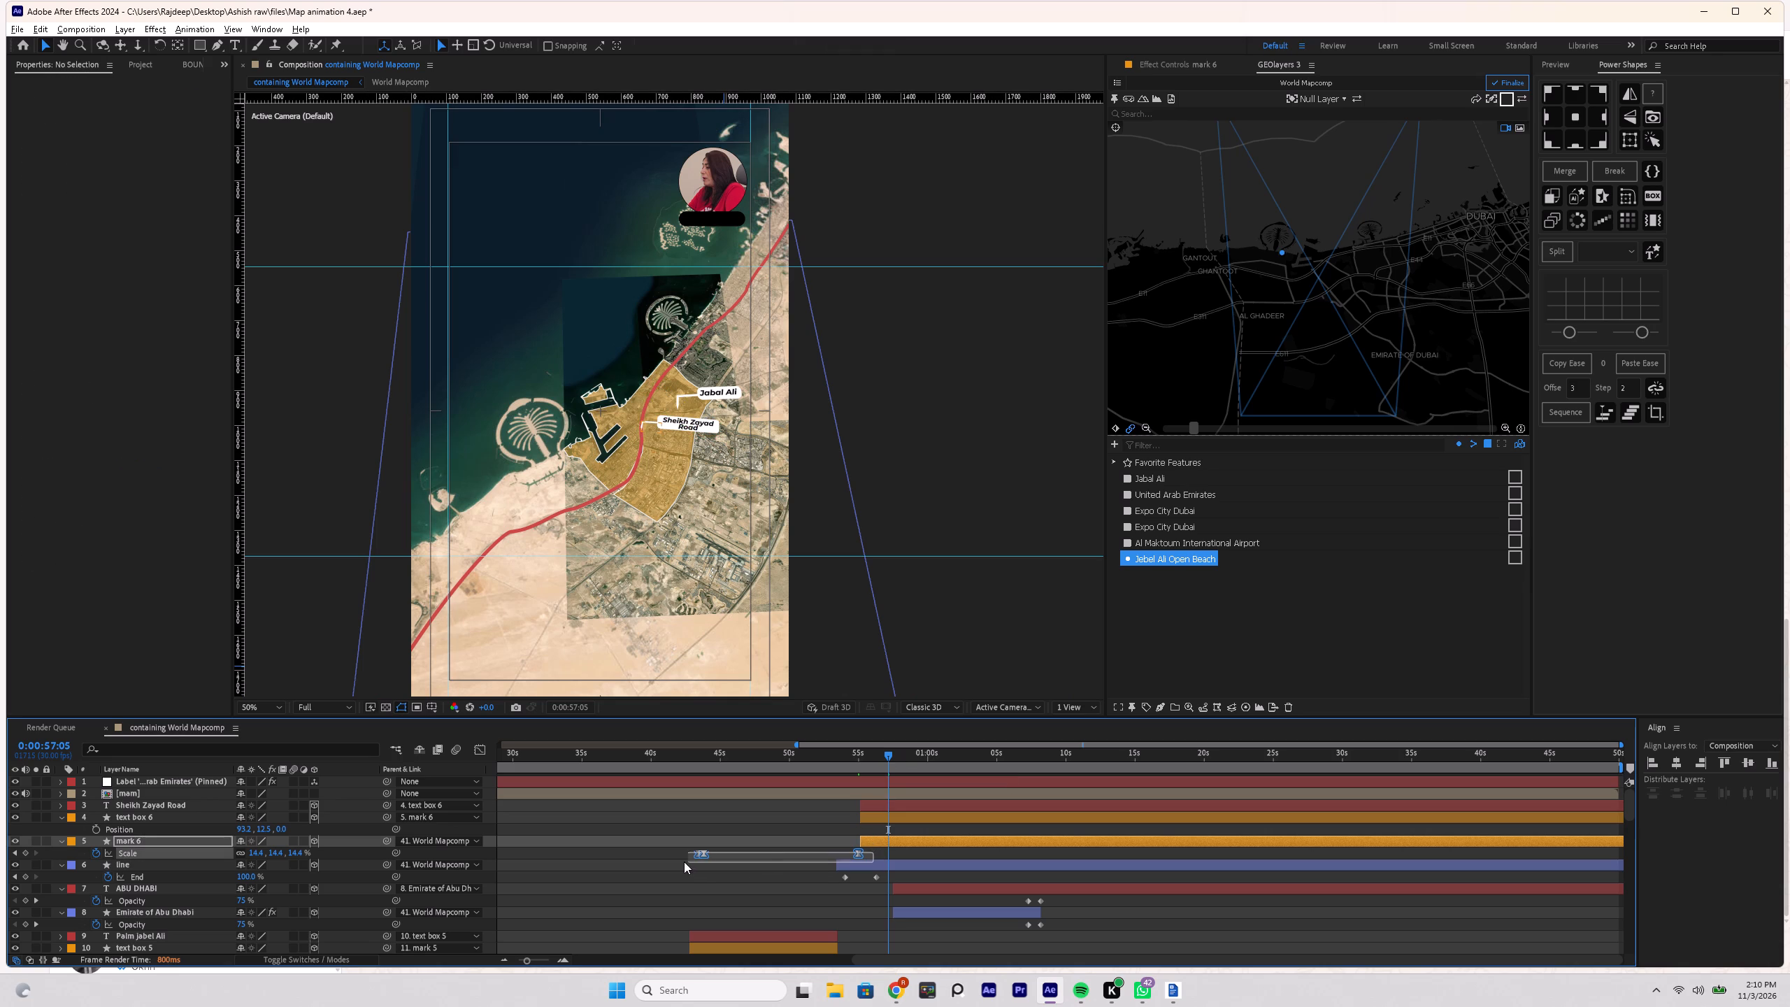
left_click_drag(684, 862, 680, 861)
key("BackSpace")
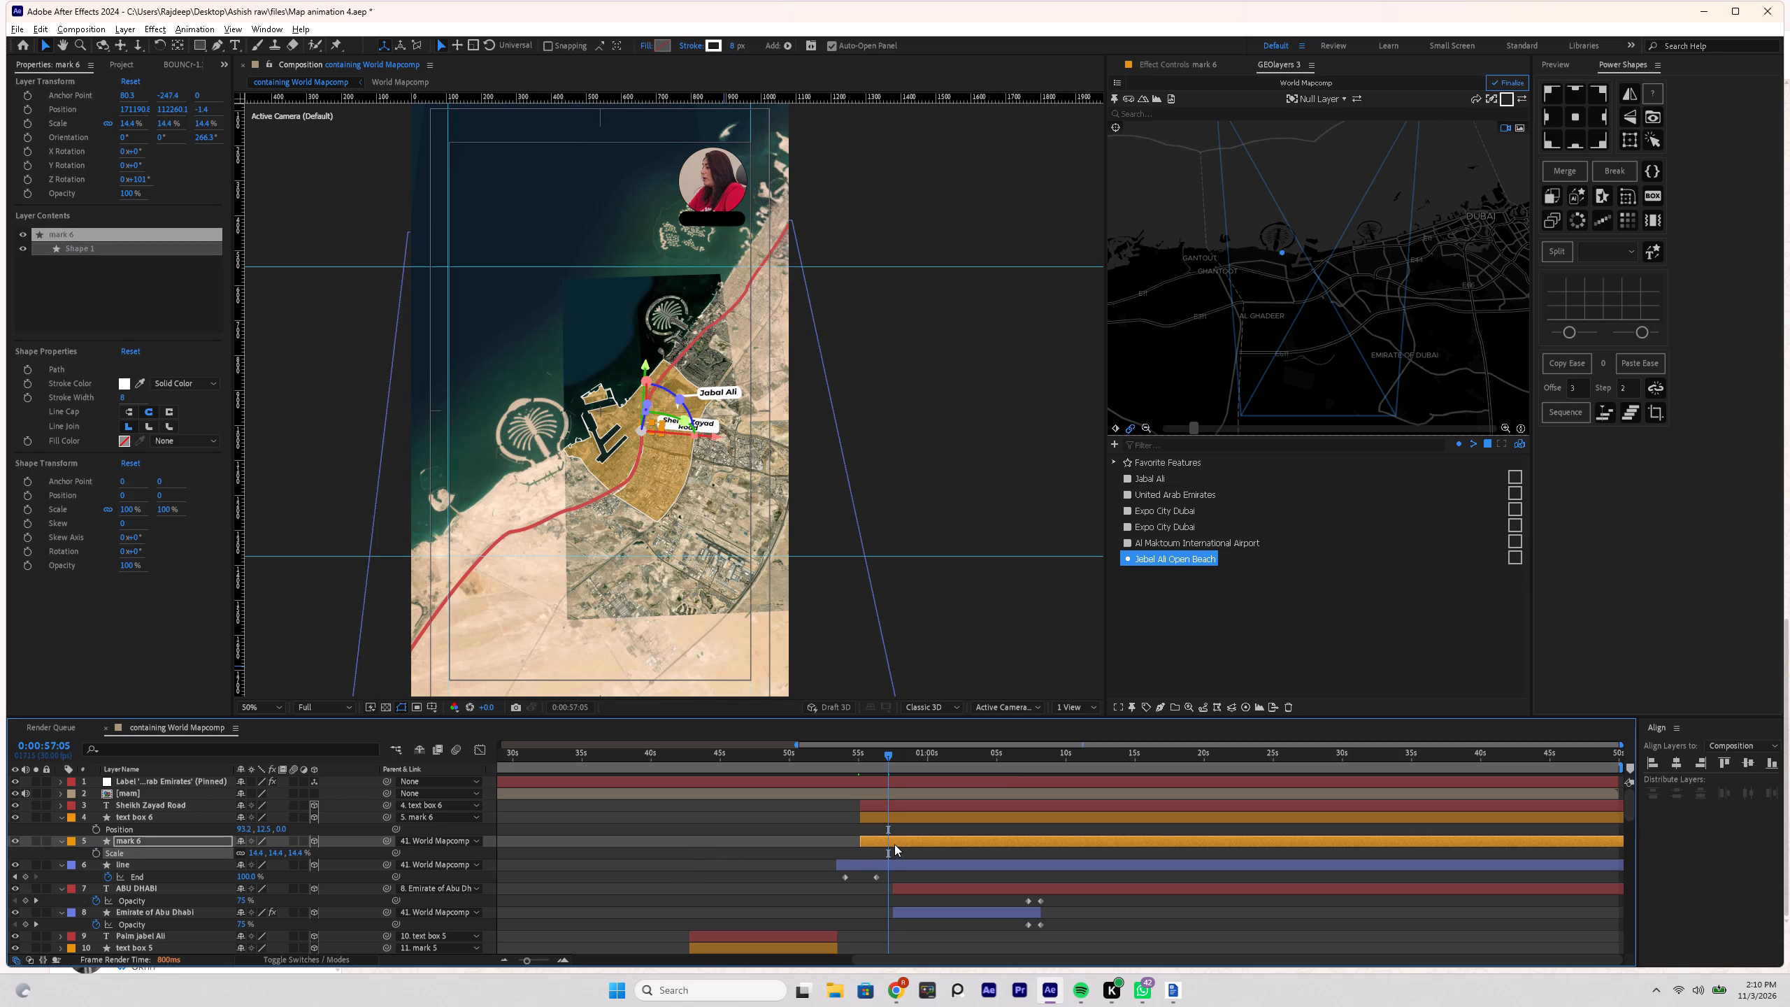
Scale the mark 6 layer to about 22% and move the Sheikh Zayed Road label slightly down, away from the Jabal Ali label.
left_click(894, 843)
left_click_drag(254, 855, 265, 854)
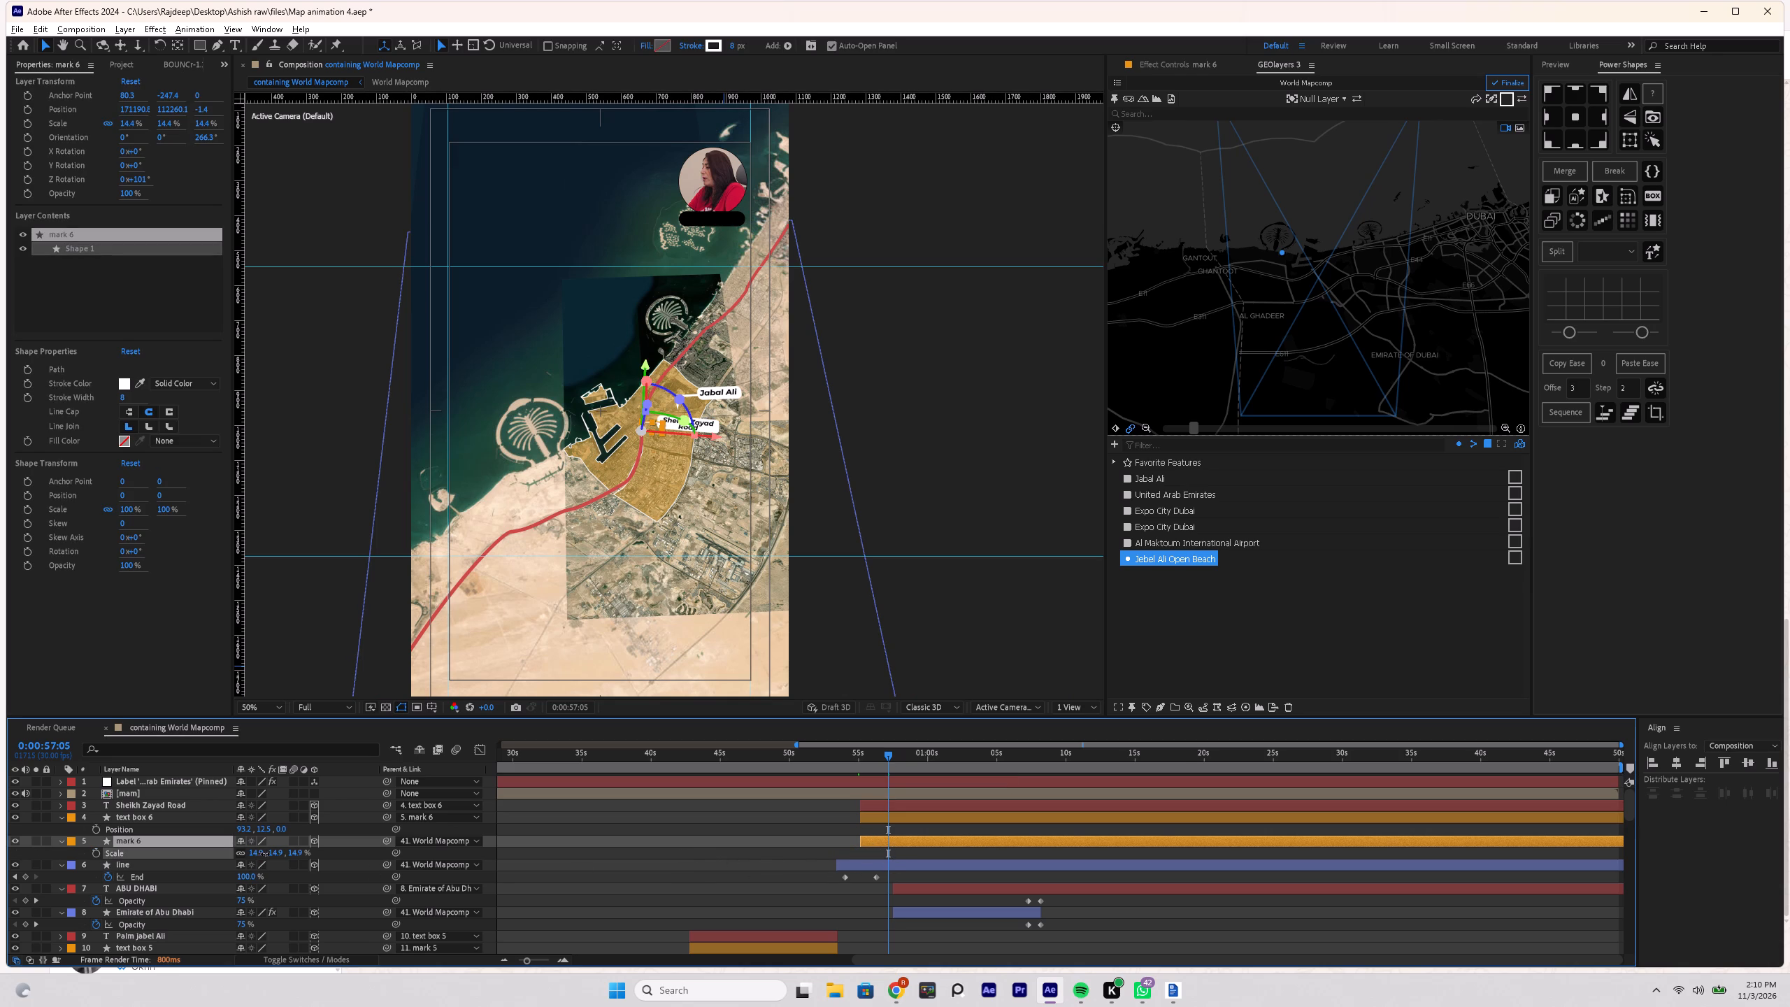
left_click_drag(265, 854, 296, 853)
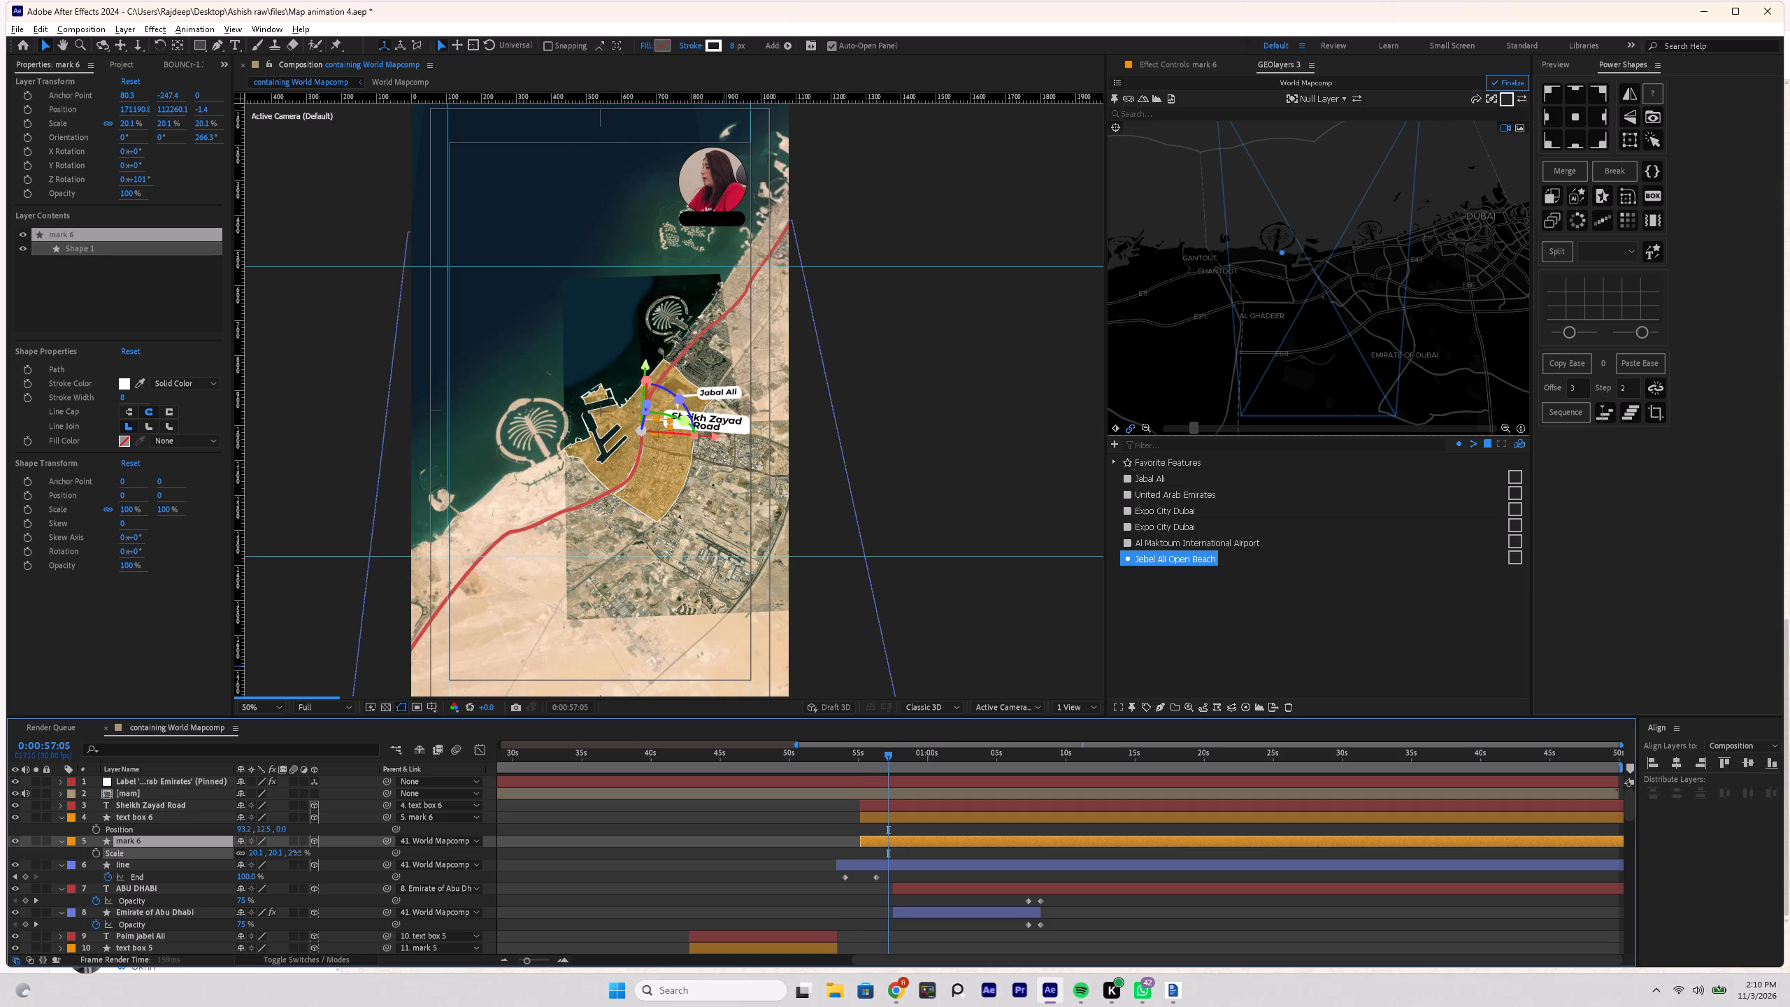
left_click_drag(296, 853, 308, 853)
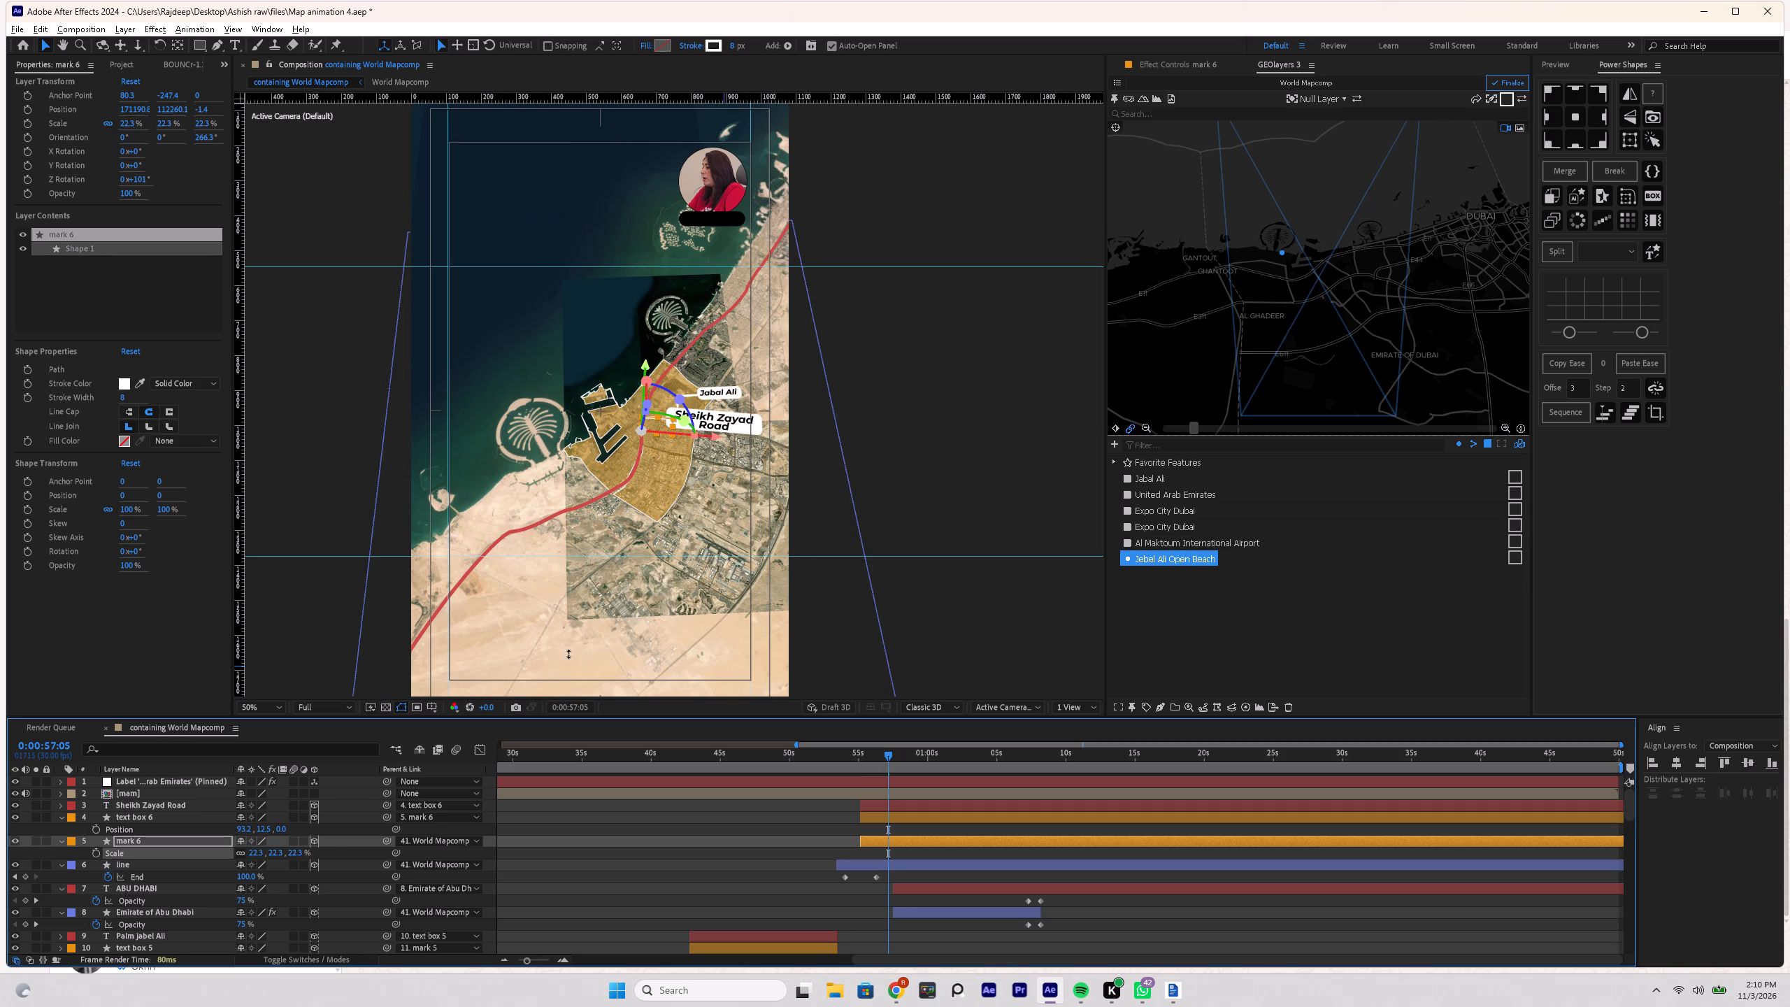
left_click_drag(643, 368, 647, 384)
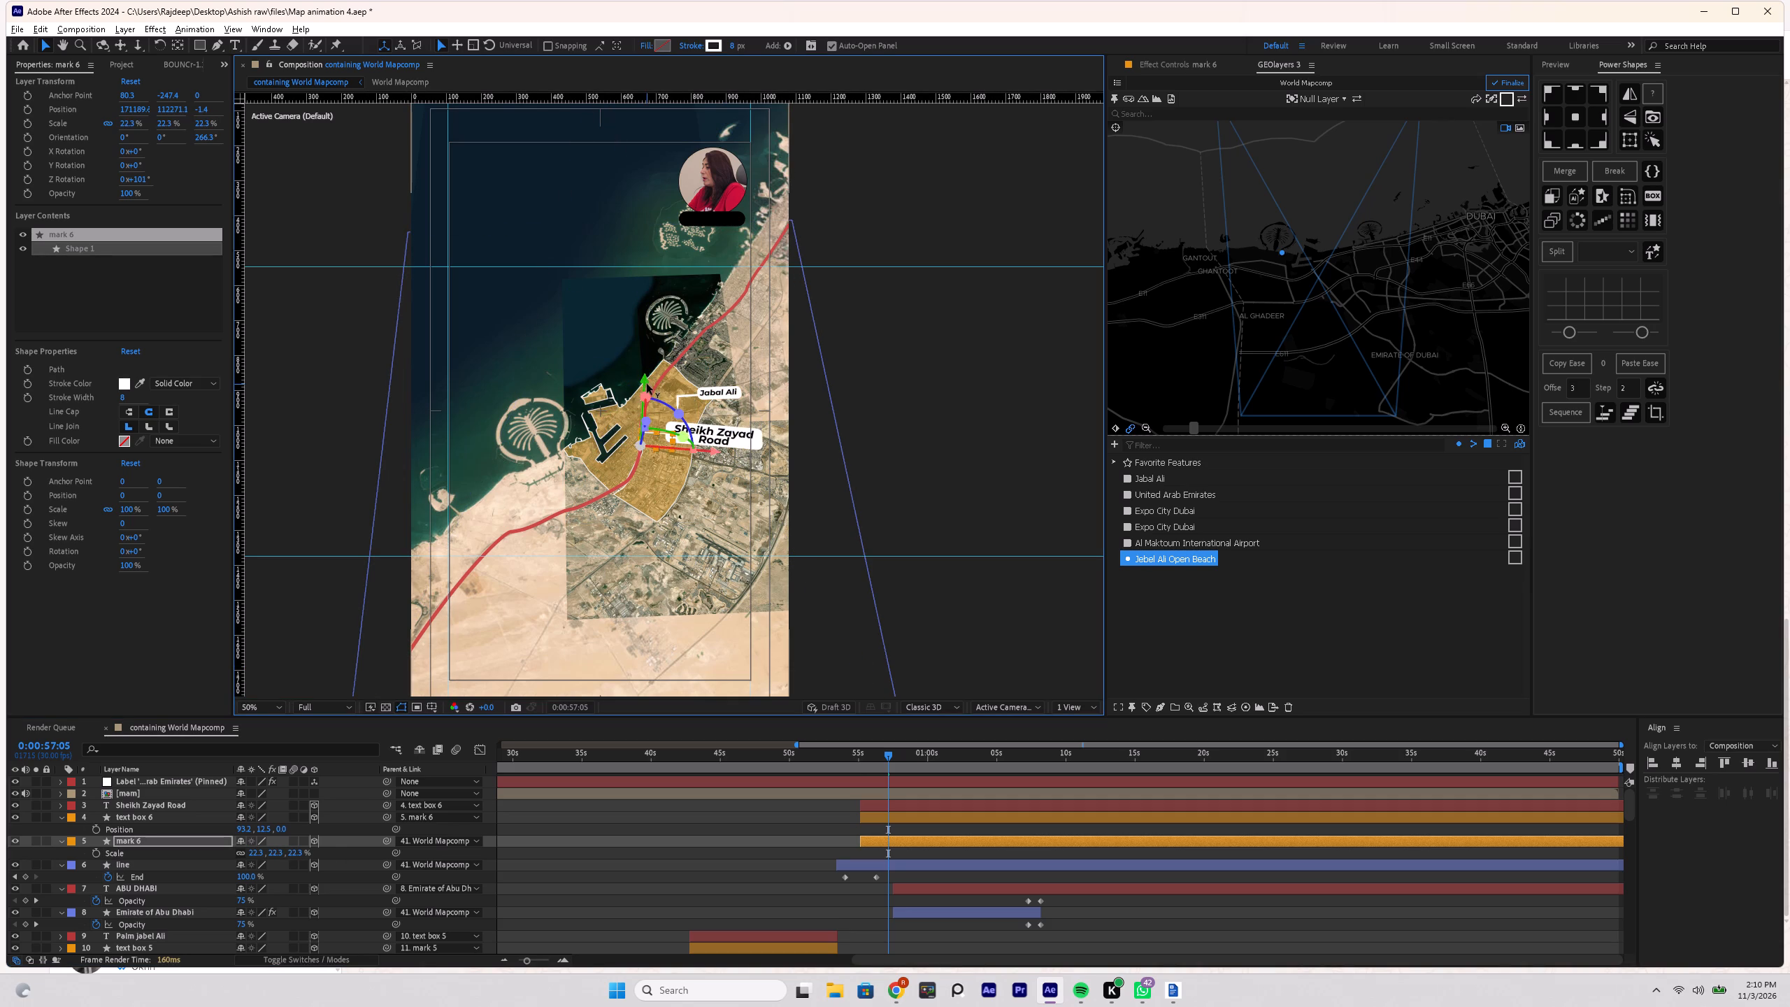
Preview the animation repeatedly from about 0:00:53 and 0:00:55 onward to check the enlarged Sheikh Zayed Road label and the road line.
left_click(842, 763)
key("space")
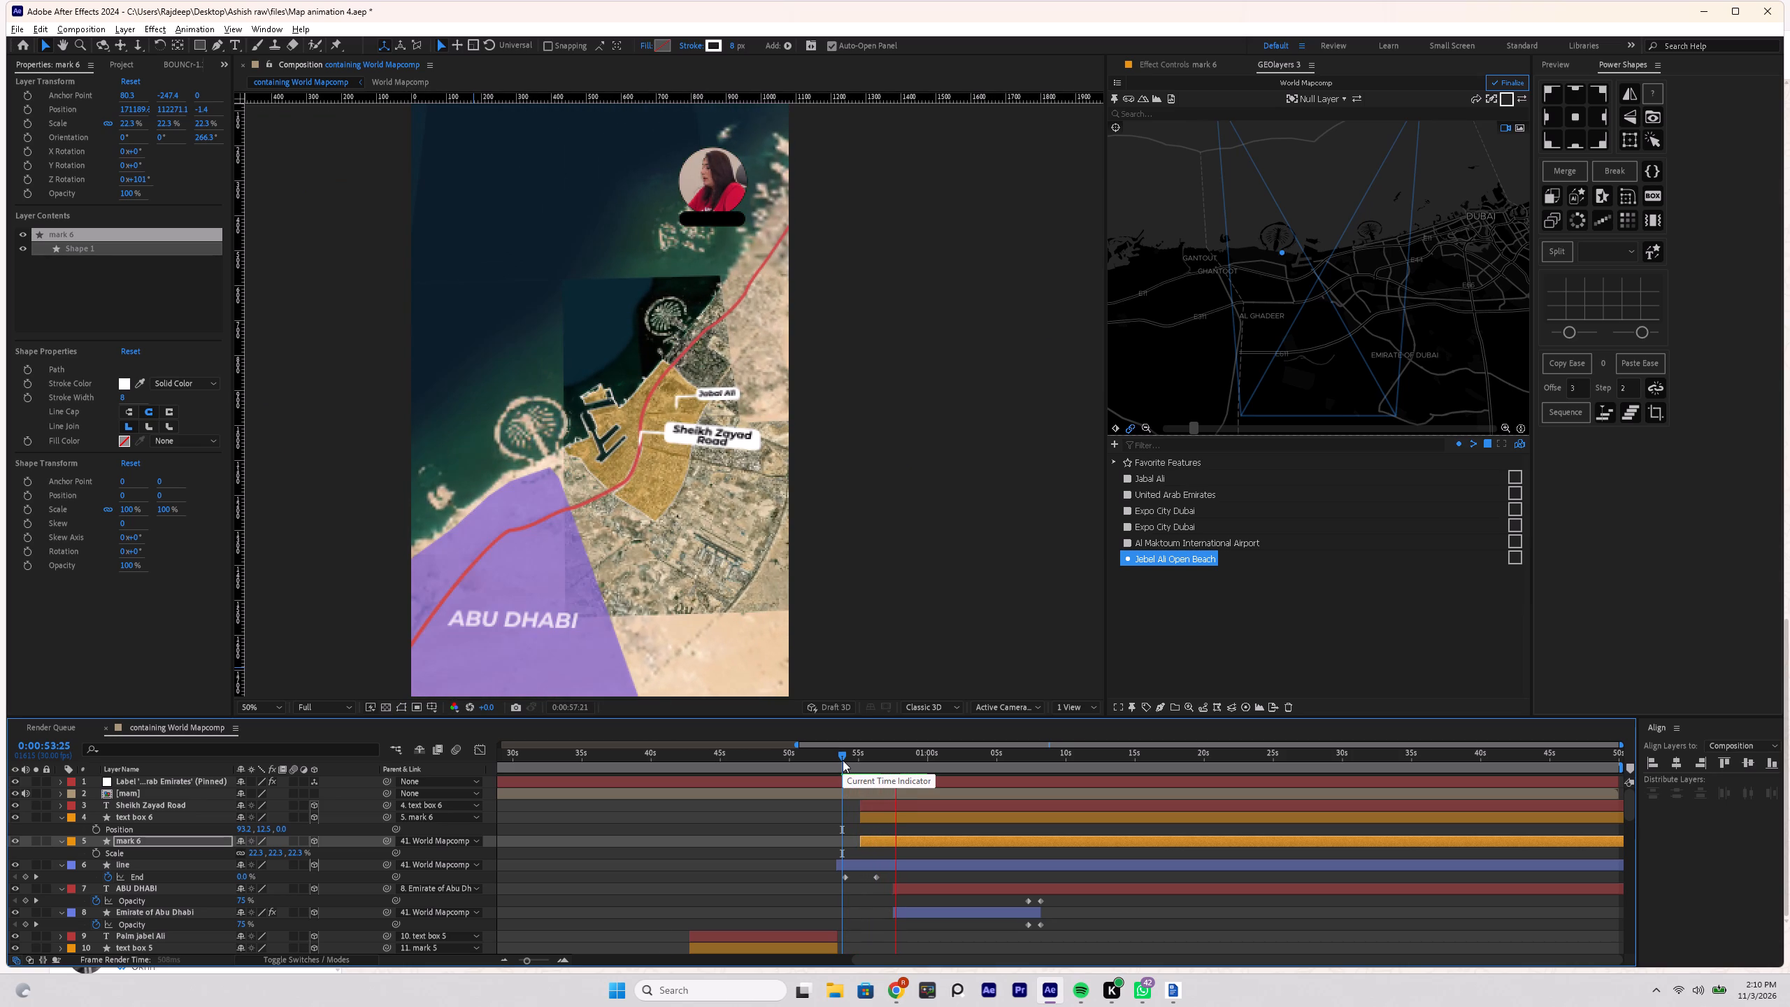
key("space")
left_click(836, 763)
key("space")
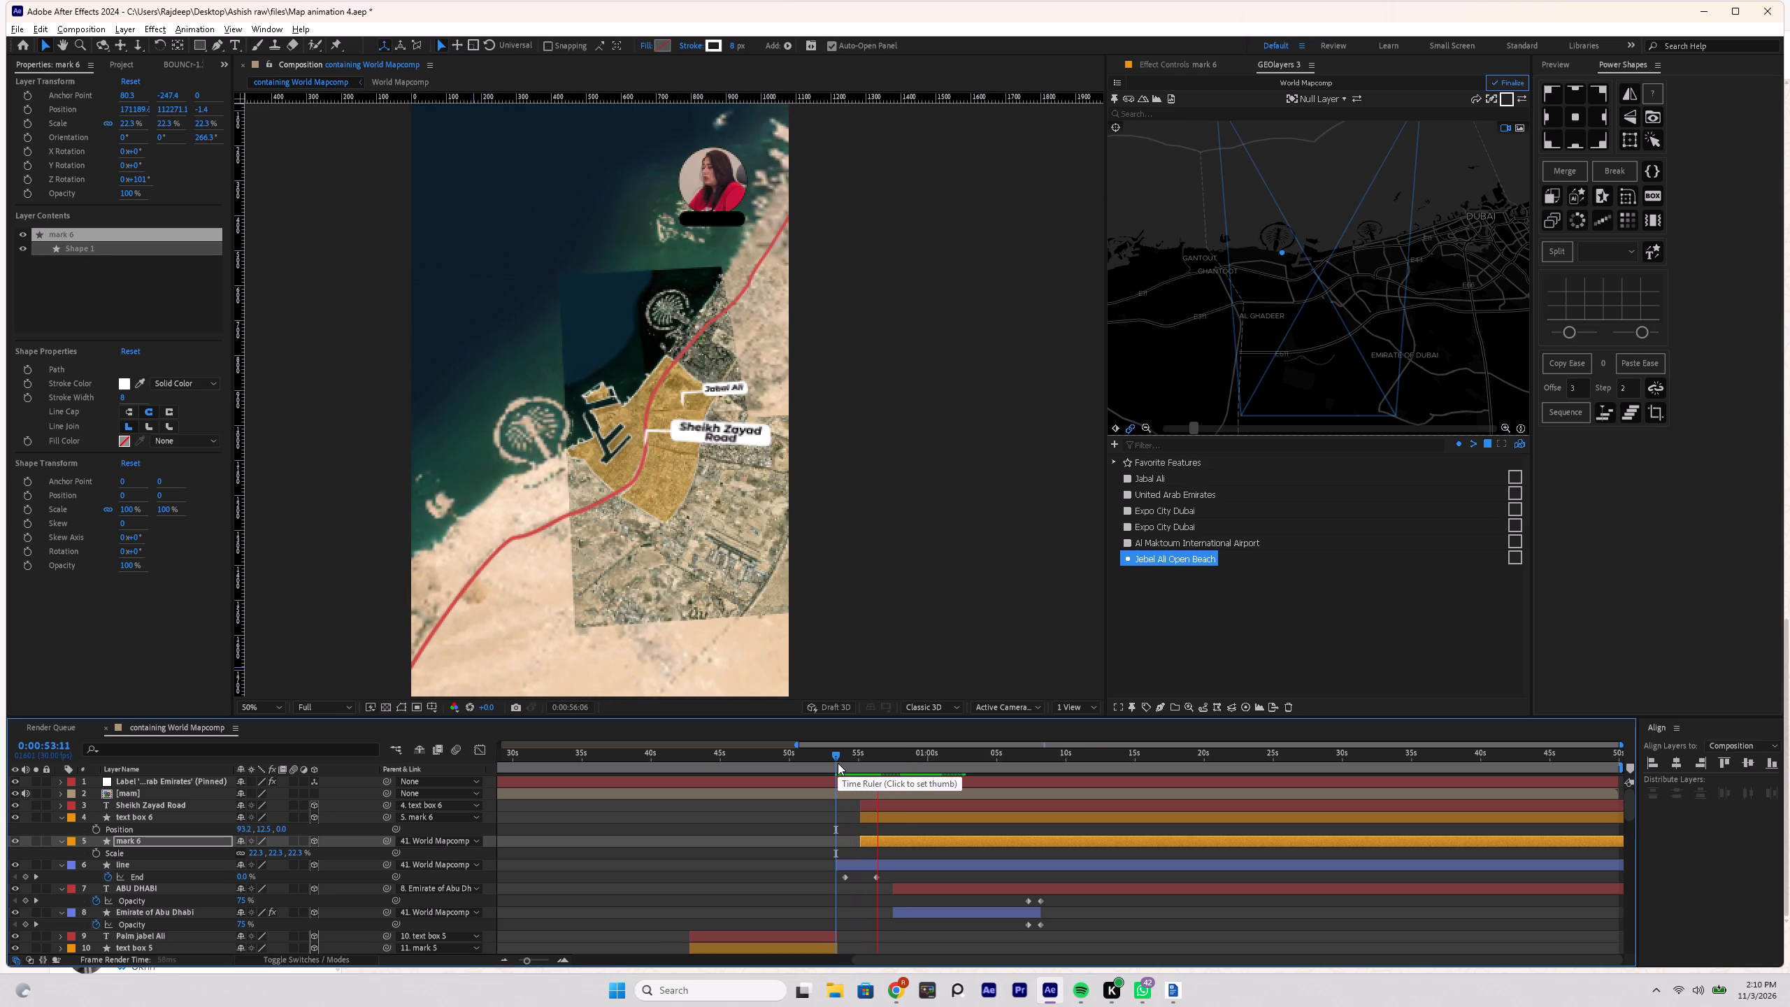
key("space")
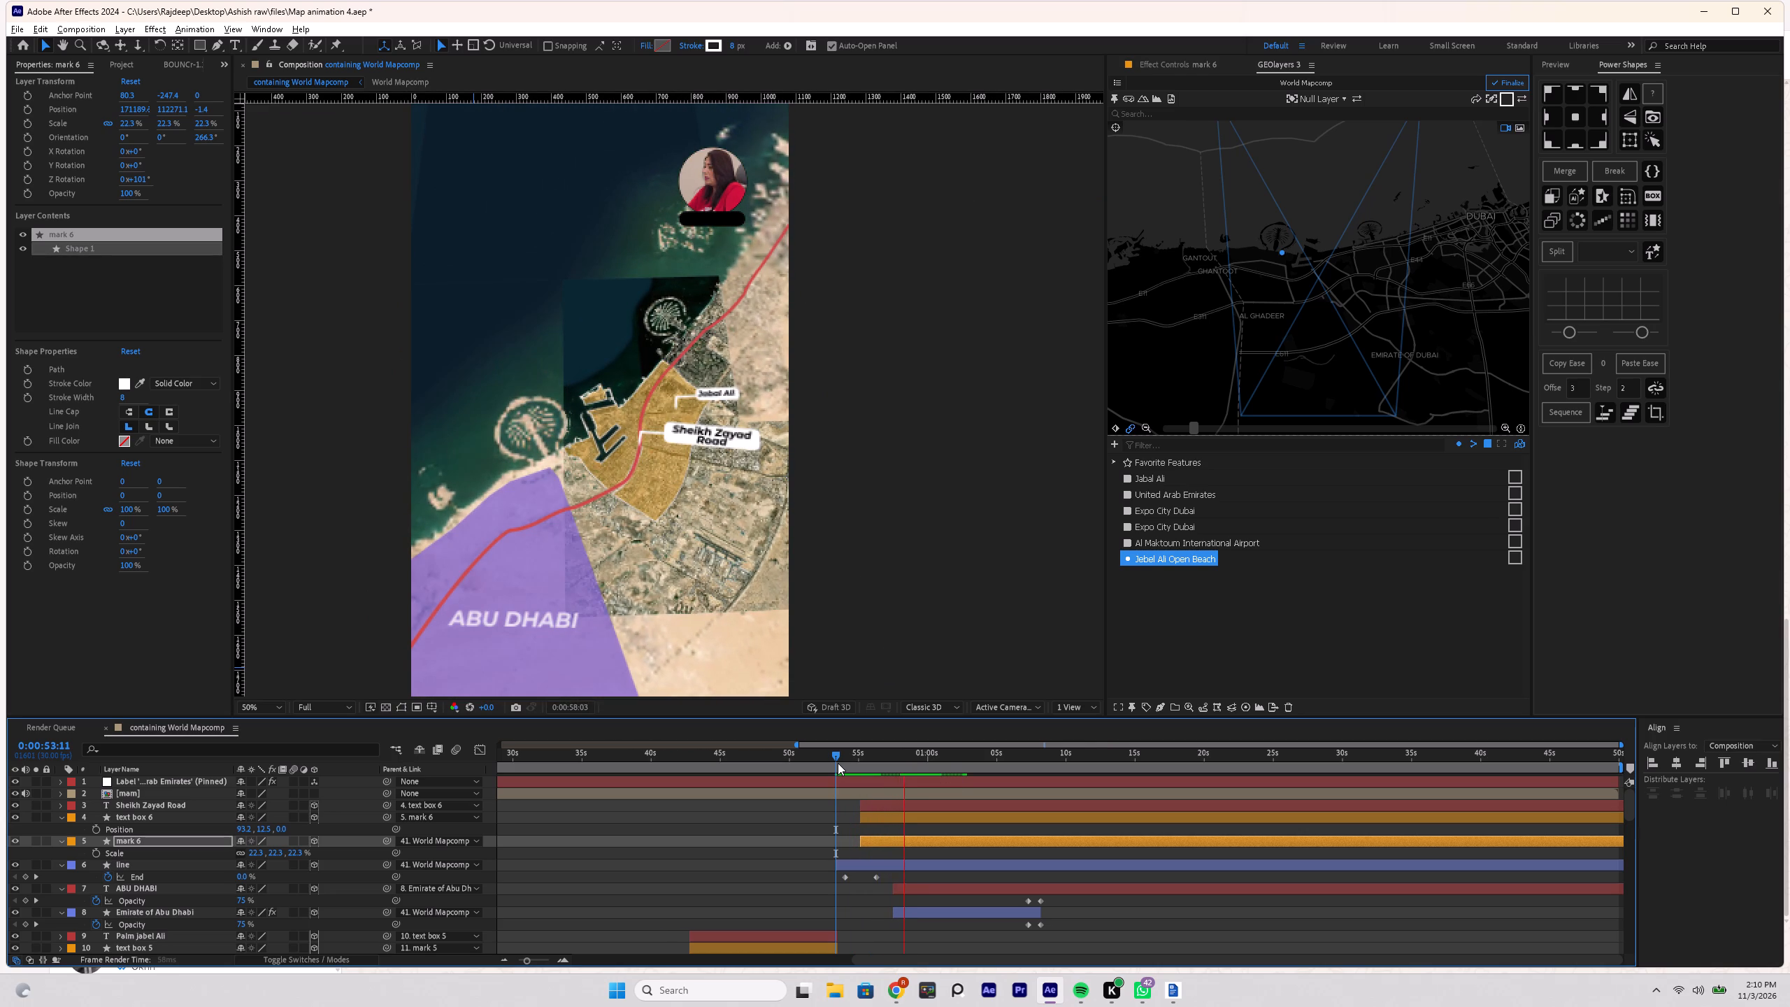
left_click(841, 757)
key("space")
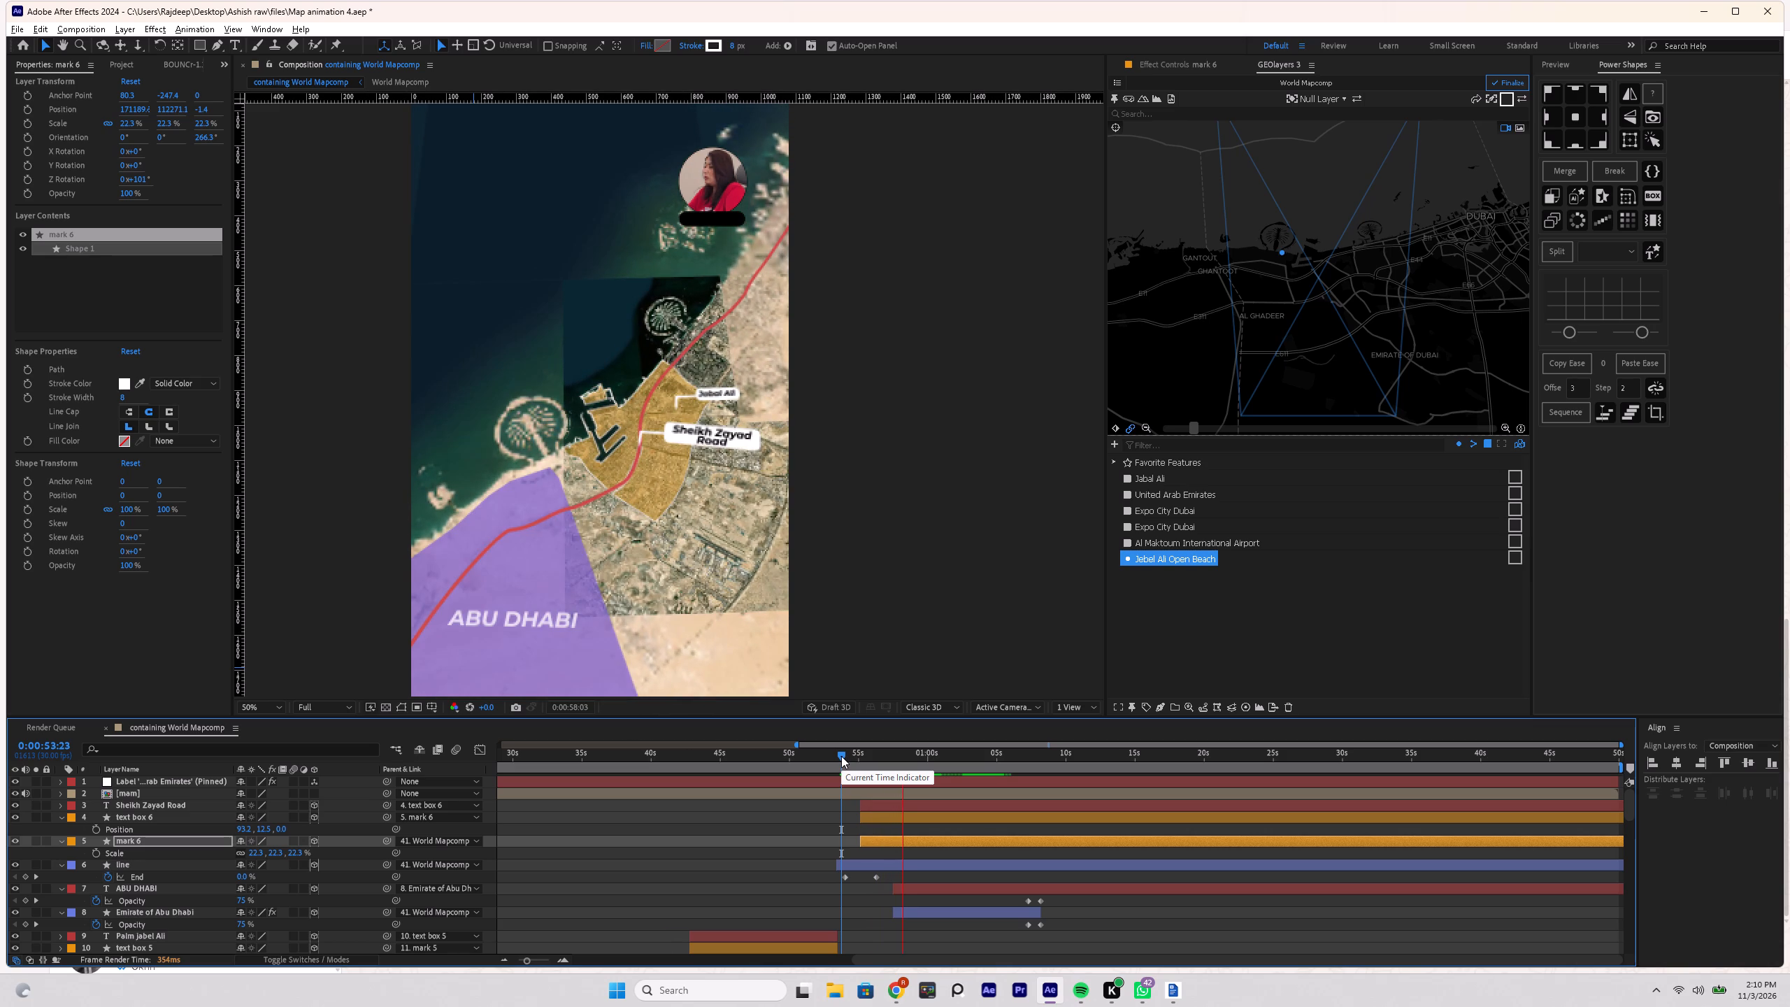
key("space")
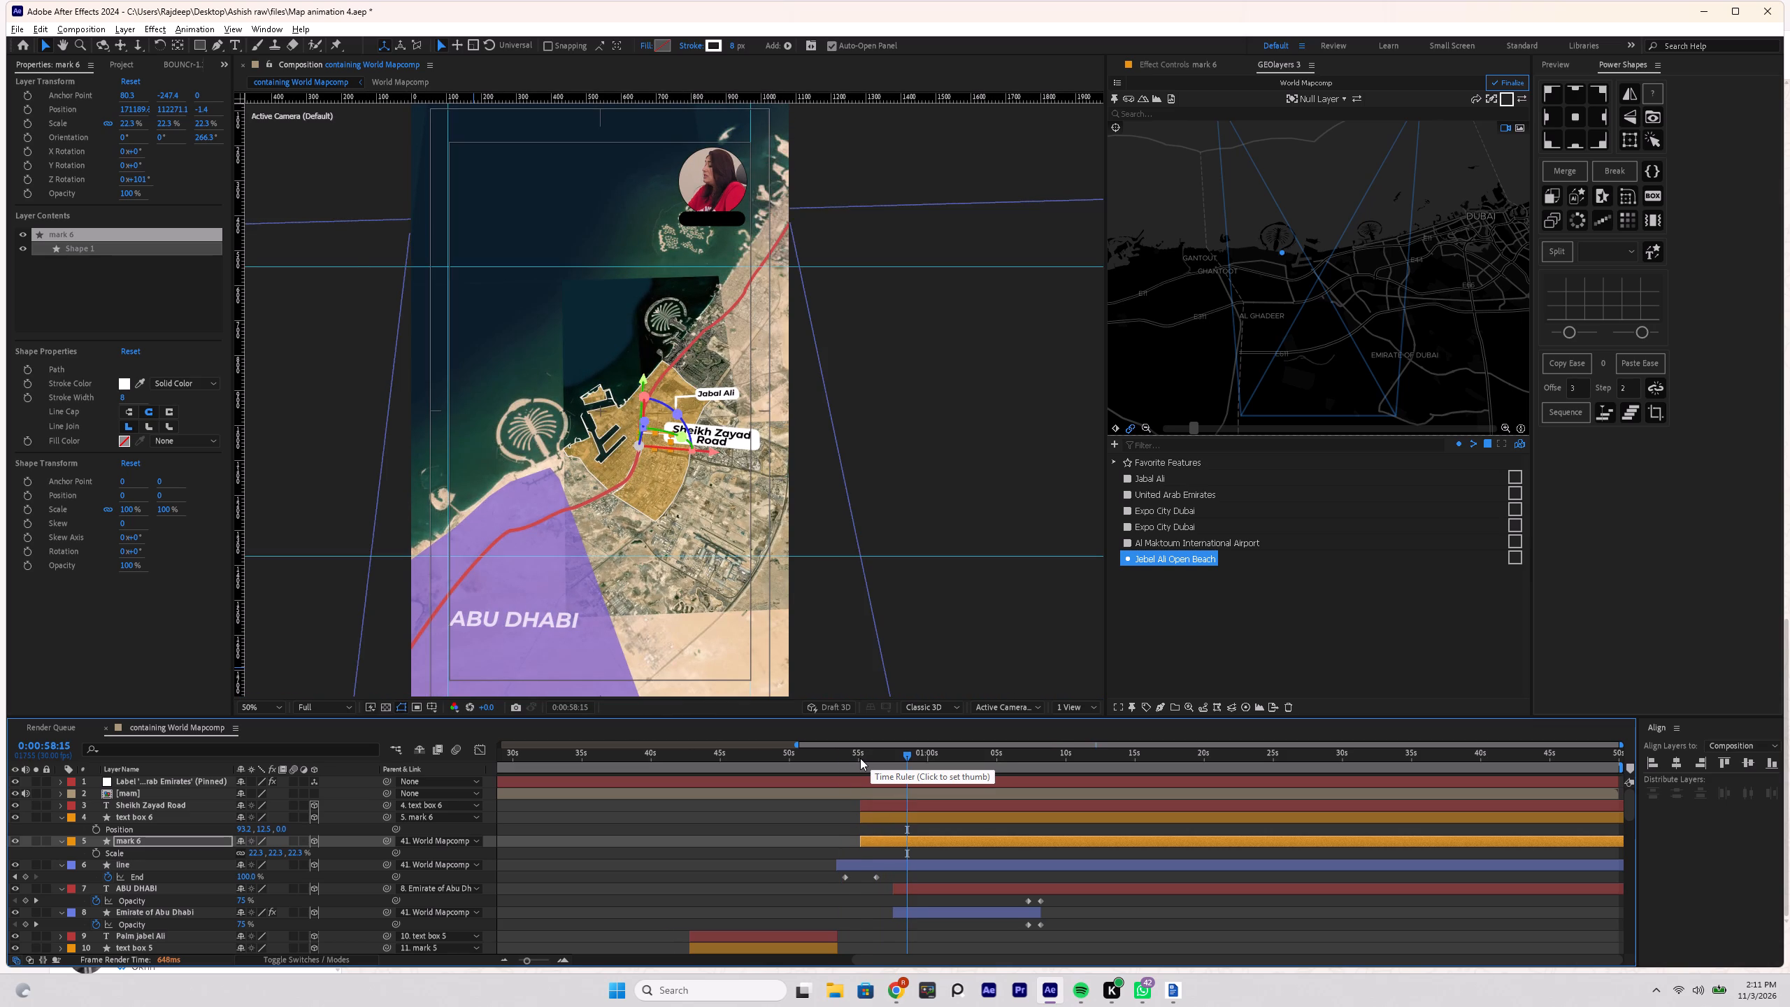
left_click(860, 758)
key("space")
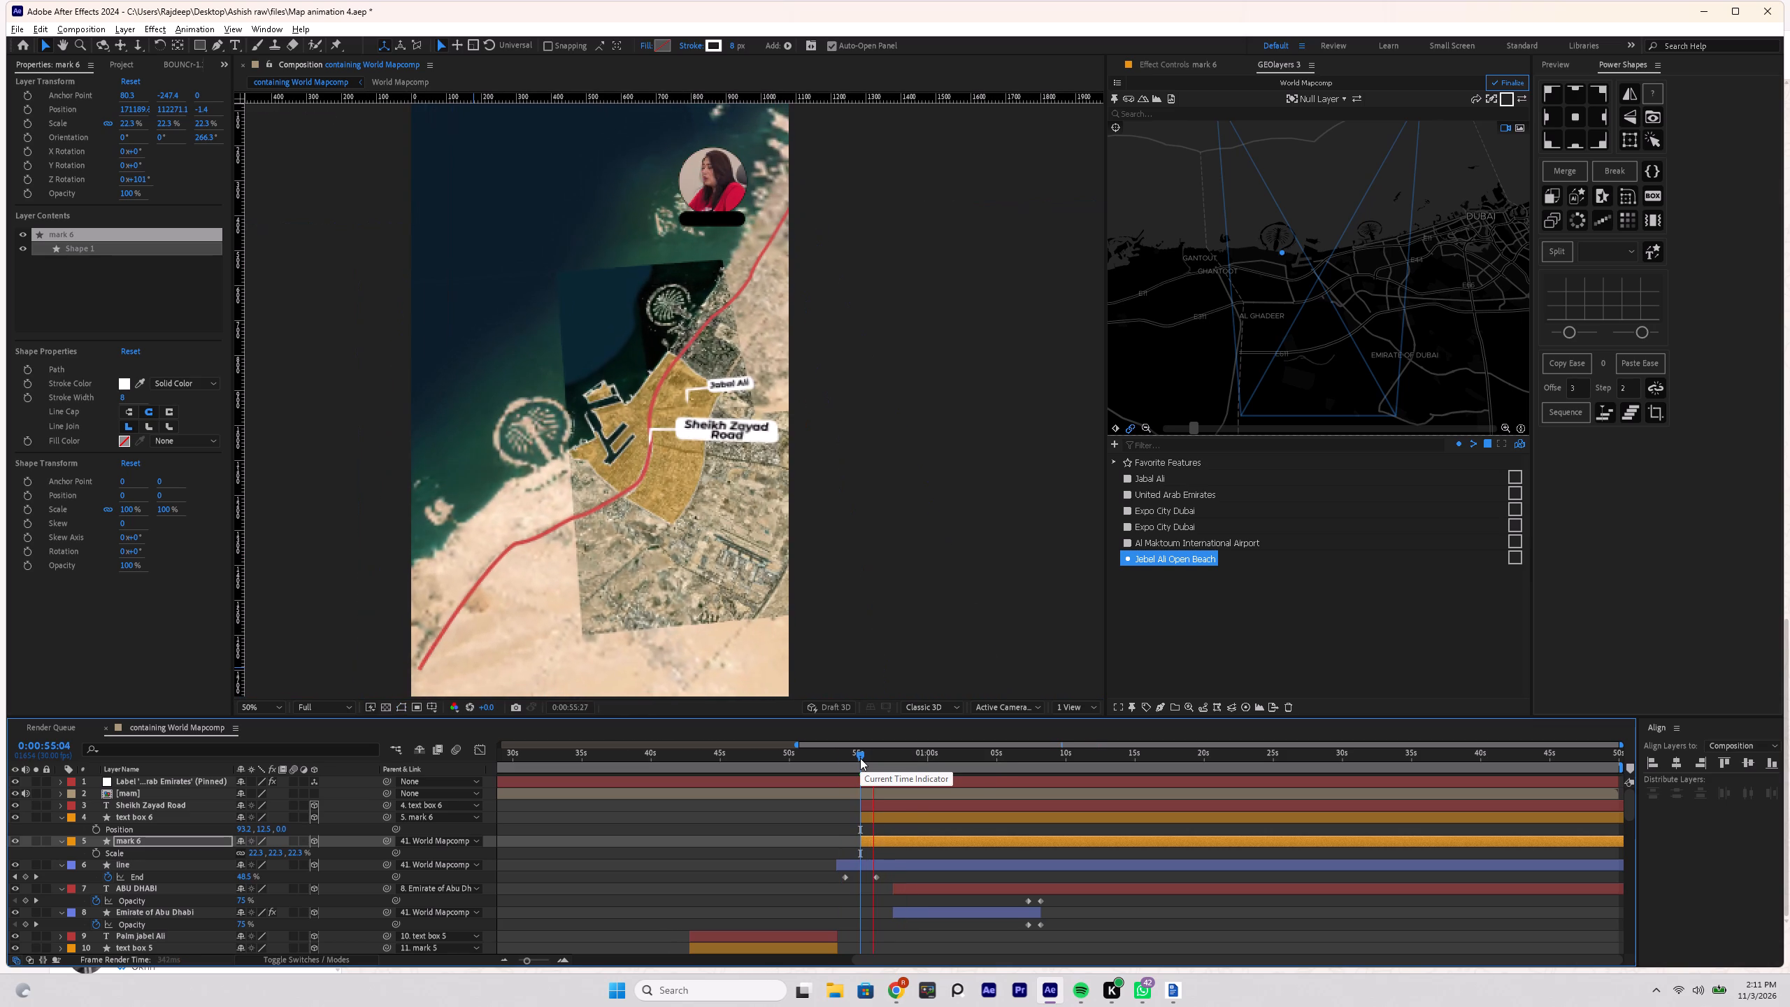
key("space")
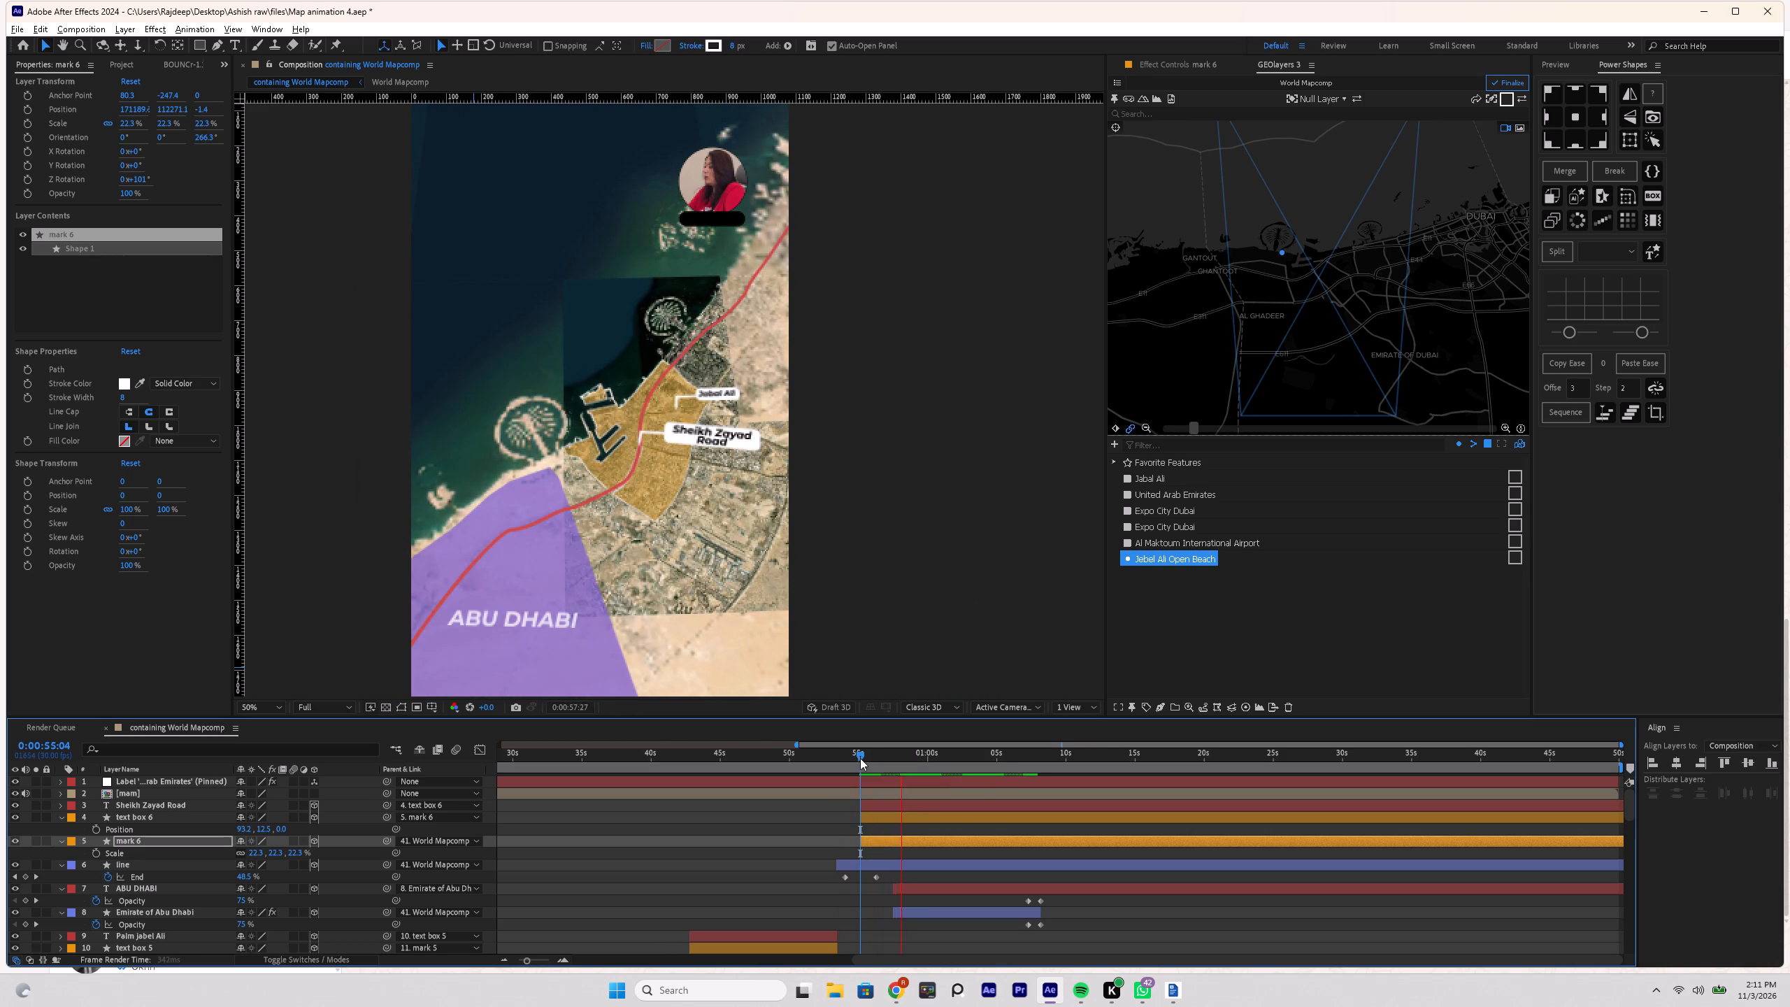
key("space")
key("space")
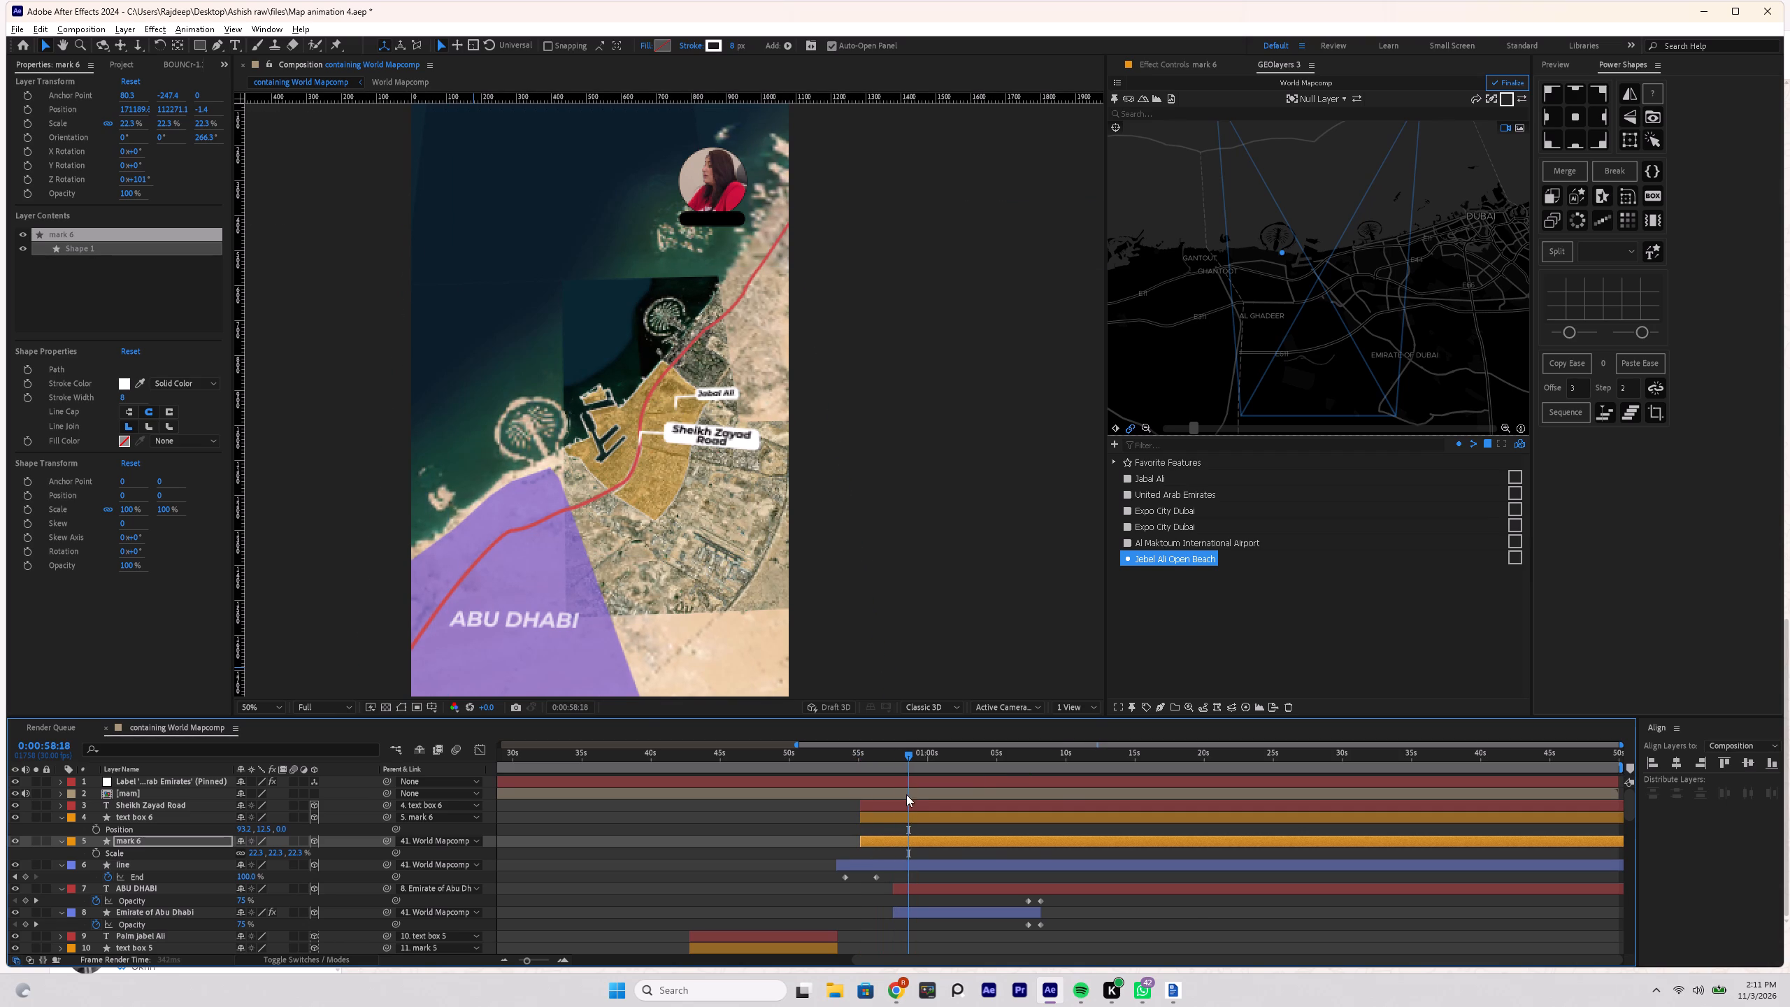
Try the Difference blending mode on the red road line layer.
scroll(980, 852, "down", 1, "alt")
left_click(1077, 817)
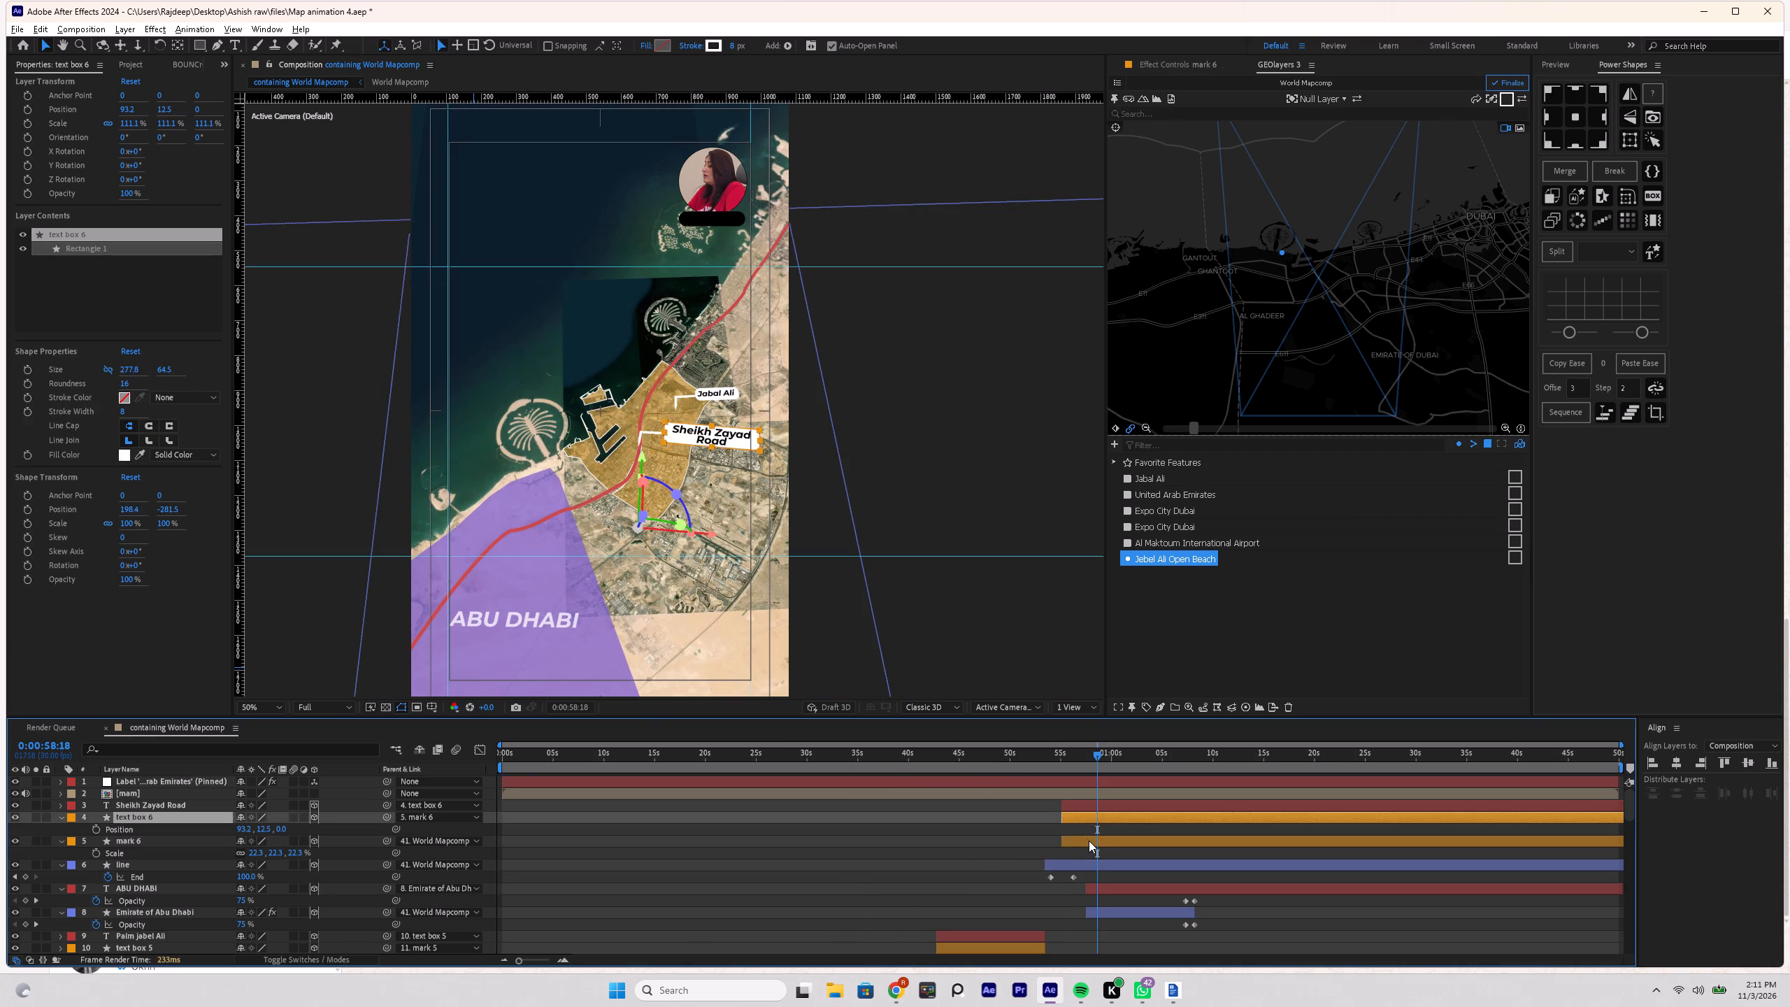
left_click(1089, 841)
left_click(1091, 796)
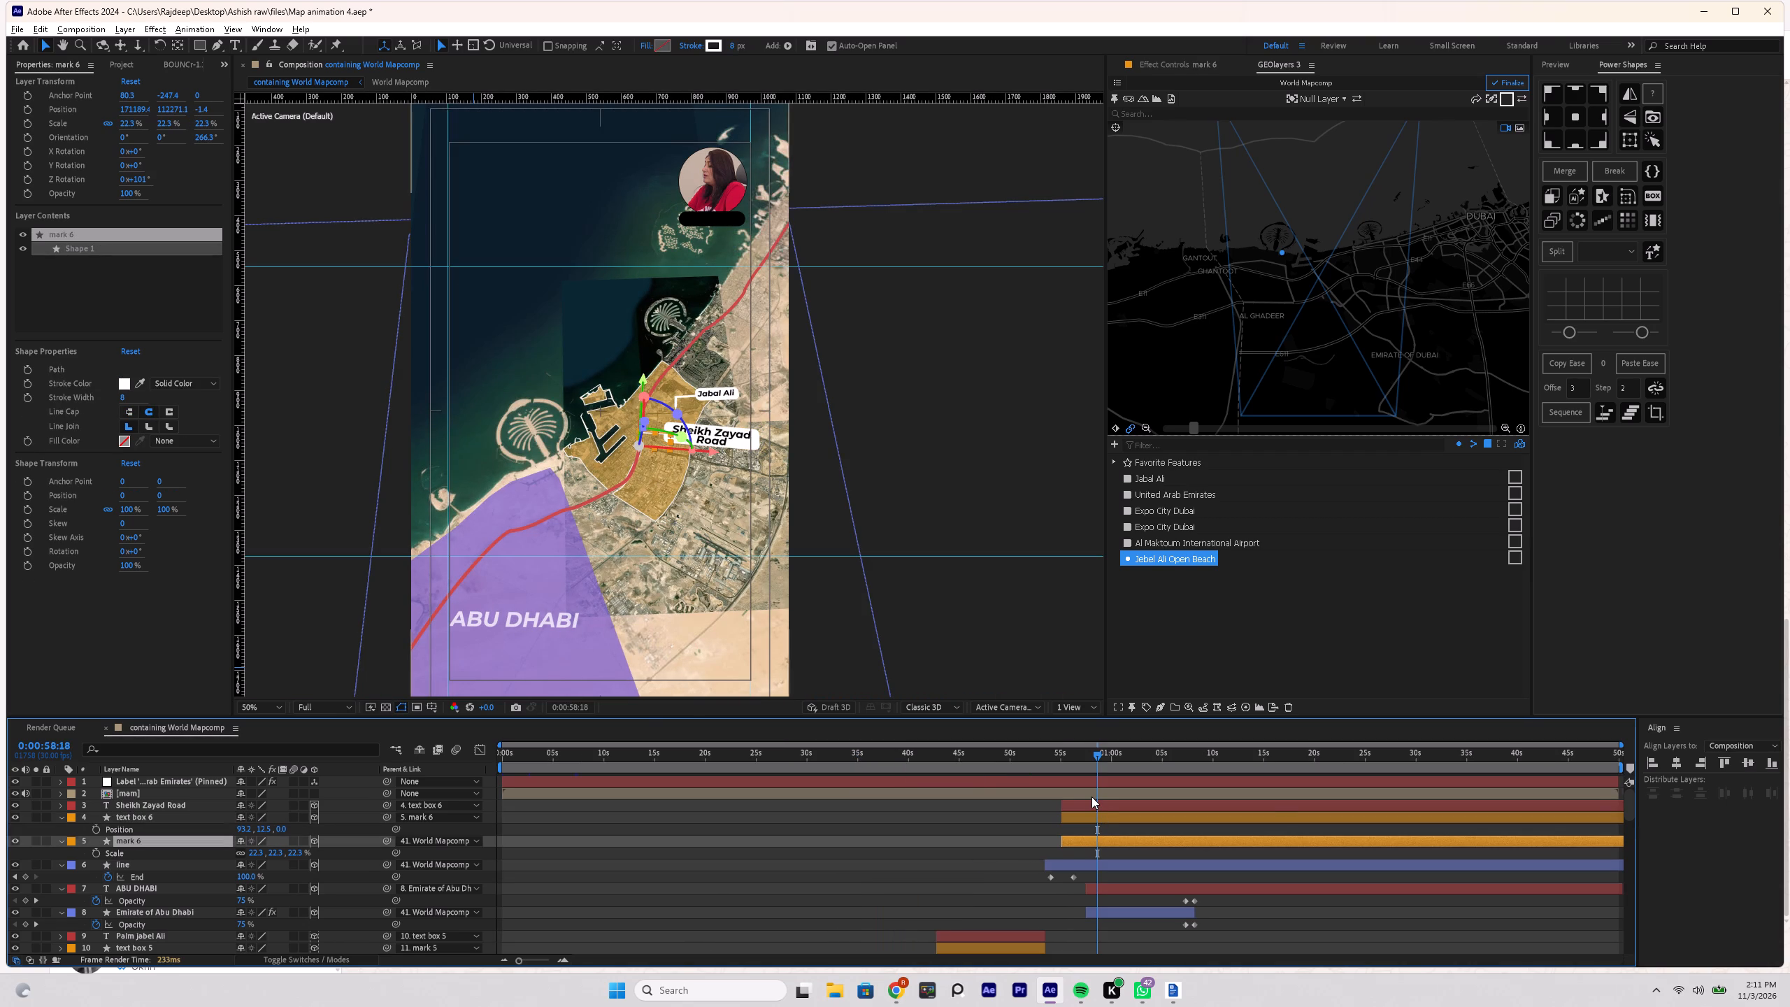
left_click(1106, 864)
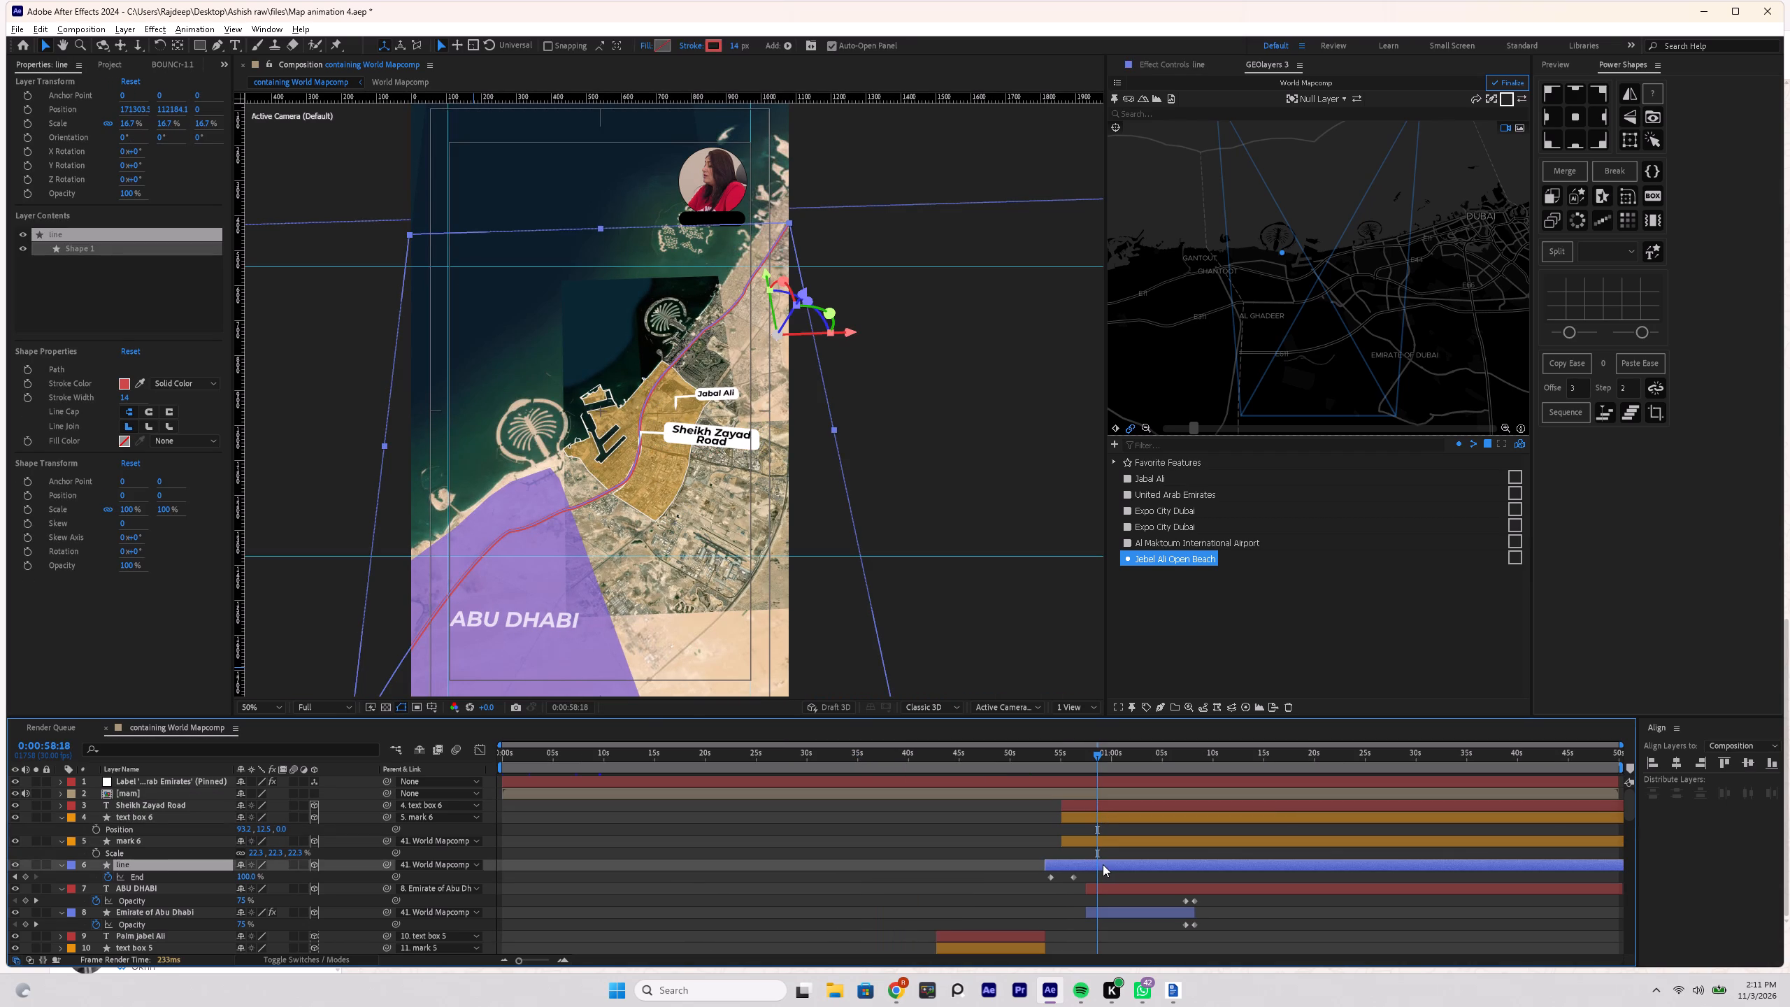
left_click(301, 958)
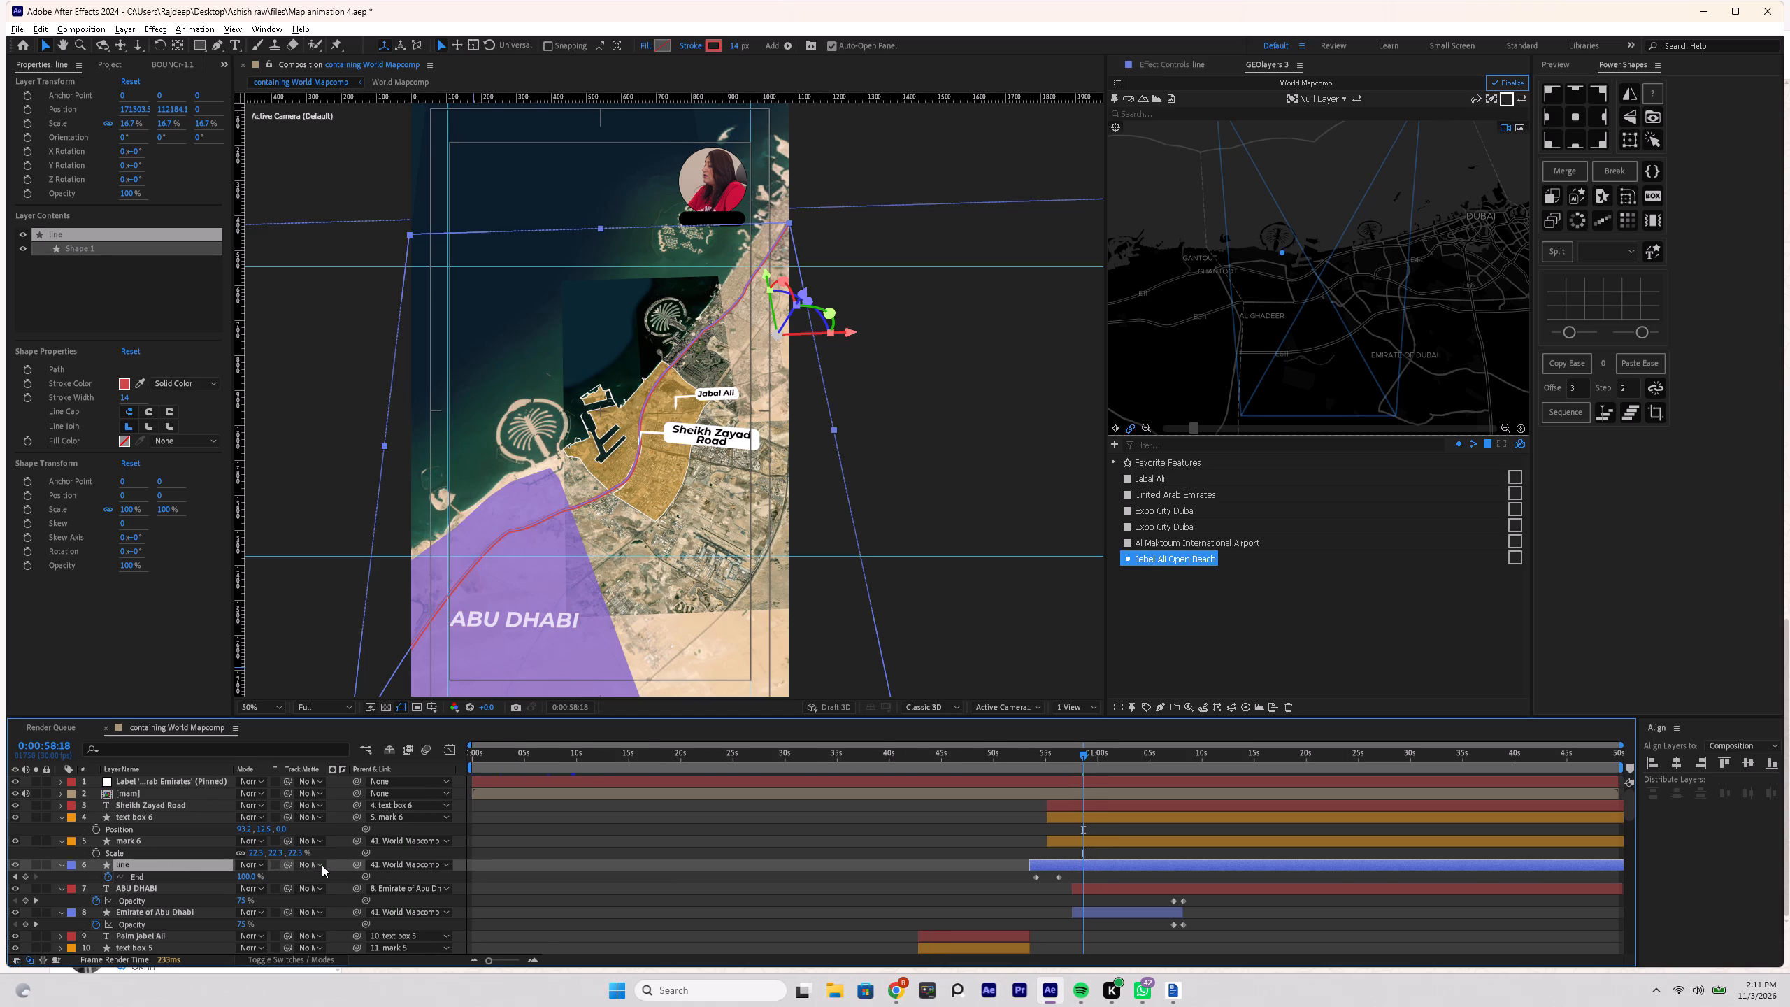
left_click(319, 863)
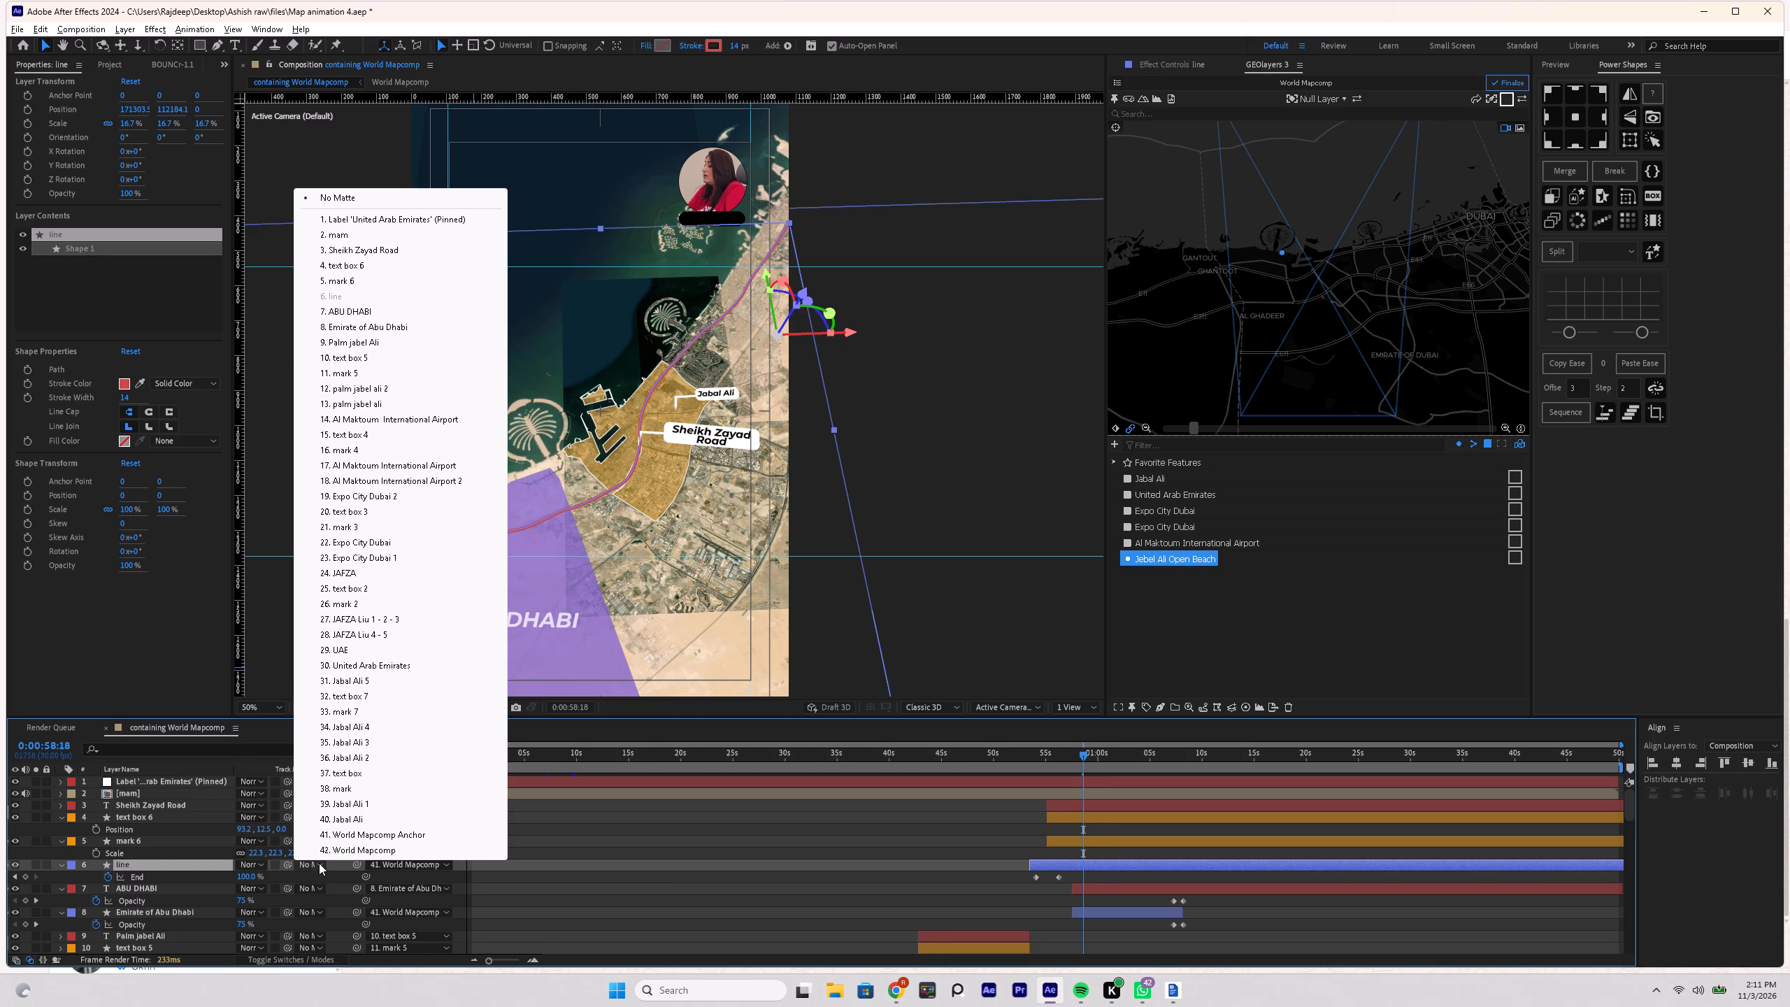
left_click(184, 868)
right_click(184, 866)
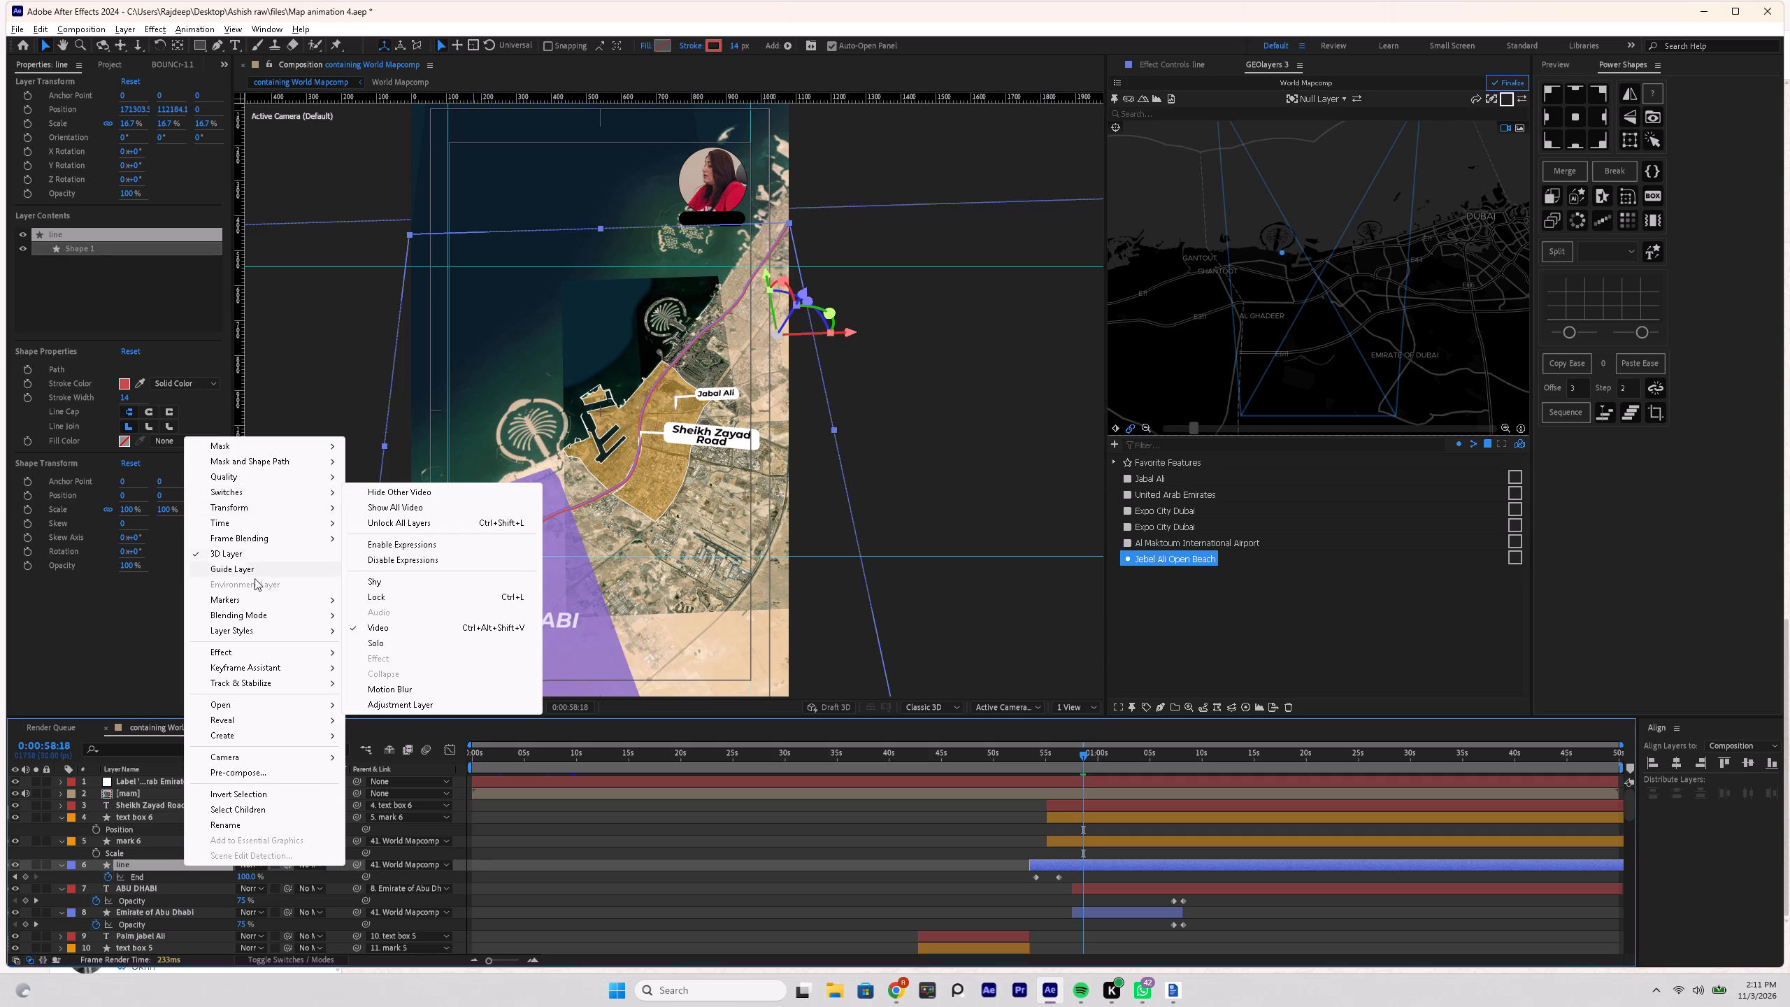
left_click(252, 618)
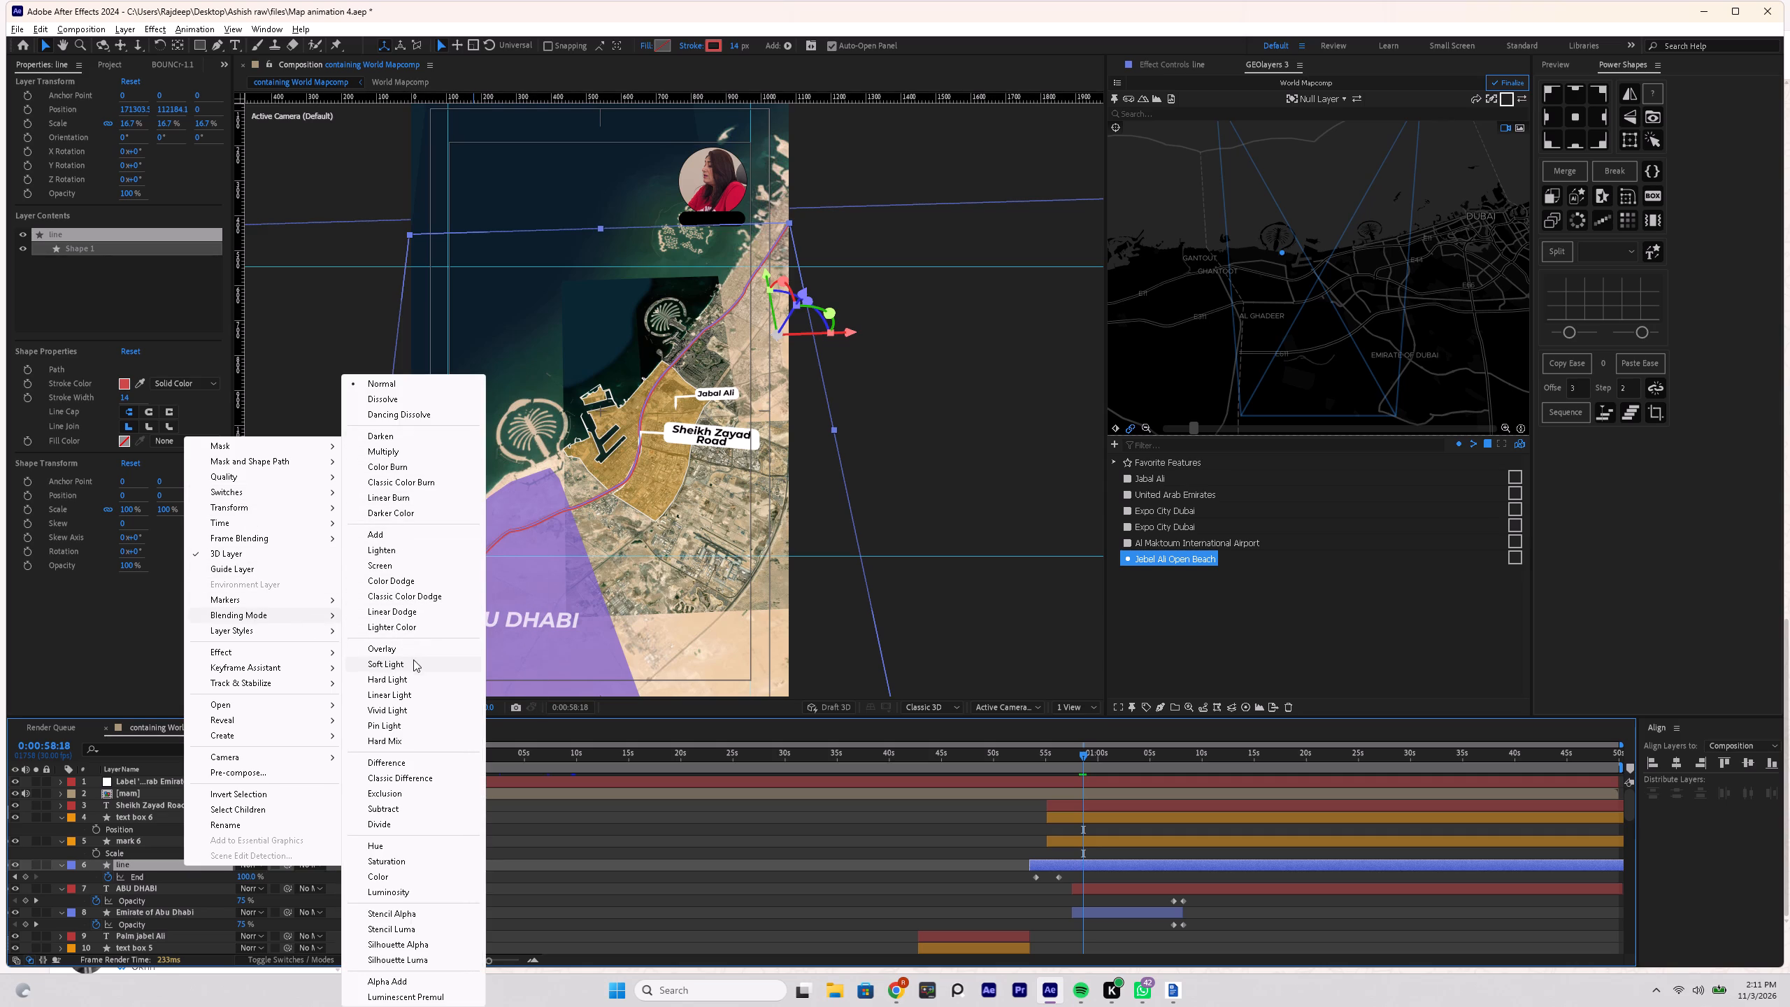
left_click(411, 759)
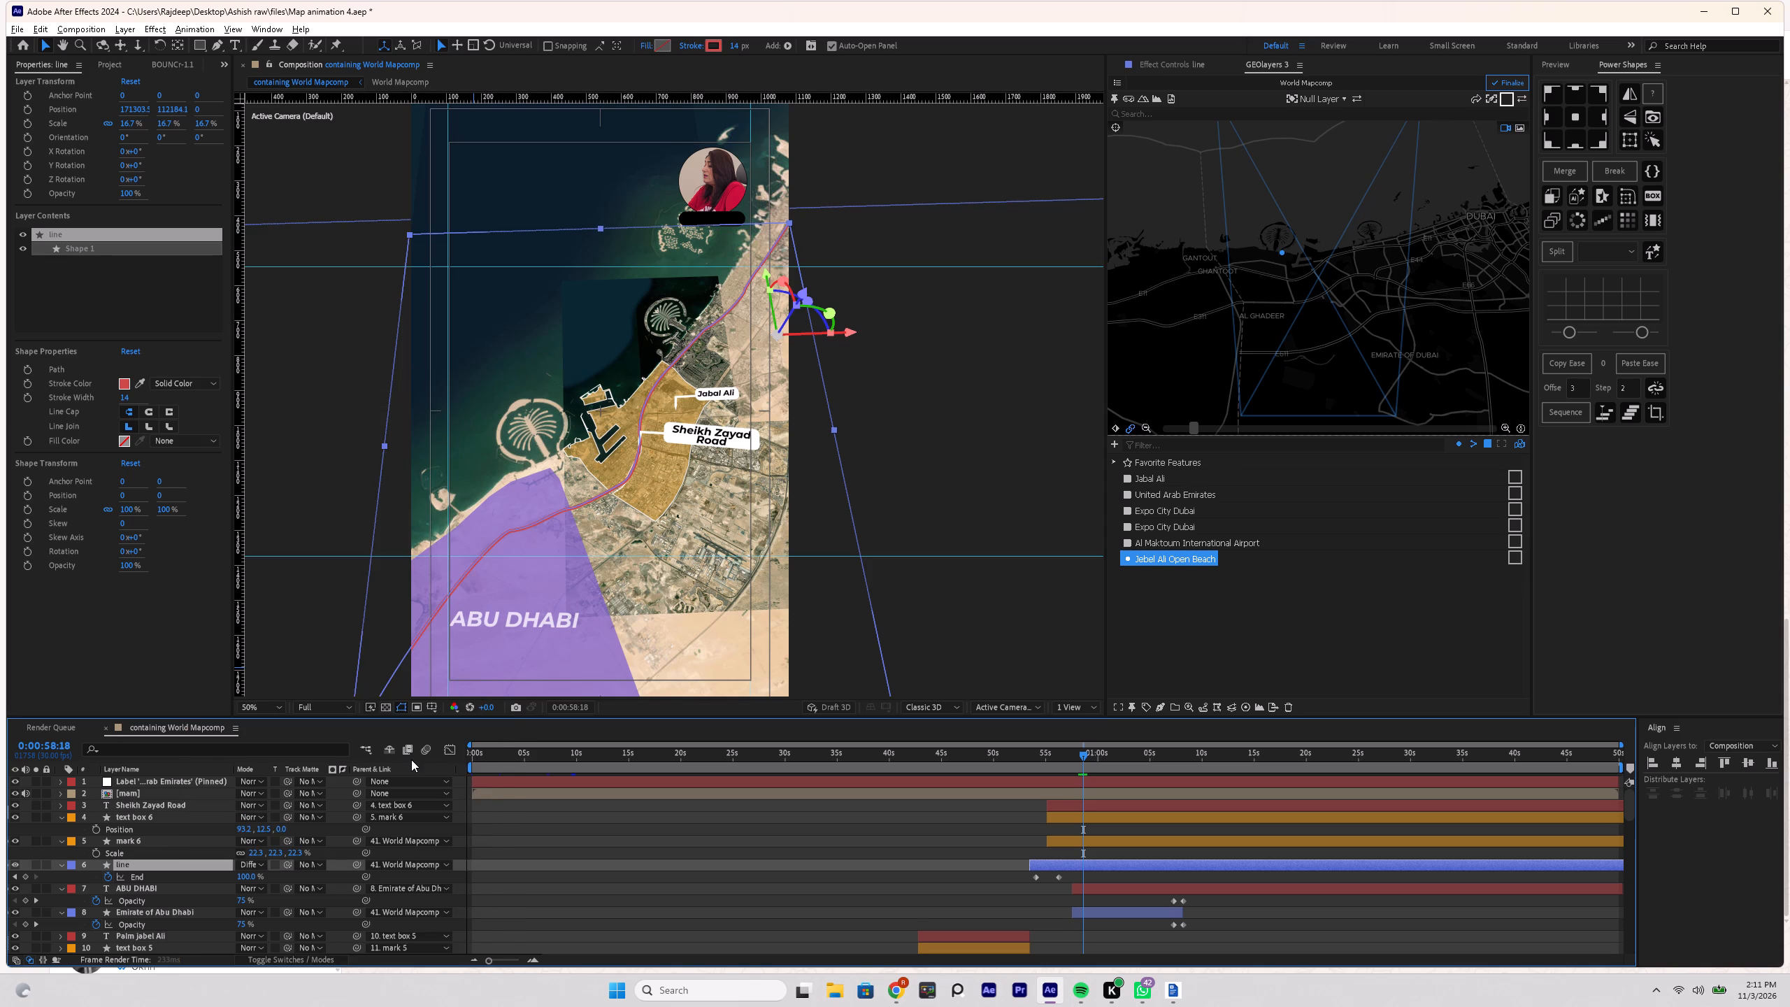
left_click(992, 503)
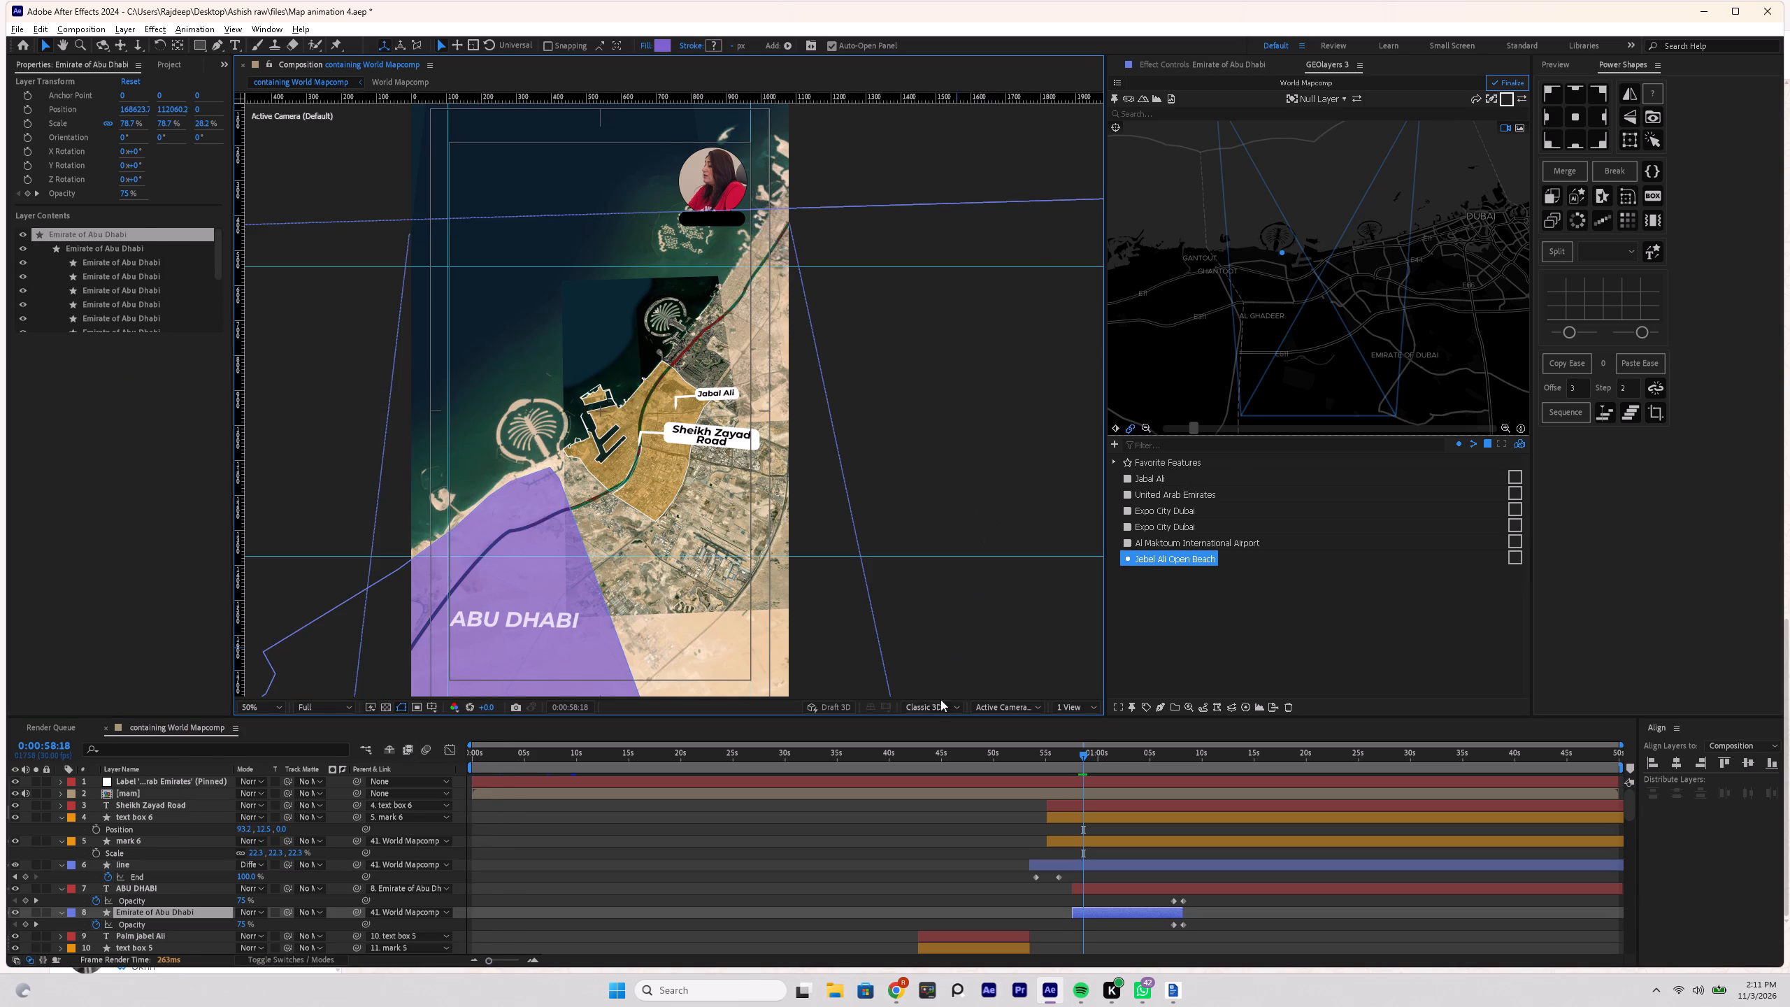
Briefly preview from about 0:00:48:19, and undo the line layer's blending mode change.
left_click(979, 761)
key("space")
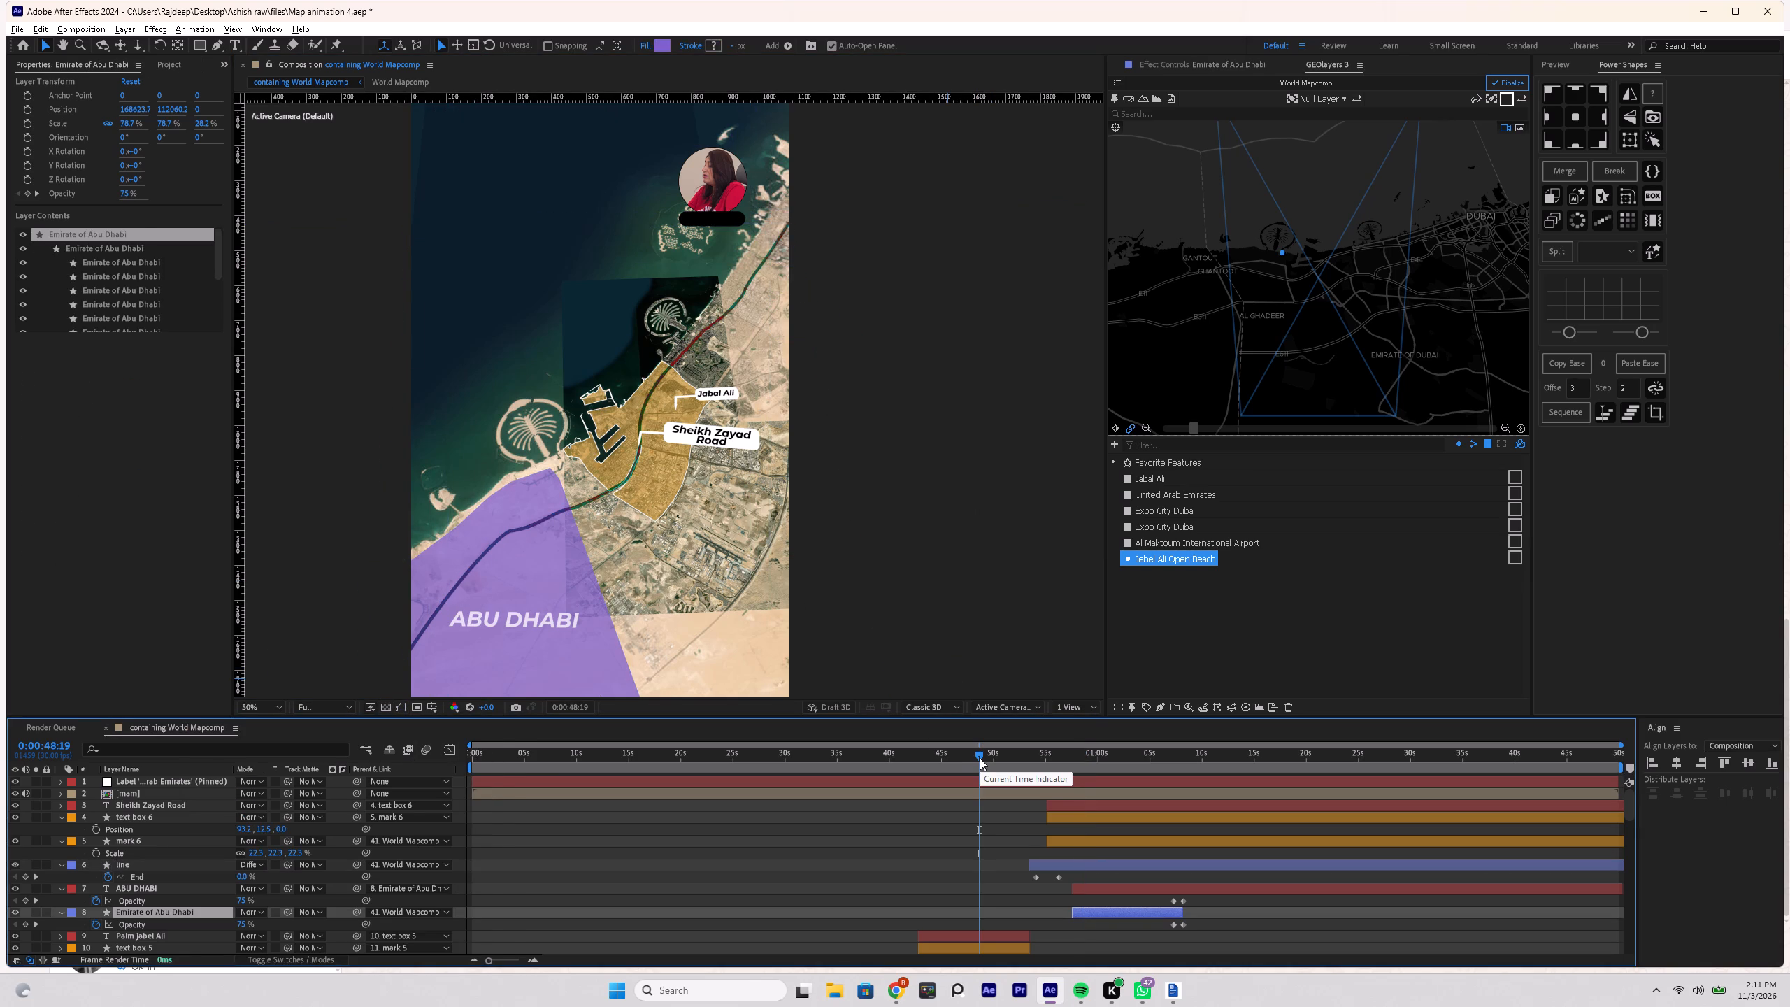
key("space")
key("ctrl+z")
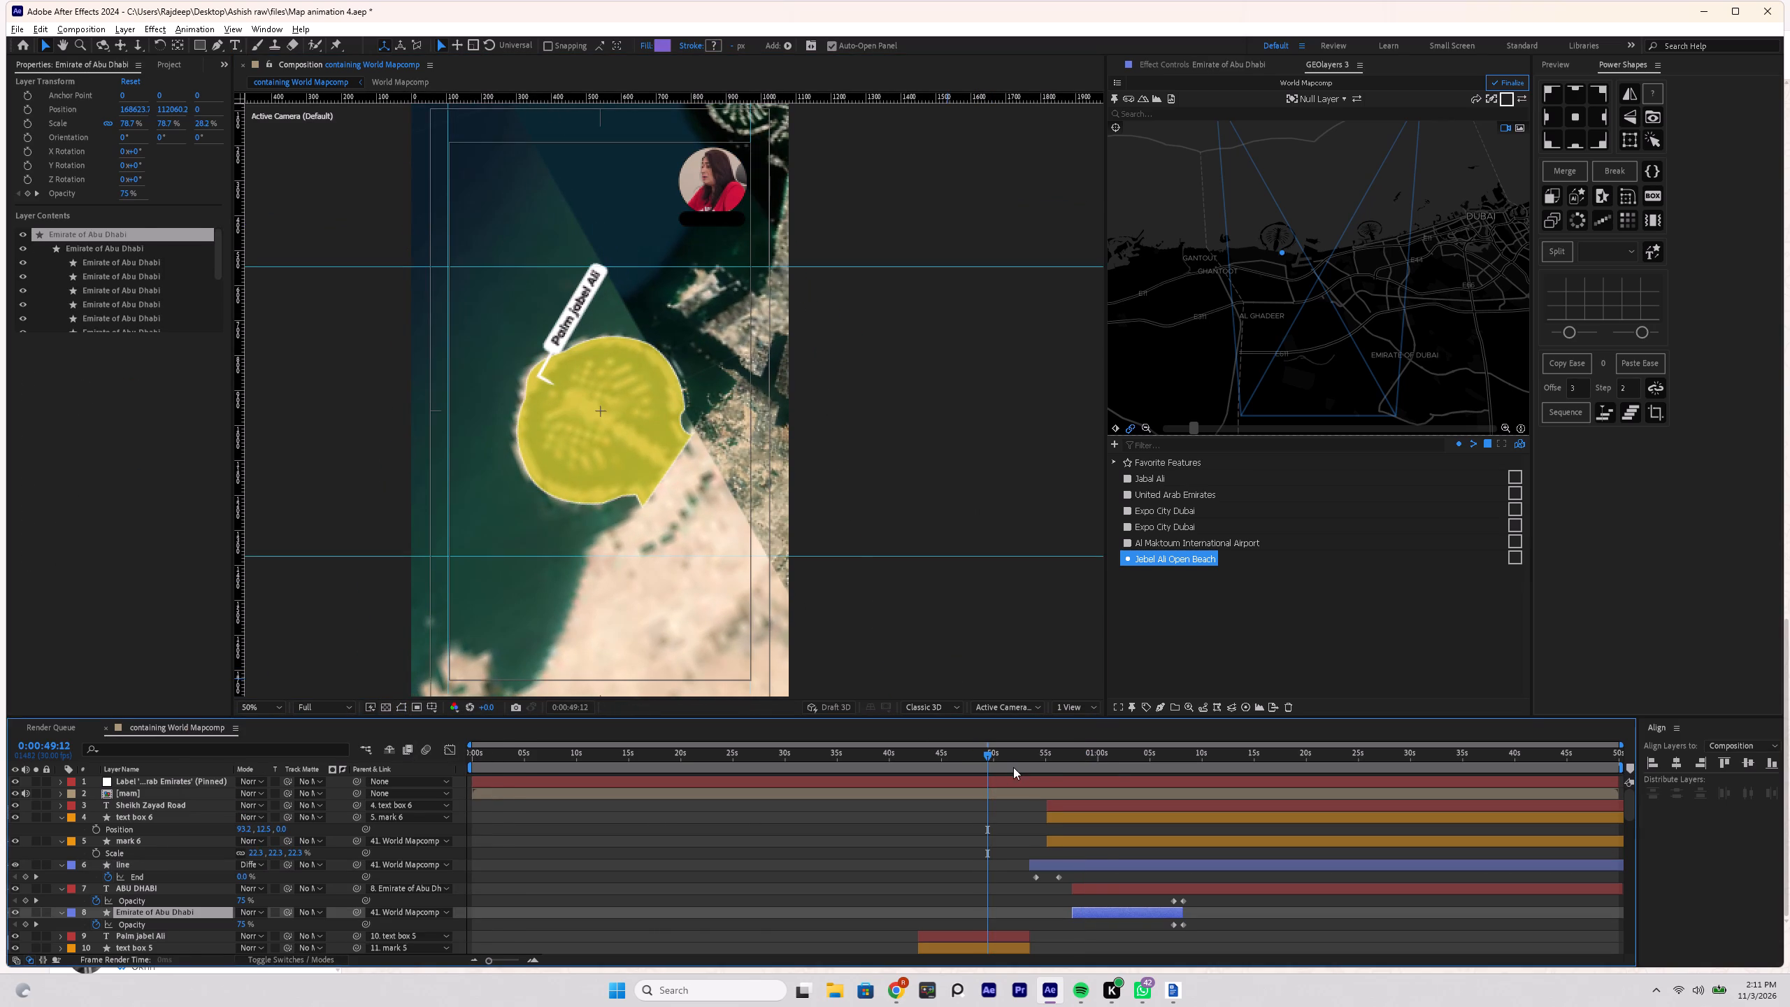
Preview the animation from about 0:00:49, 0:00:56 and 0:00:53 onward to check the road line, Sheikh Zayed Road label and Abu Dhabi highlight.
key("space")
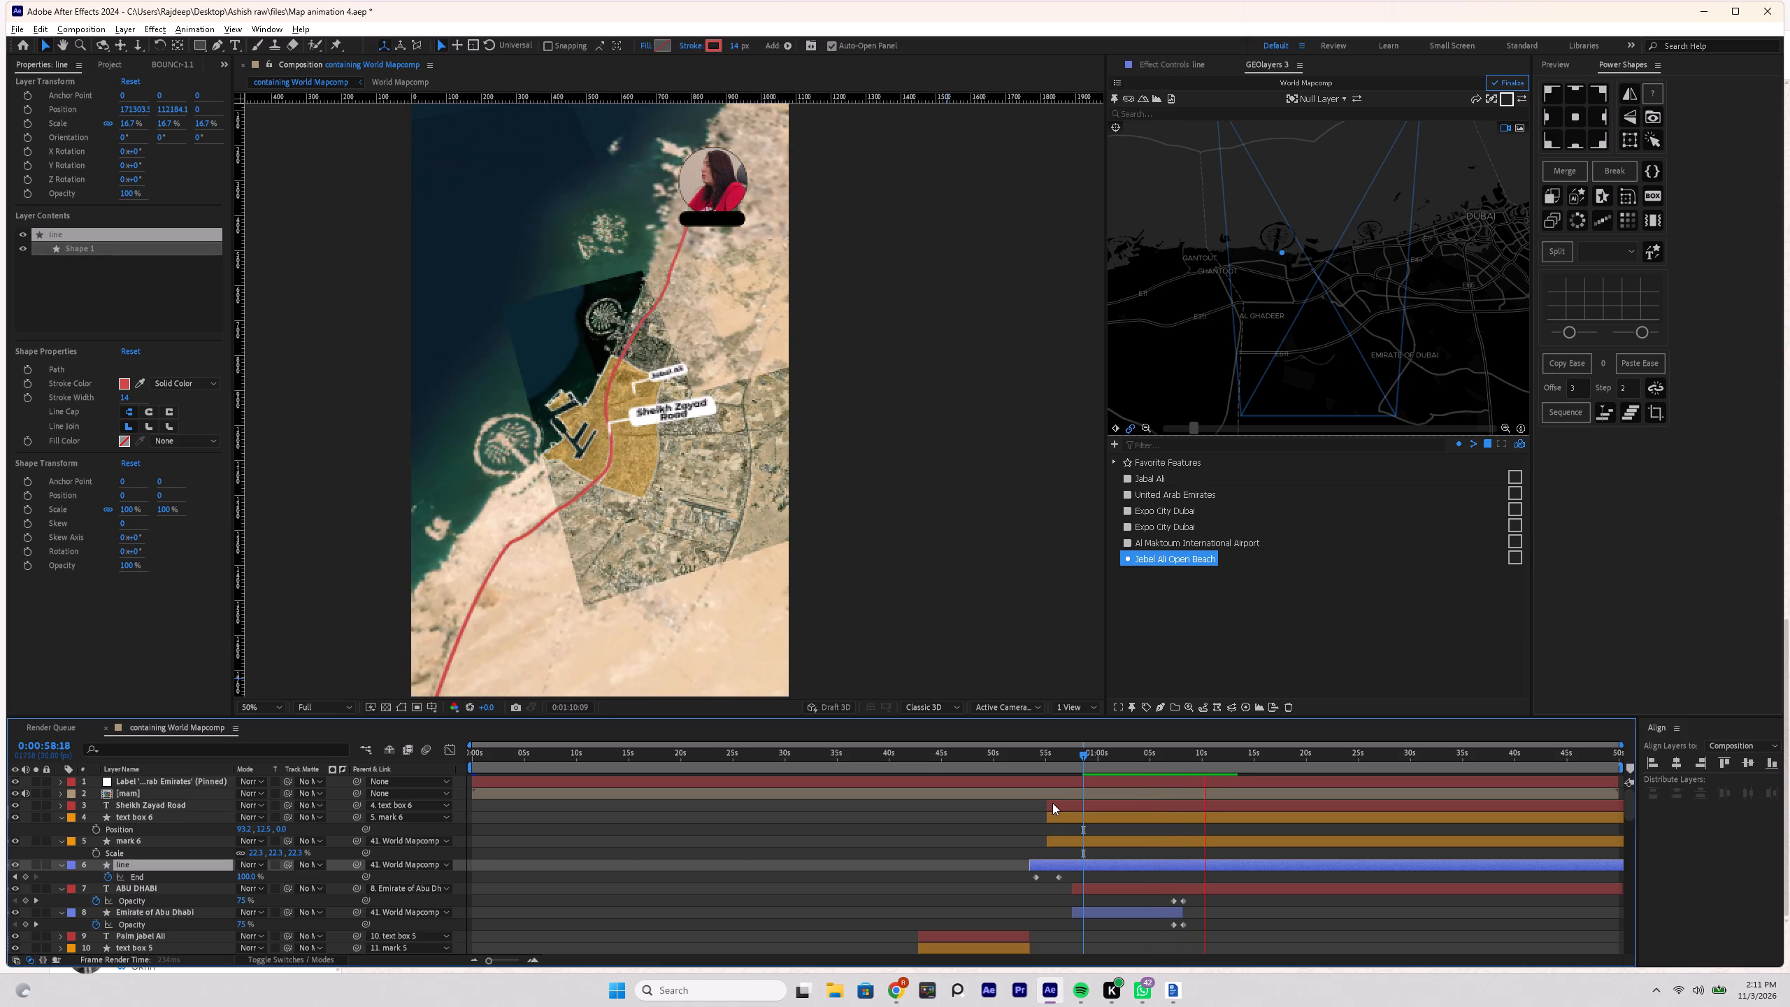
key("space")
left_click(986, 762)
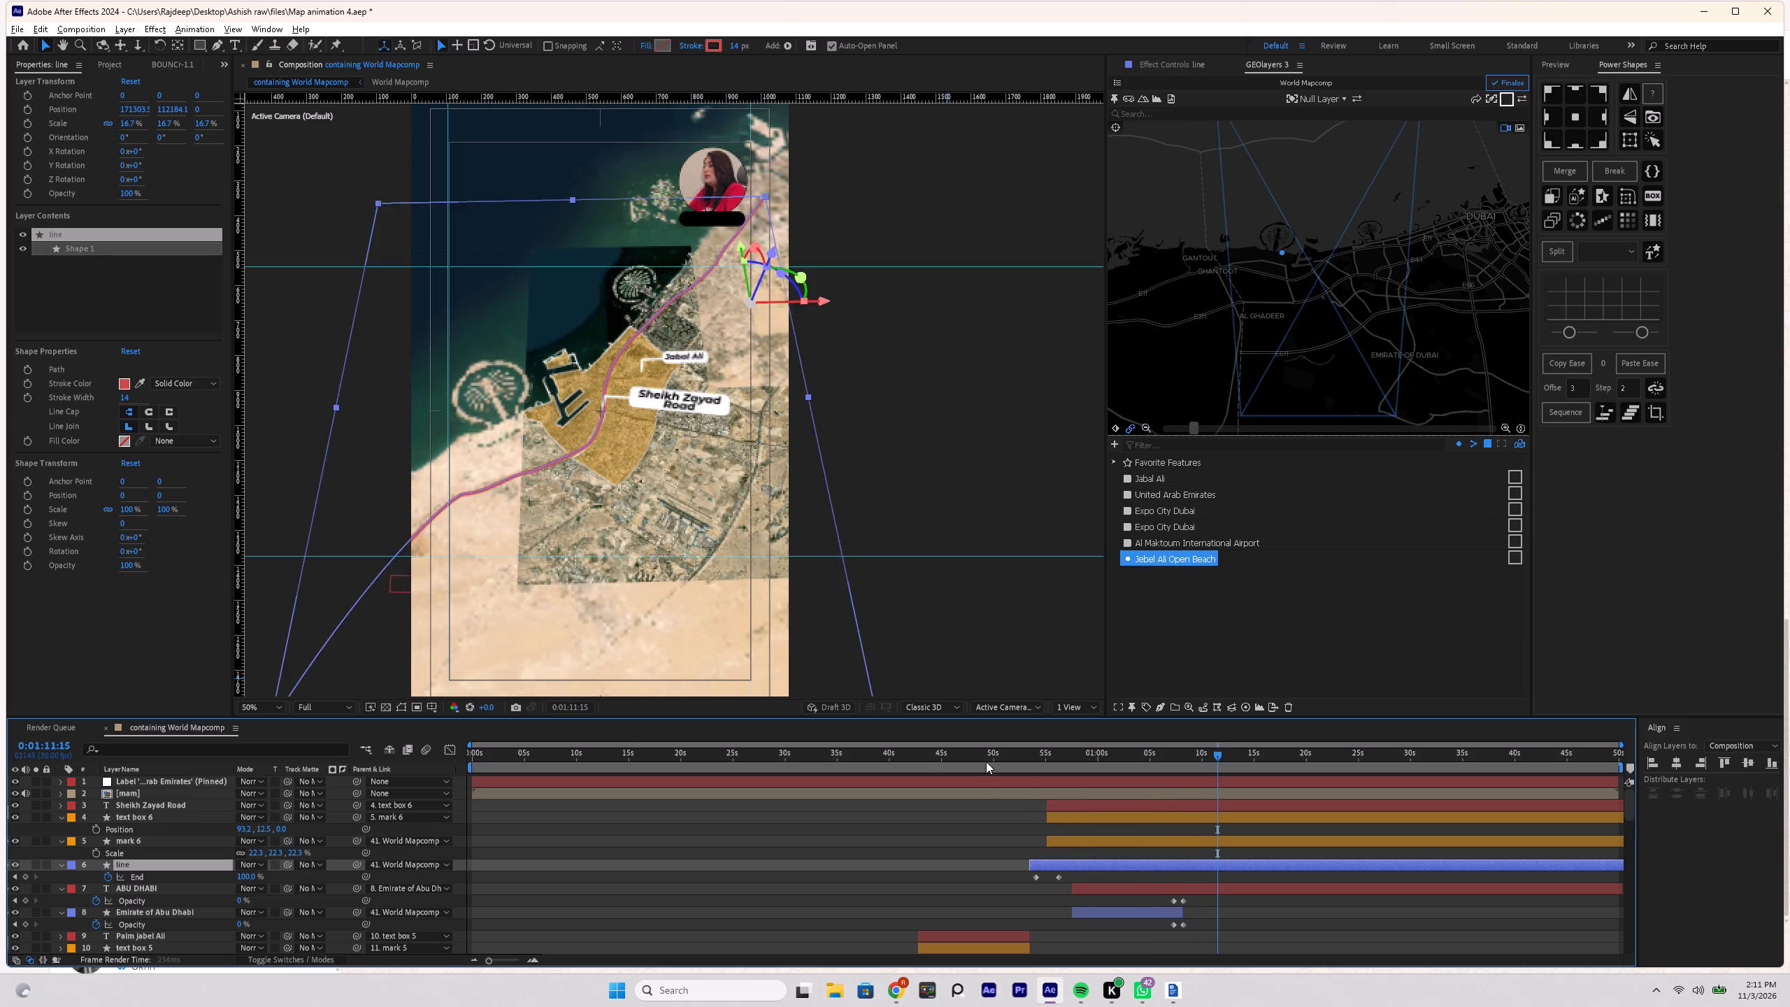
key("space")
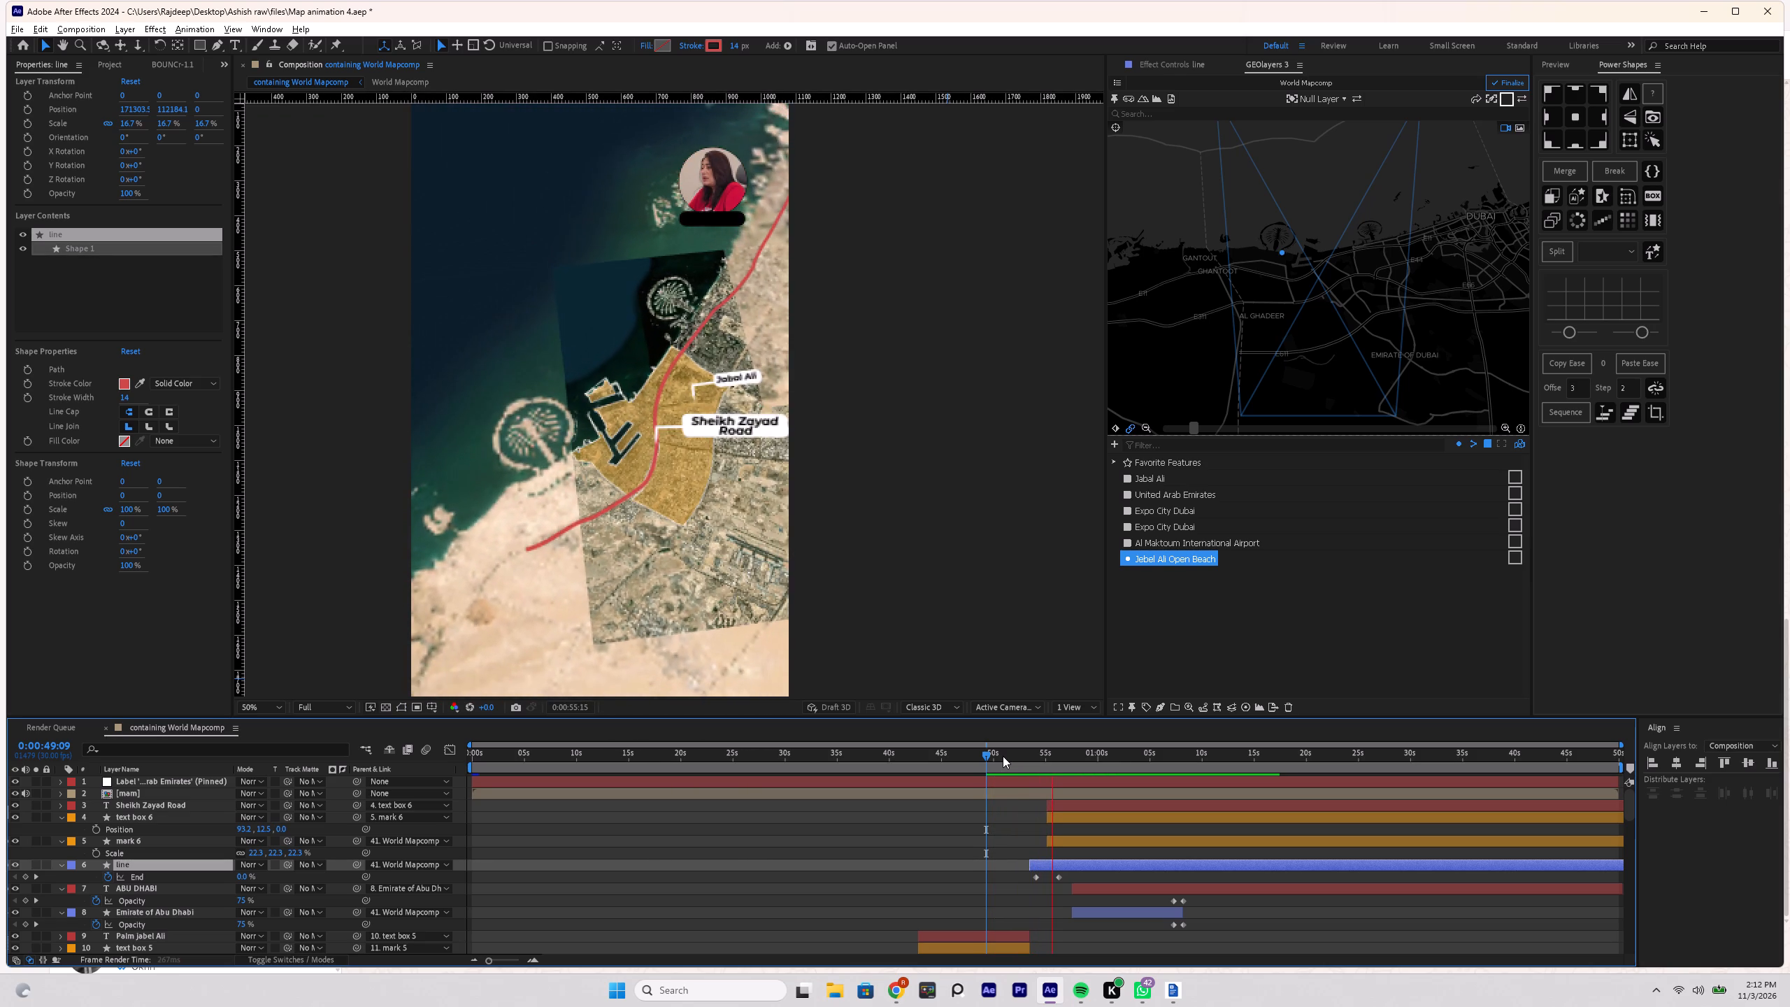
key("space")
key("space")
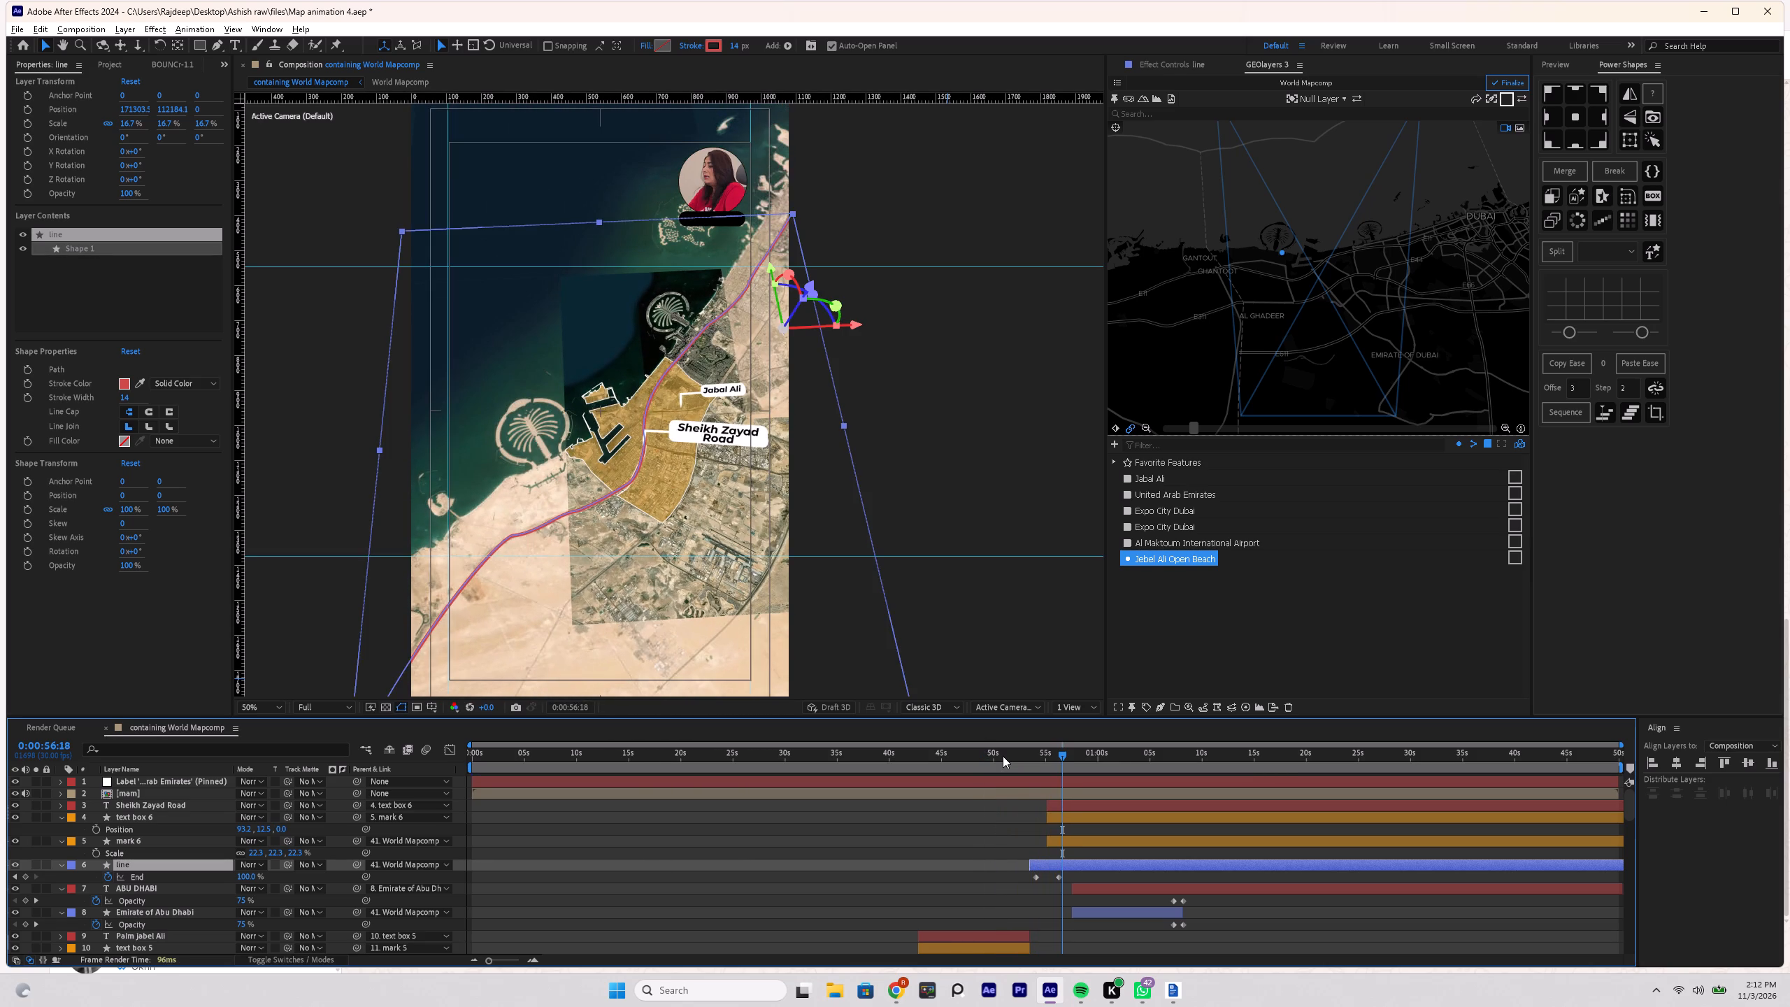
key("space")
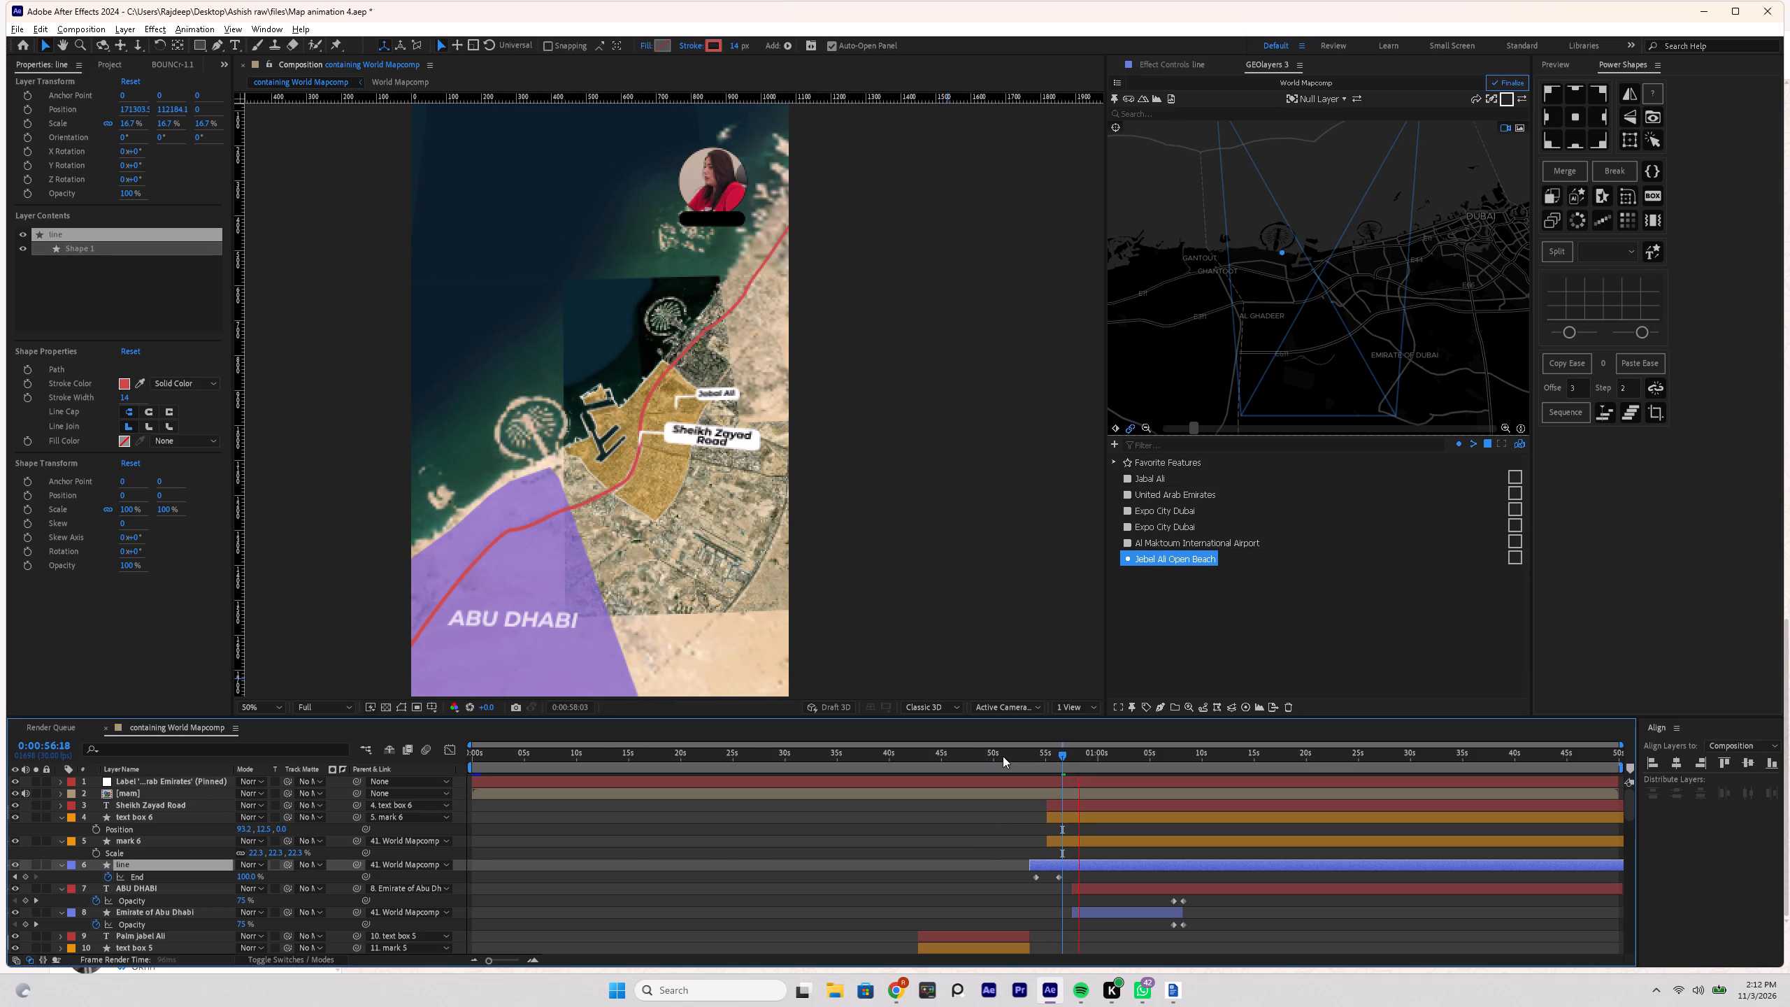
key("space")
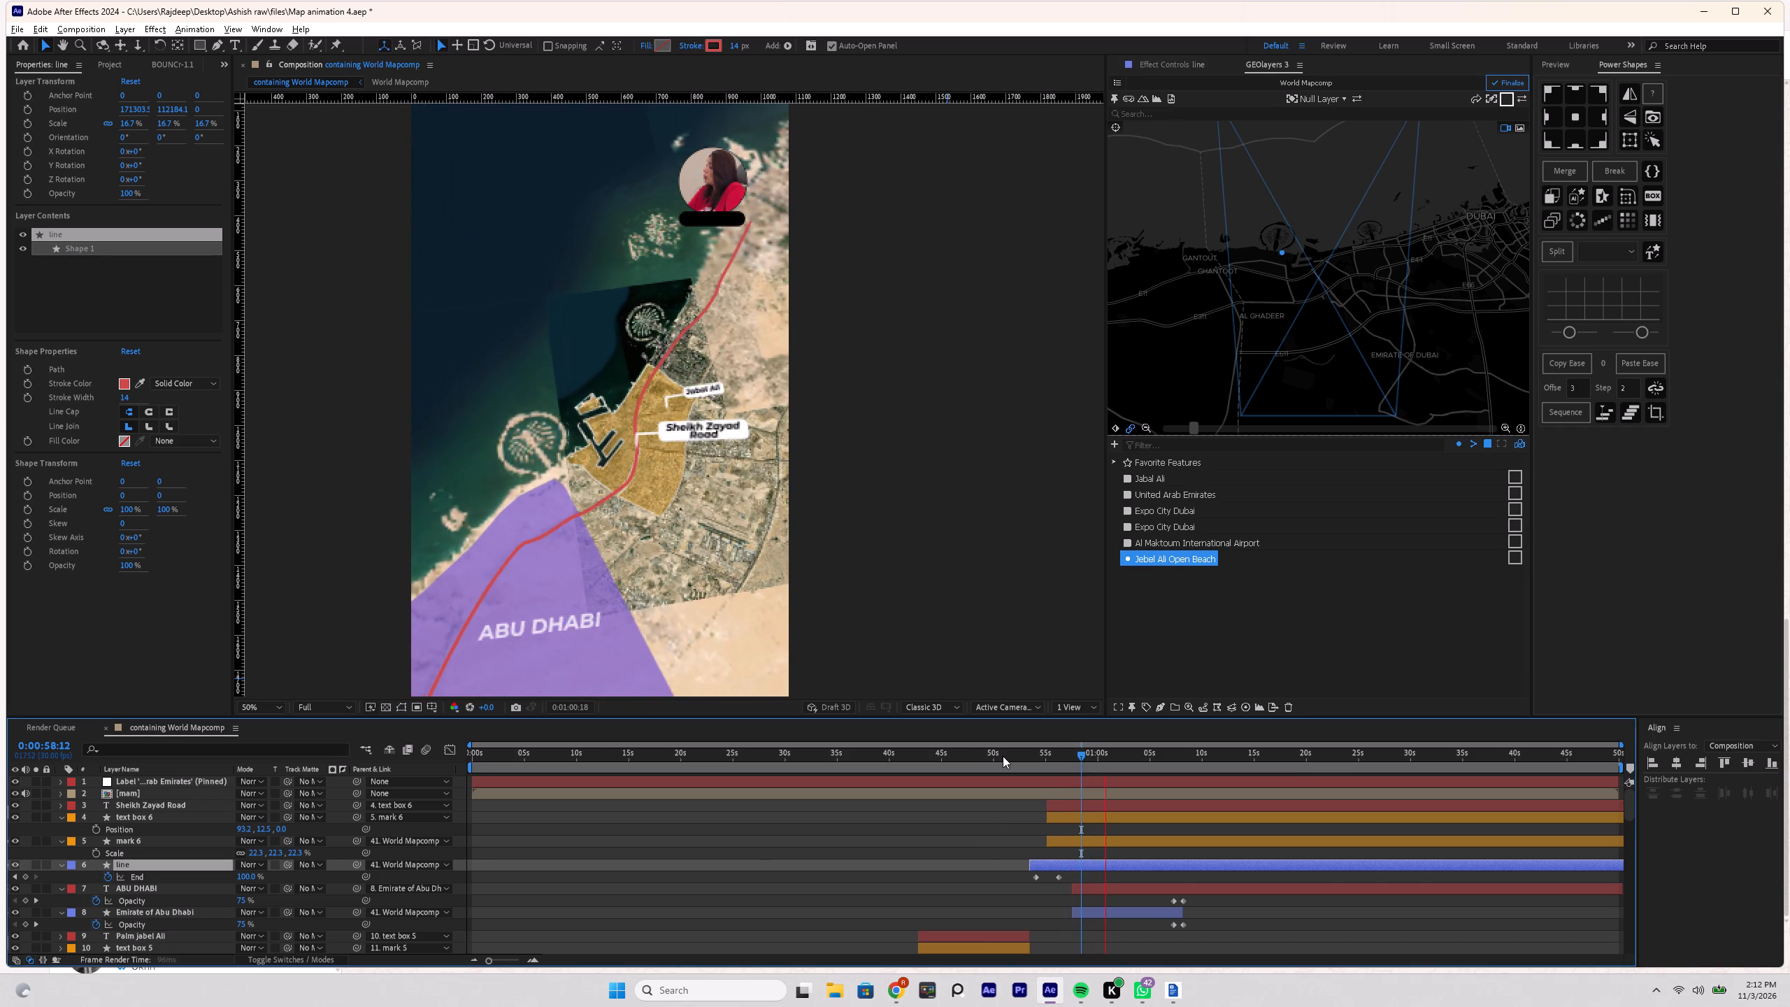
key("space")
left_click(1032, 764)
key("space")
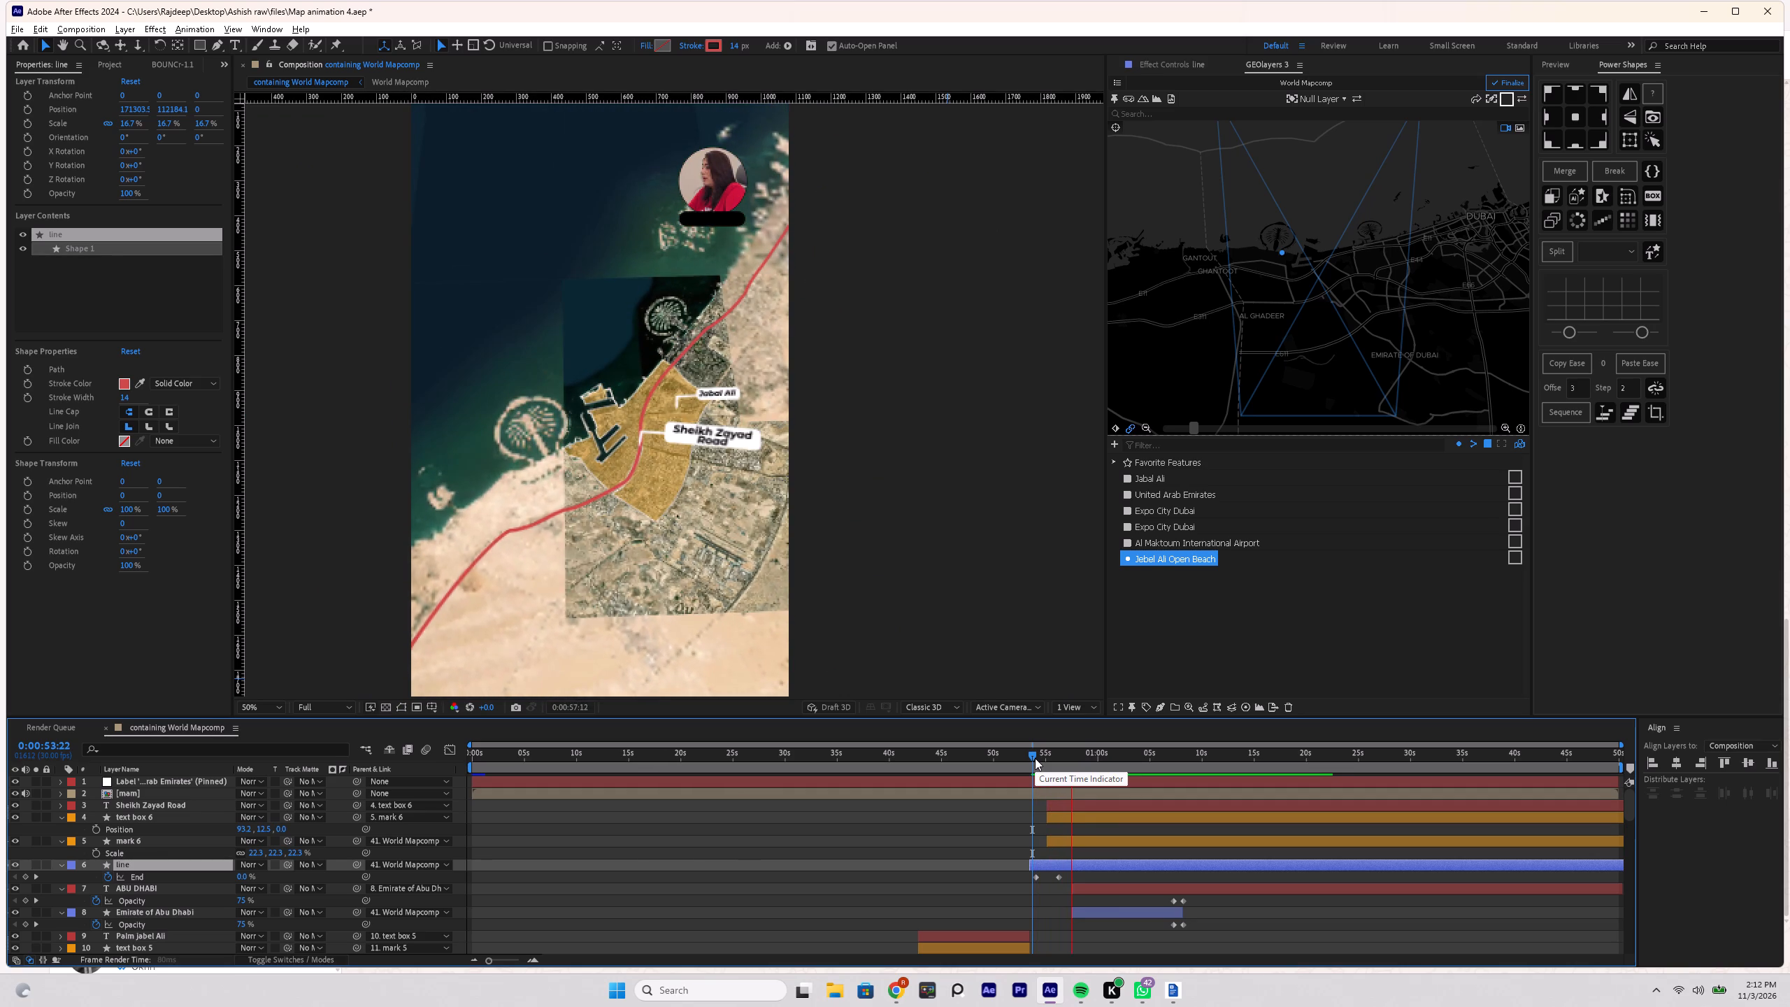
key("space")
Replay the transition out of Palm Jabel Ali from about 0:00:49, 0:00:51 and 0:00:54 to check the labels and highlights in the wider view.
left_click(988, 758)
key("space")
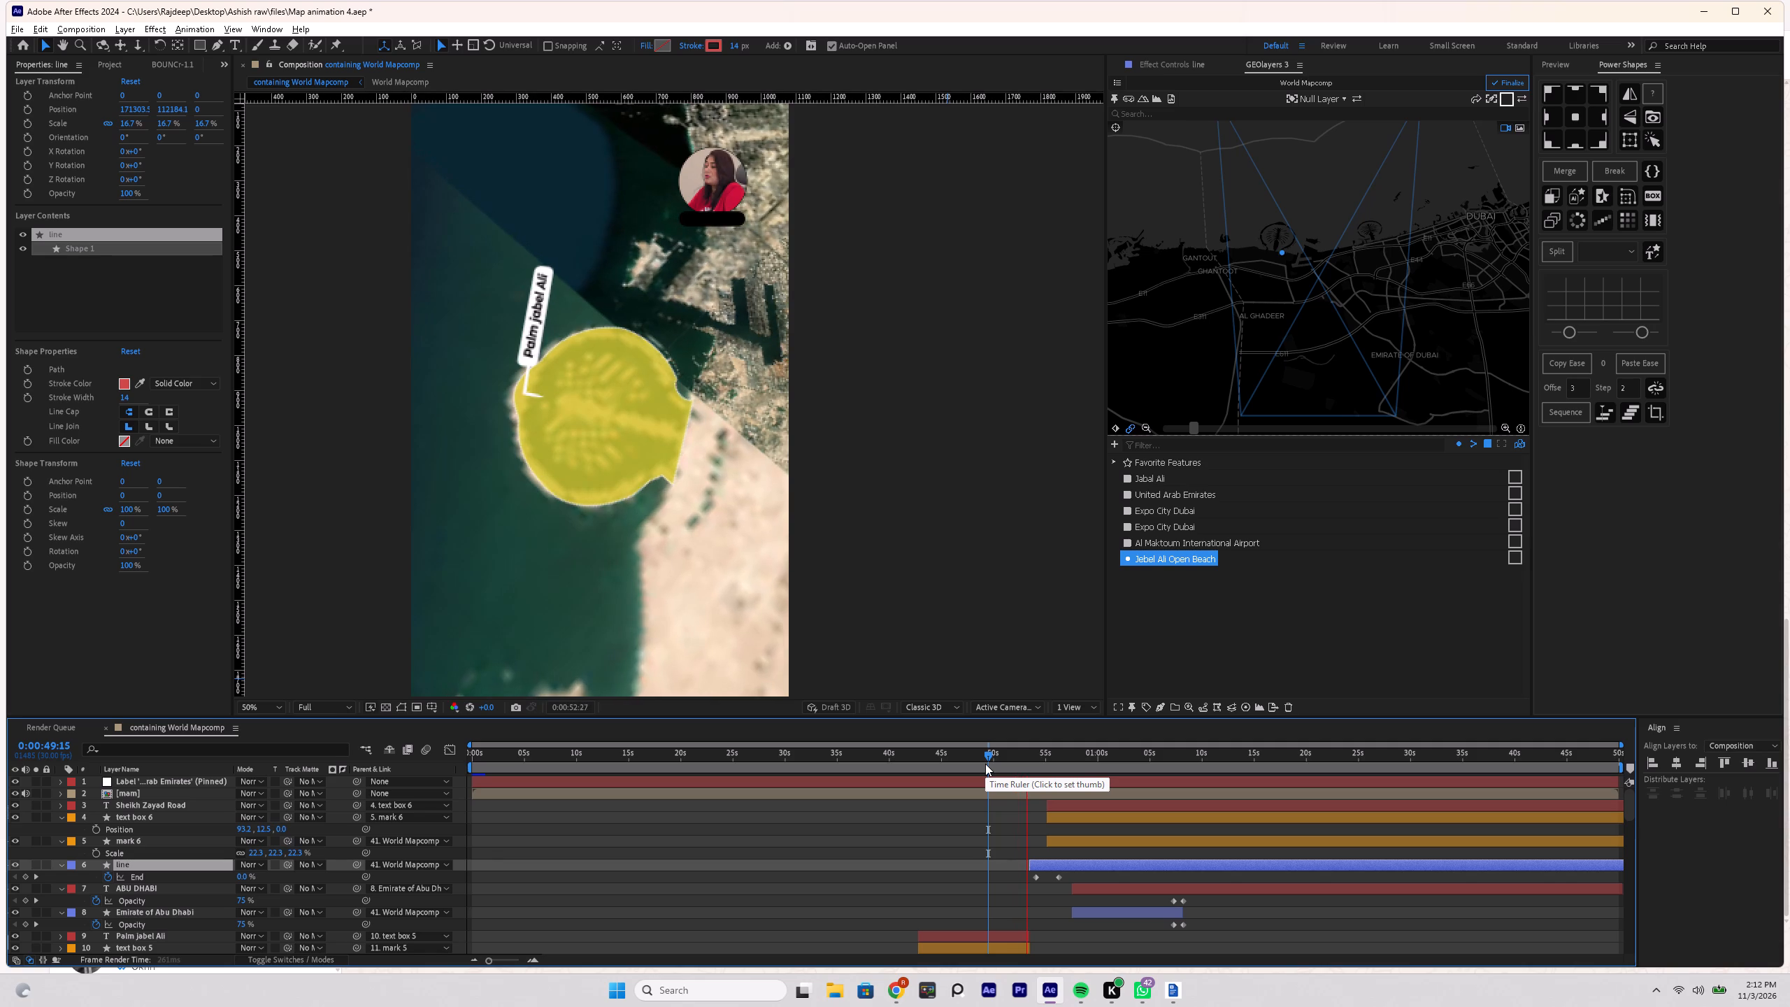
key("space")
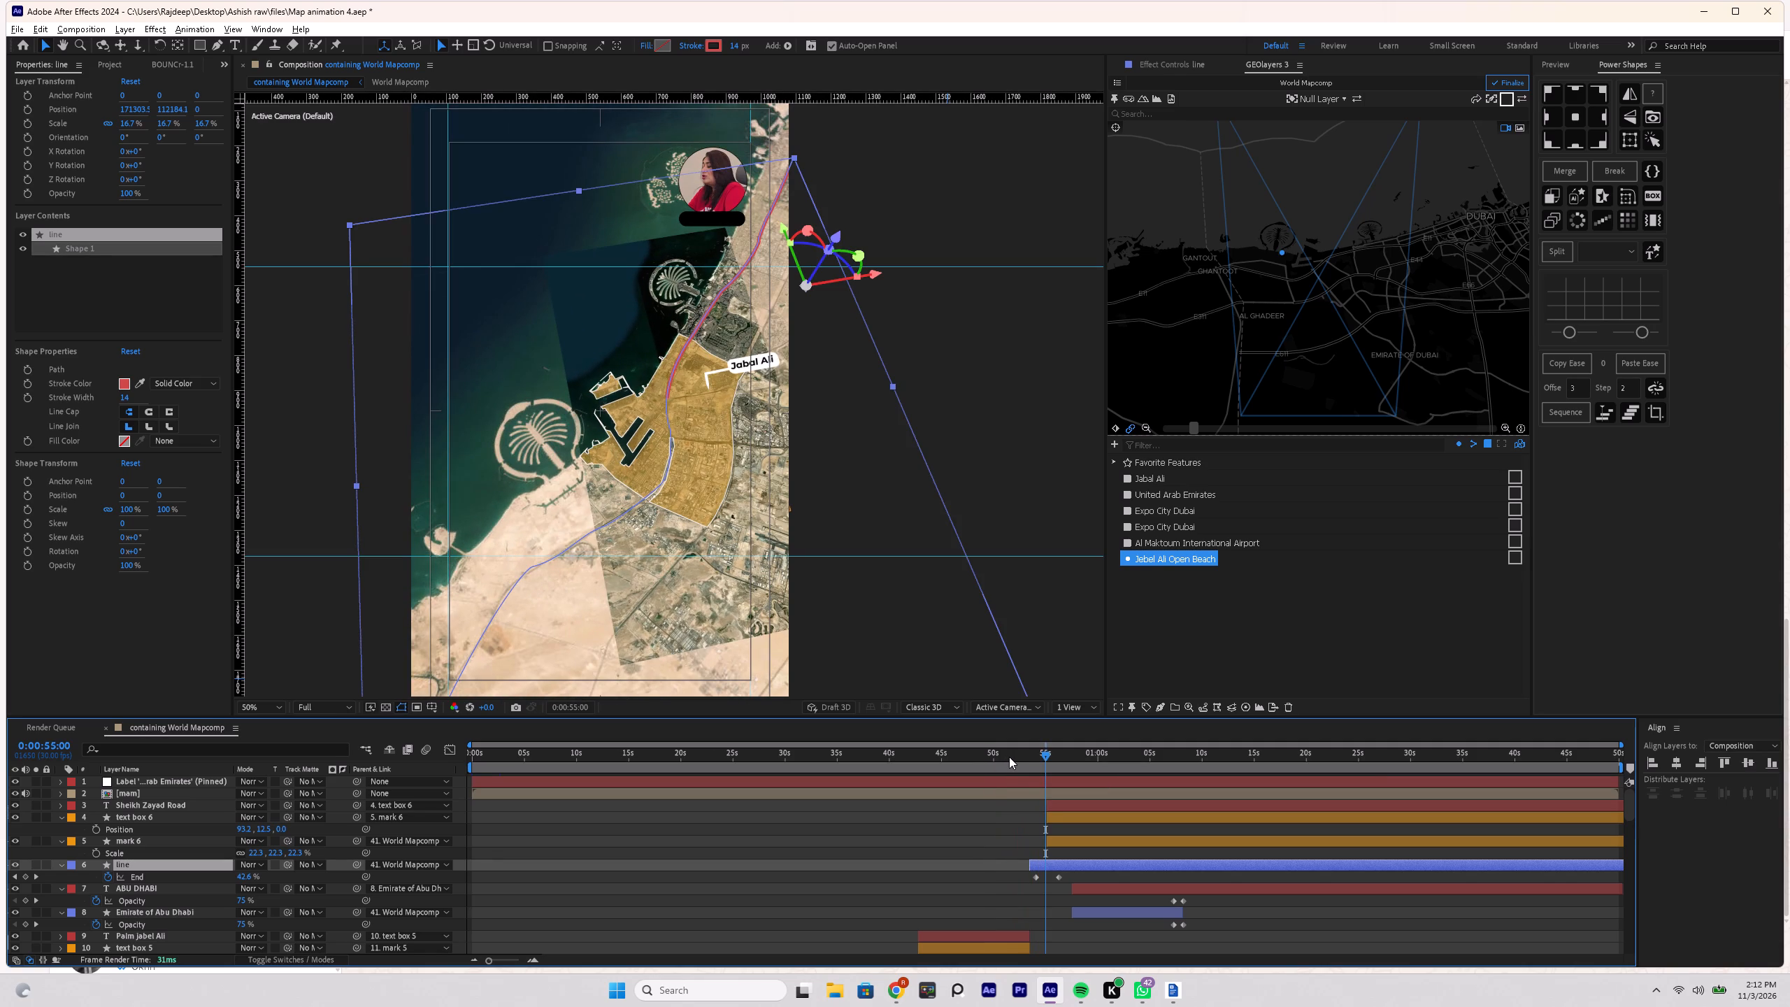
left_click(1009, 757)
key("space")
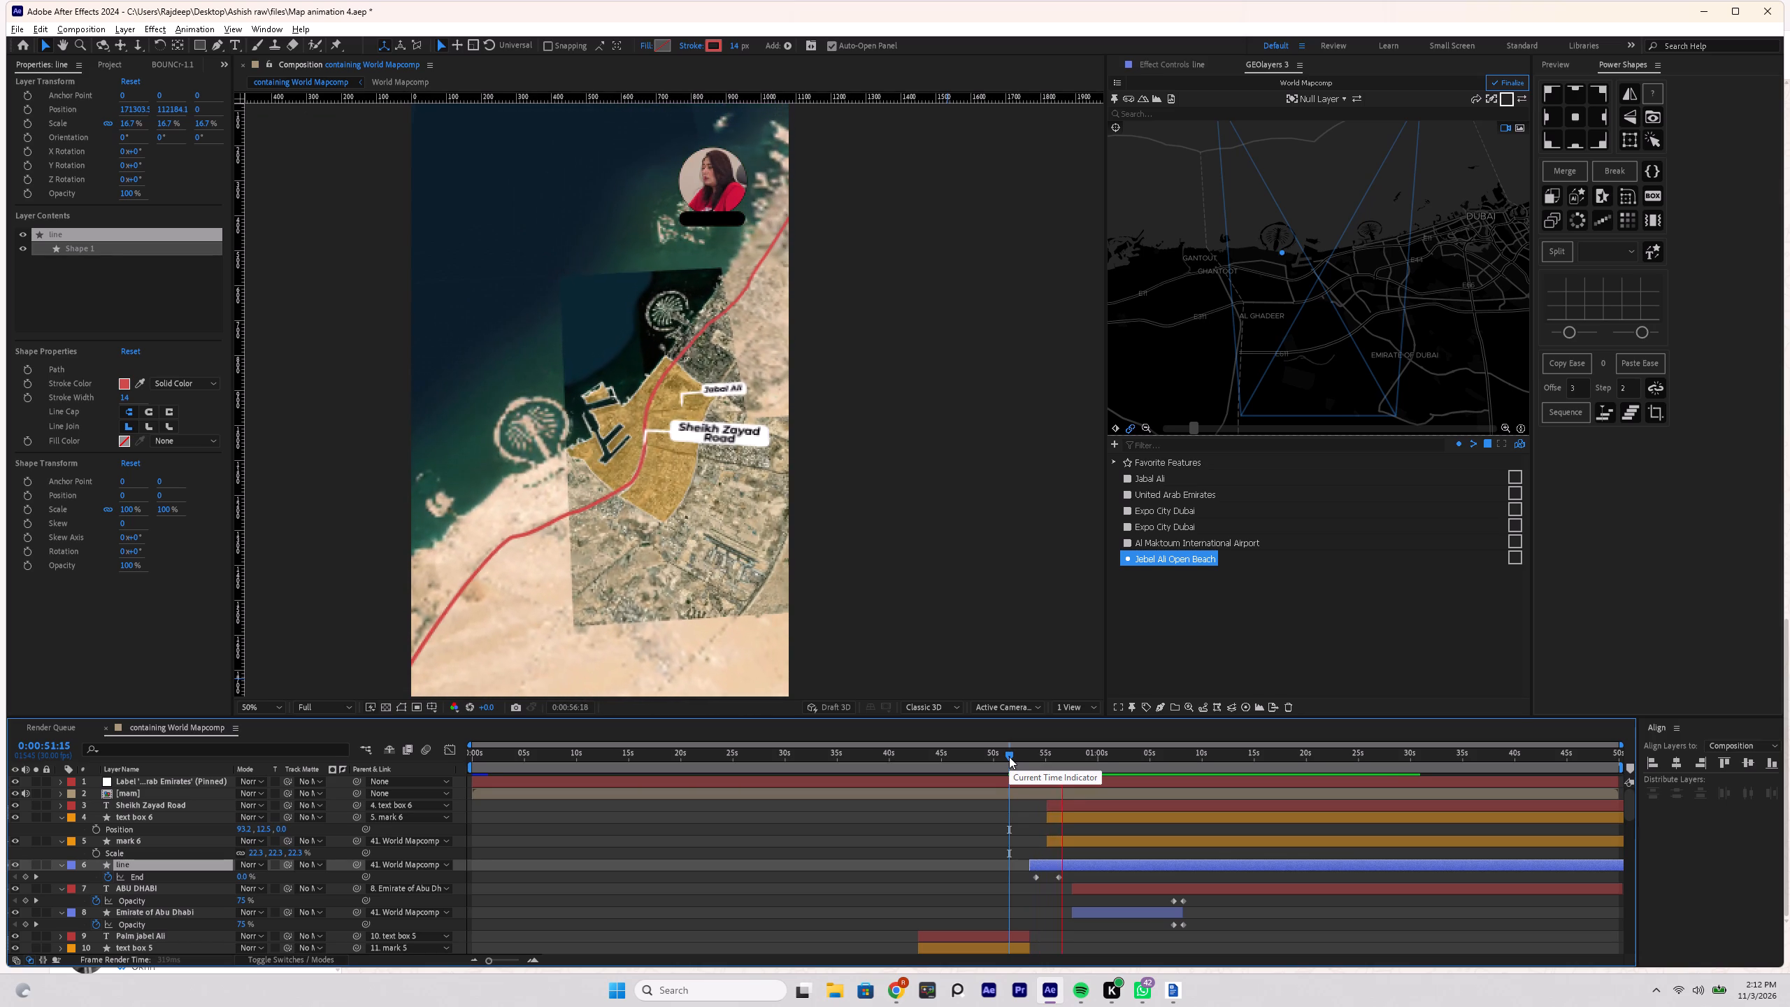
key("space")
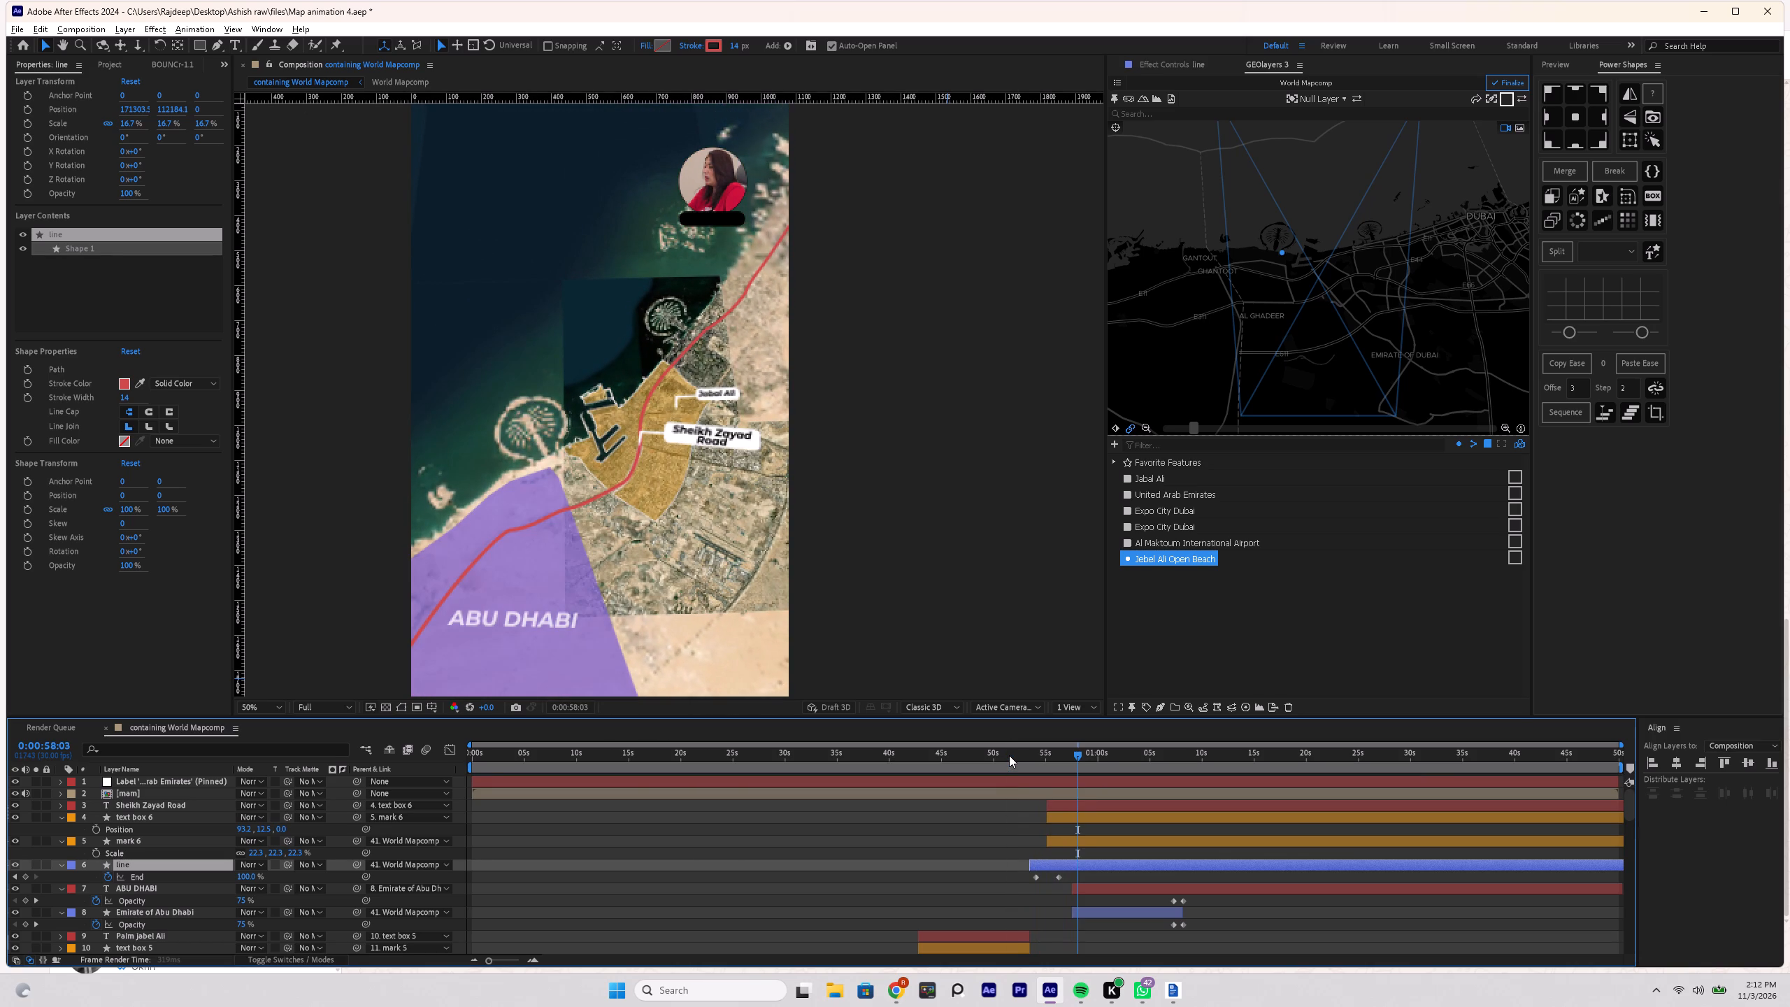
key("space")
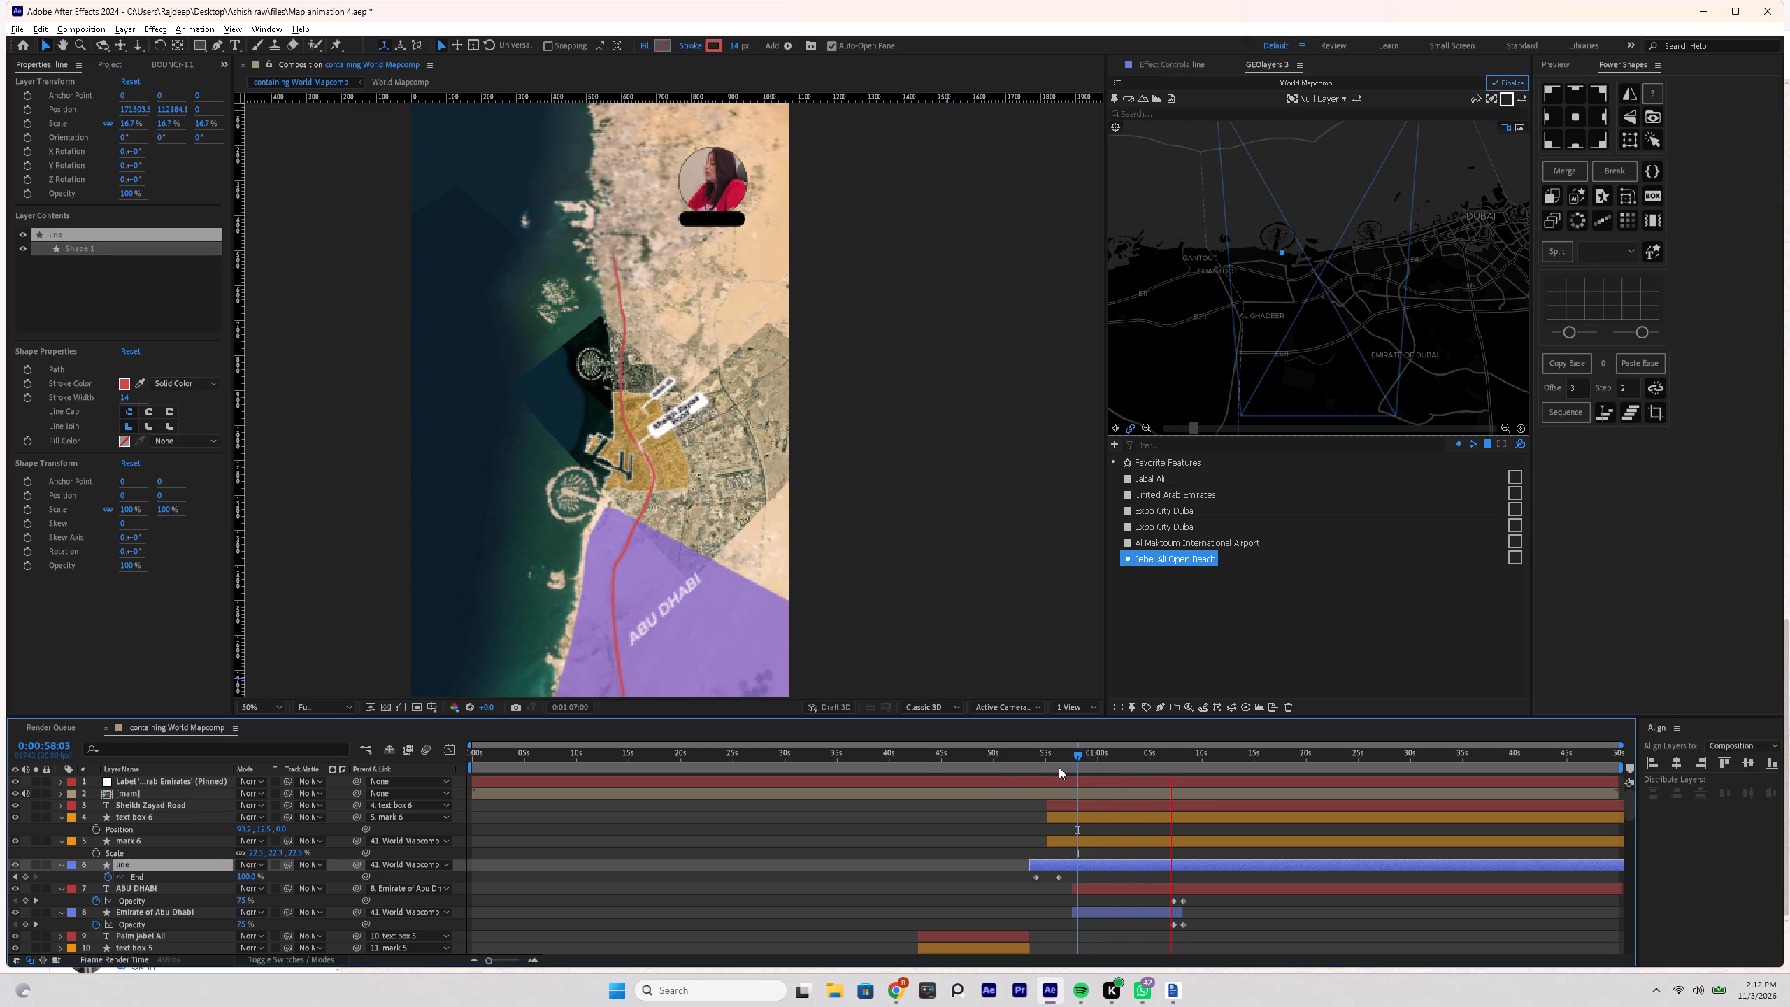
key("space")
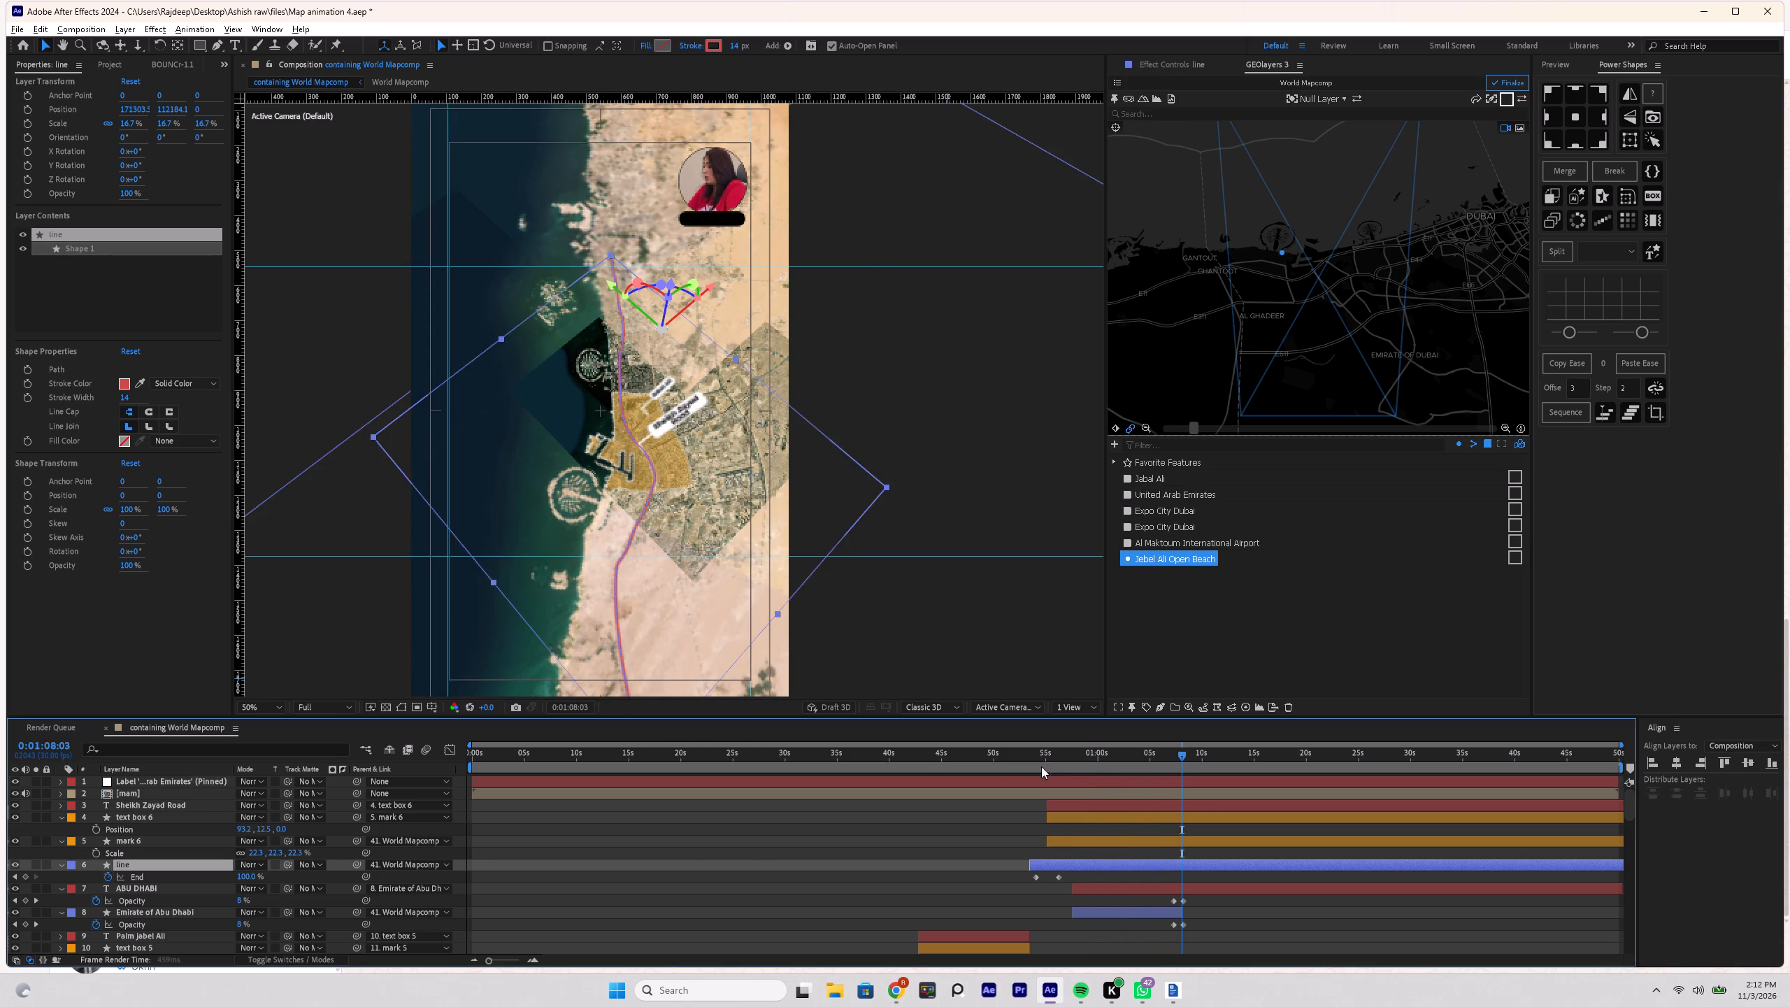
left_click(1040, 766)
key("space")
key("space")
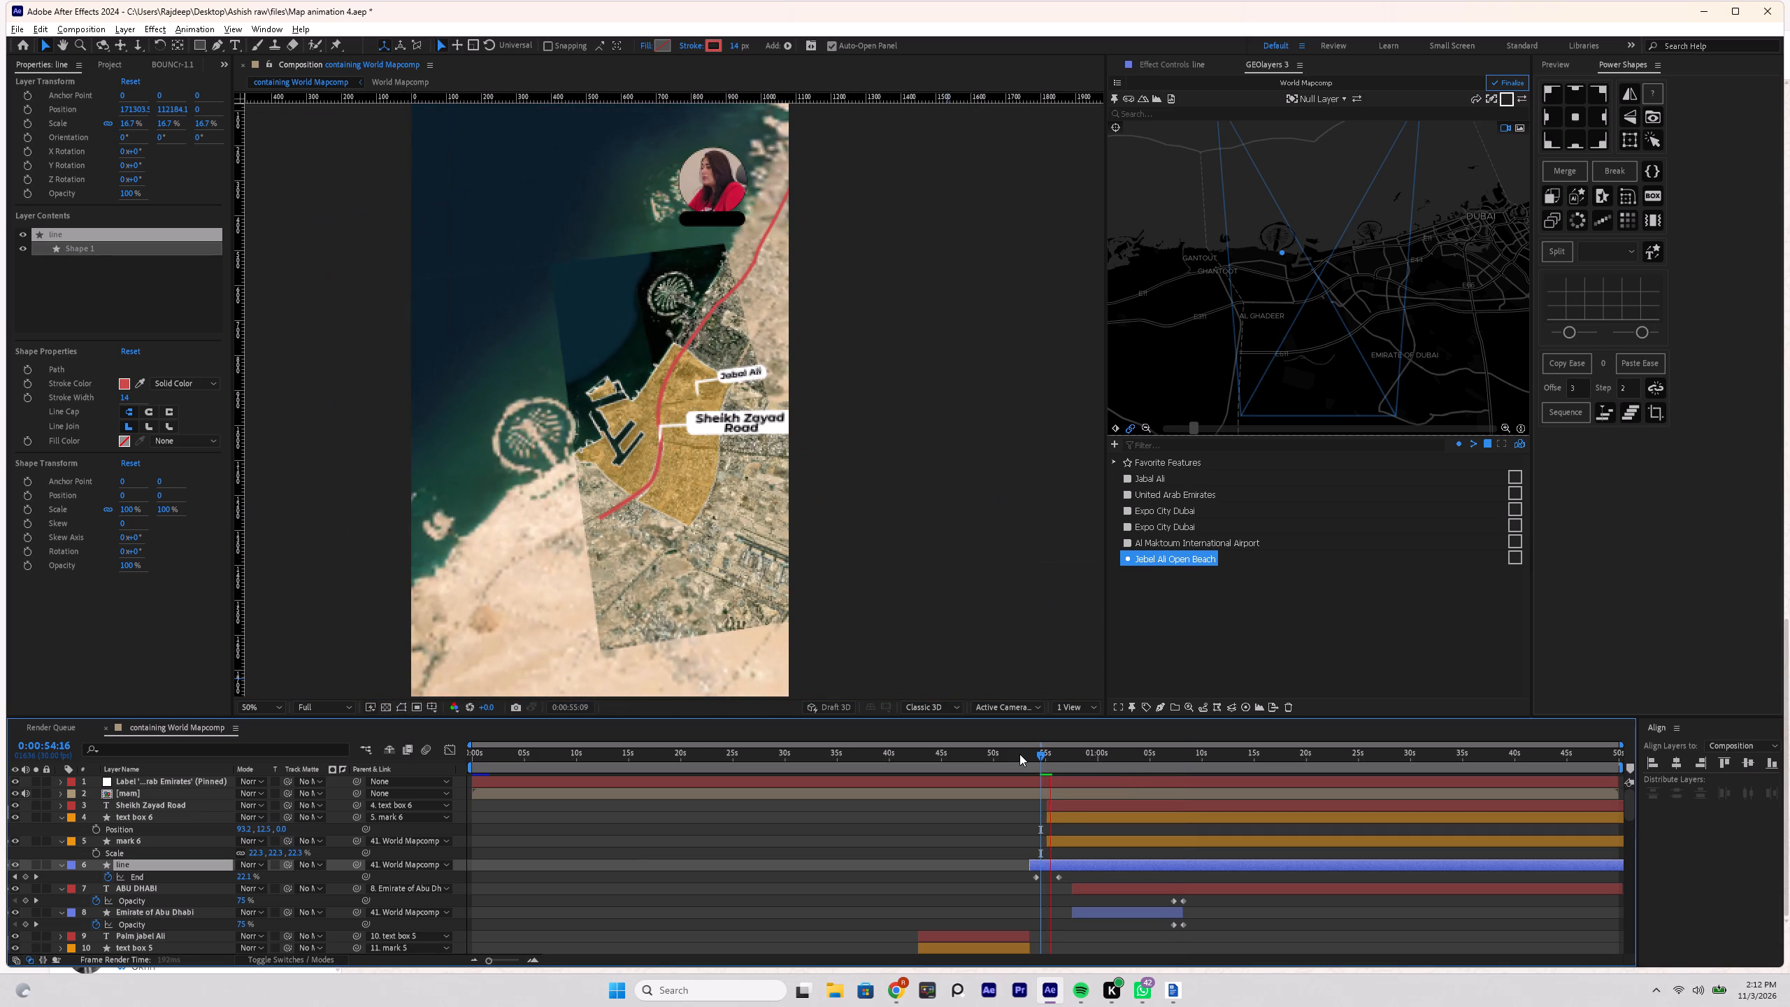
left_click(1011, 755)
key("space")
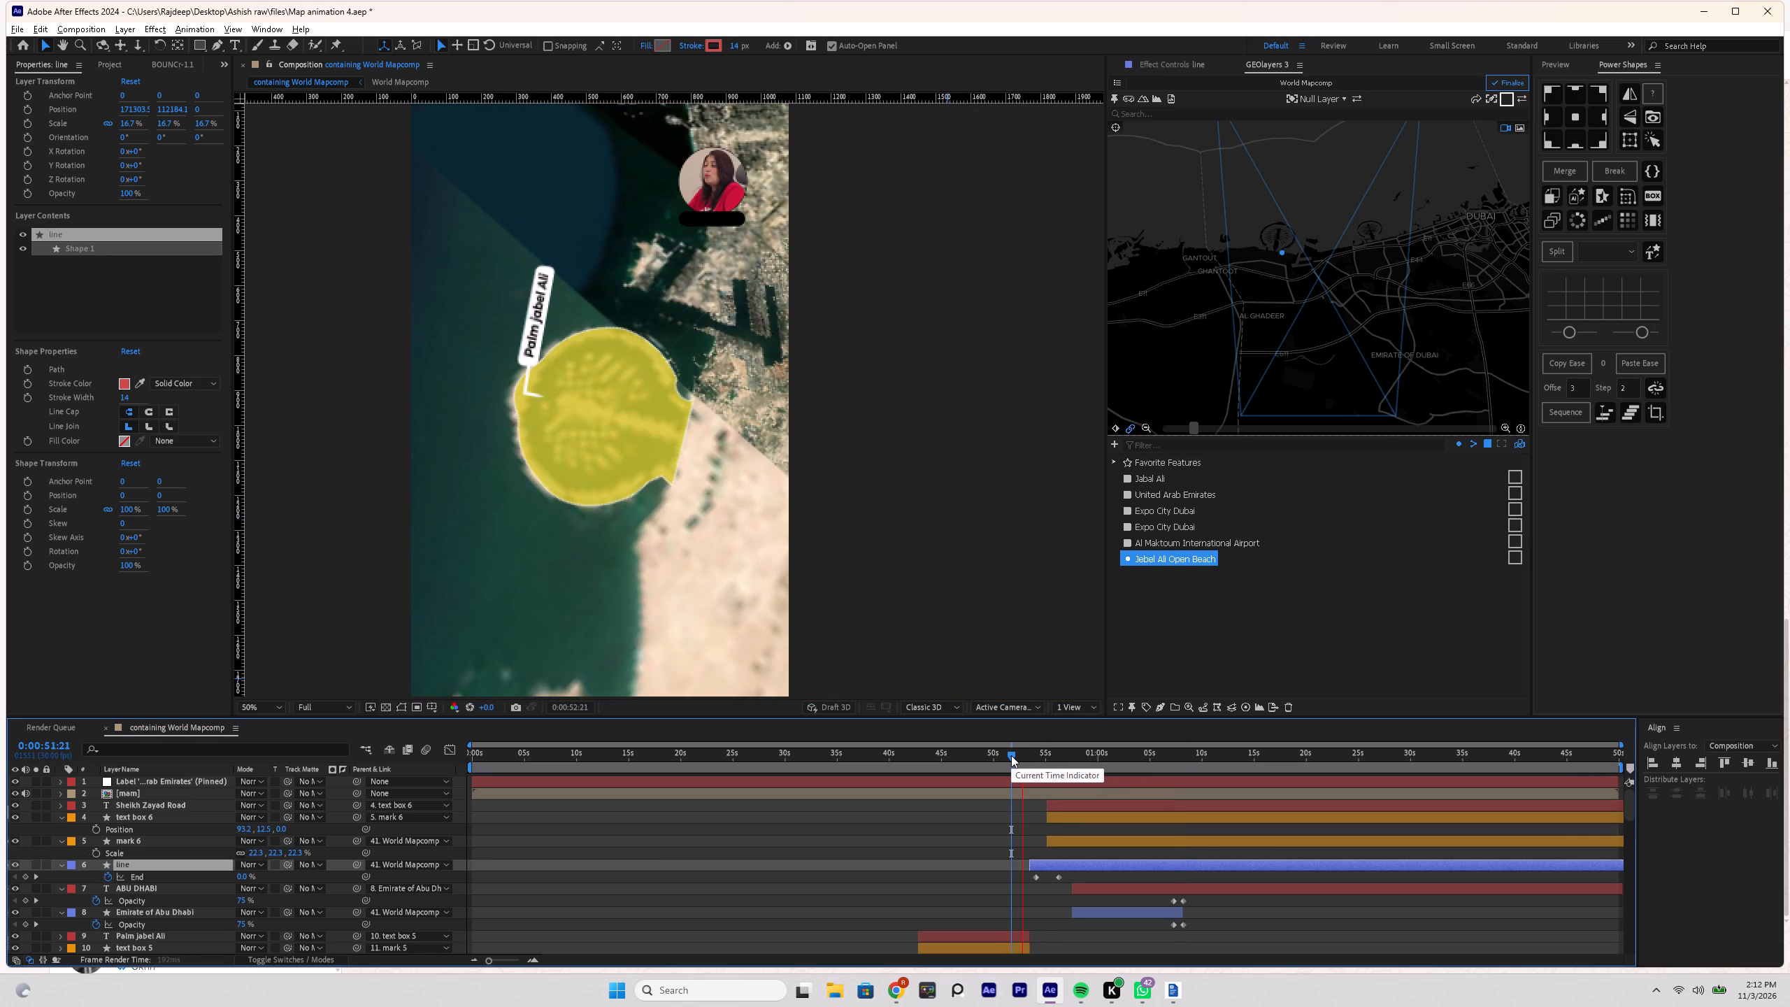
key("space")
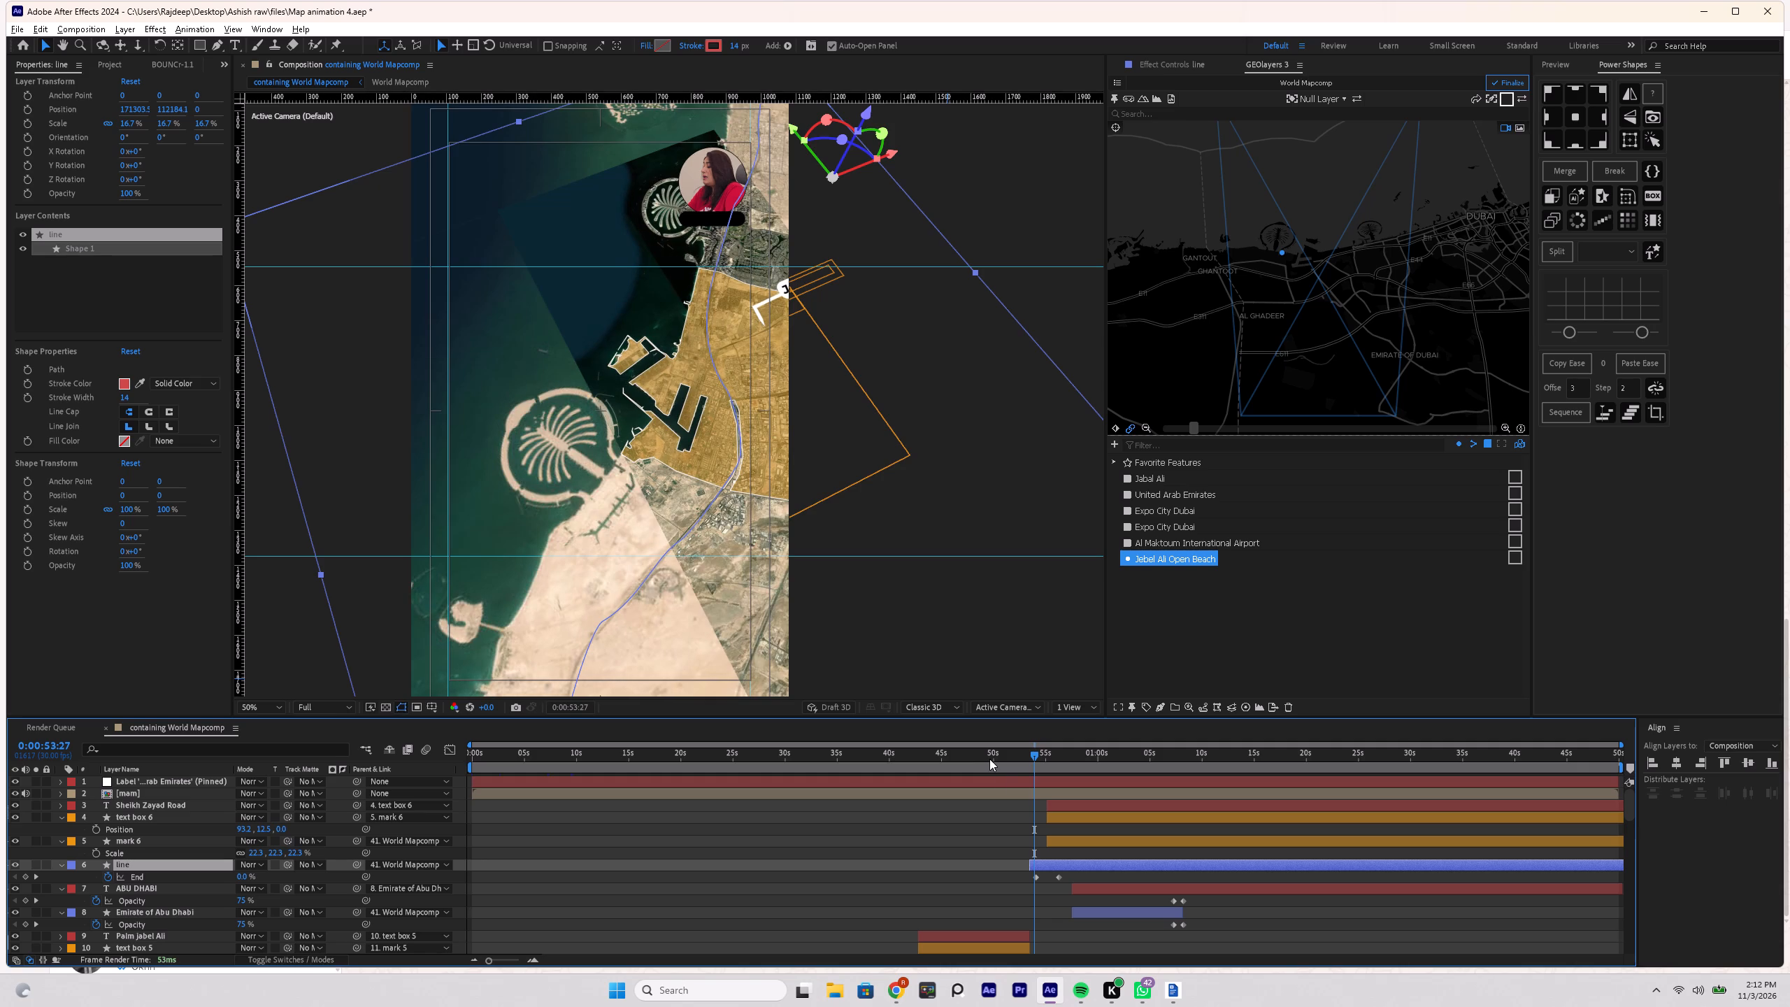
Extend the end of the five Palm Jabel Ali layers, from the label through text box 5, mark 5 and both highlight shapes, to about 0:01:37.
scroll(1015, 820, "down", 2)
left_click(996, 865)
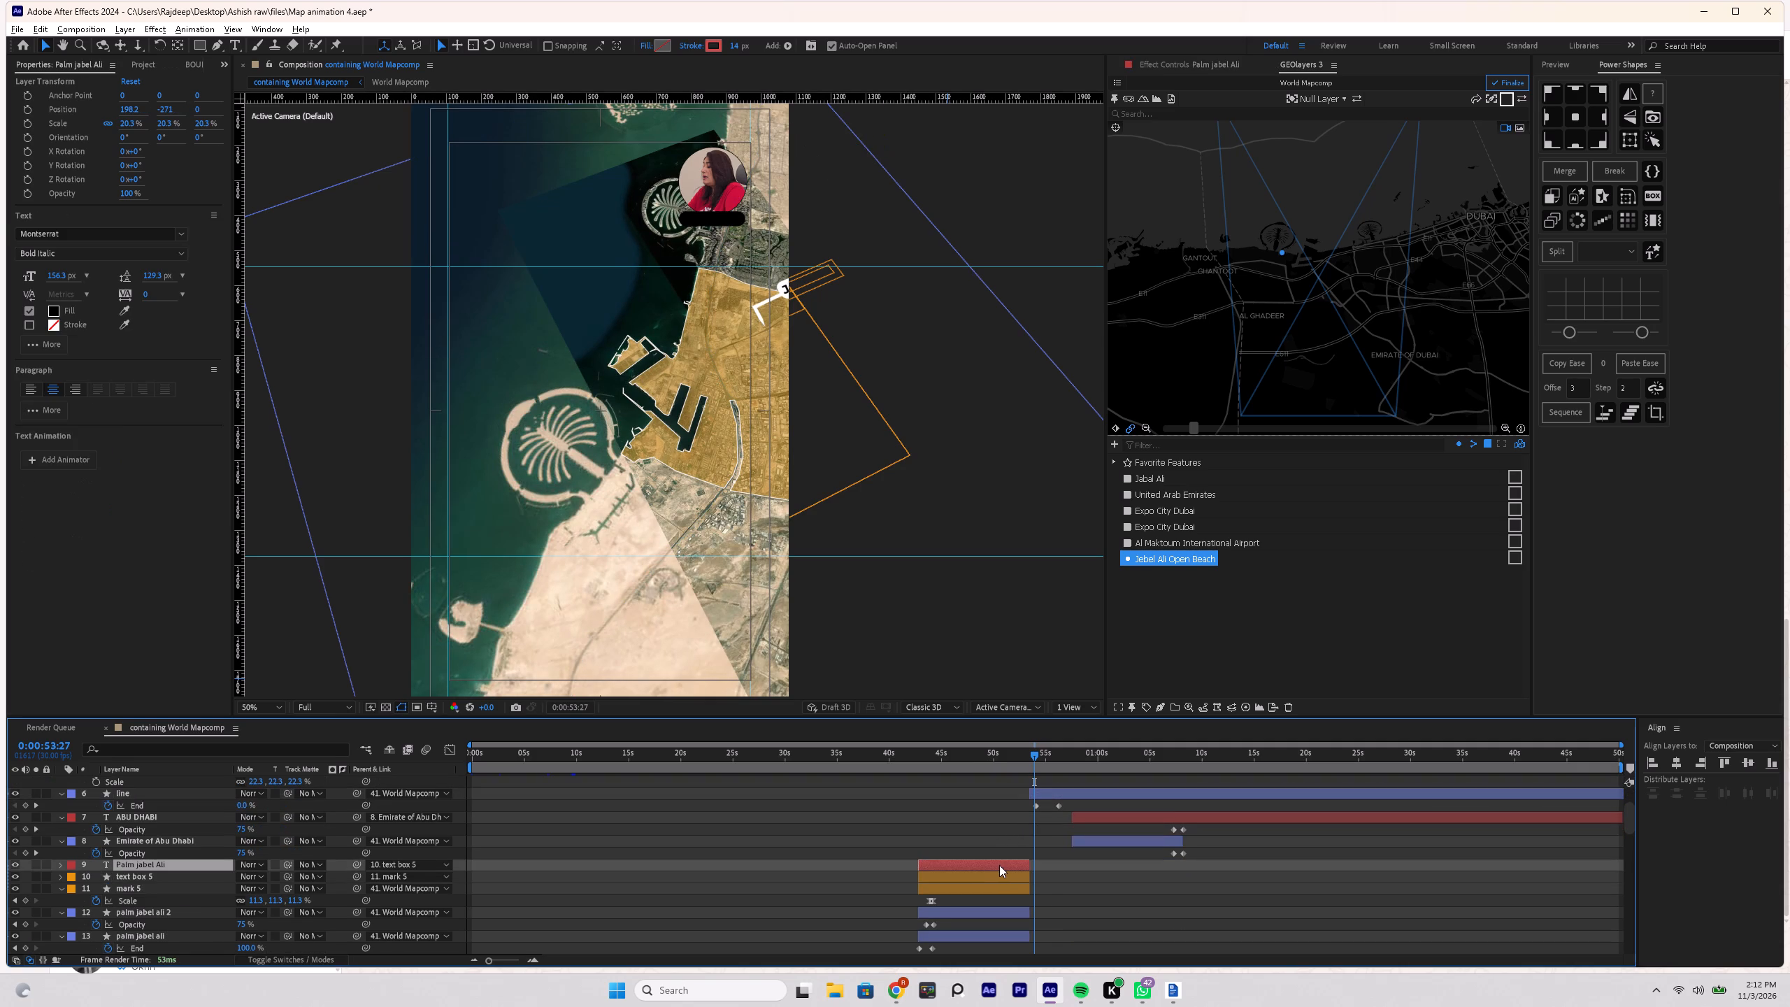
scroll(1000, 866, "down", 1)
left_click(991, 900, "shift")
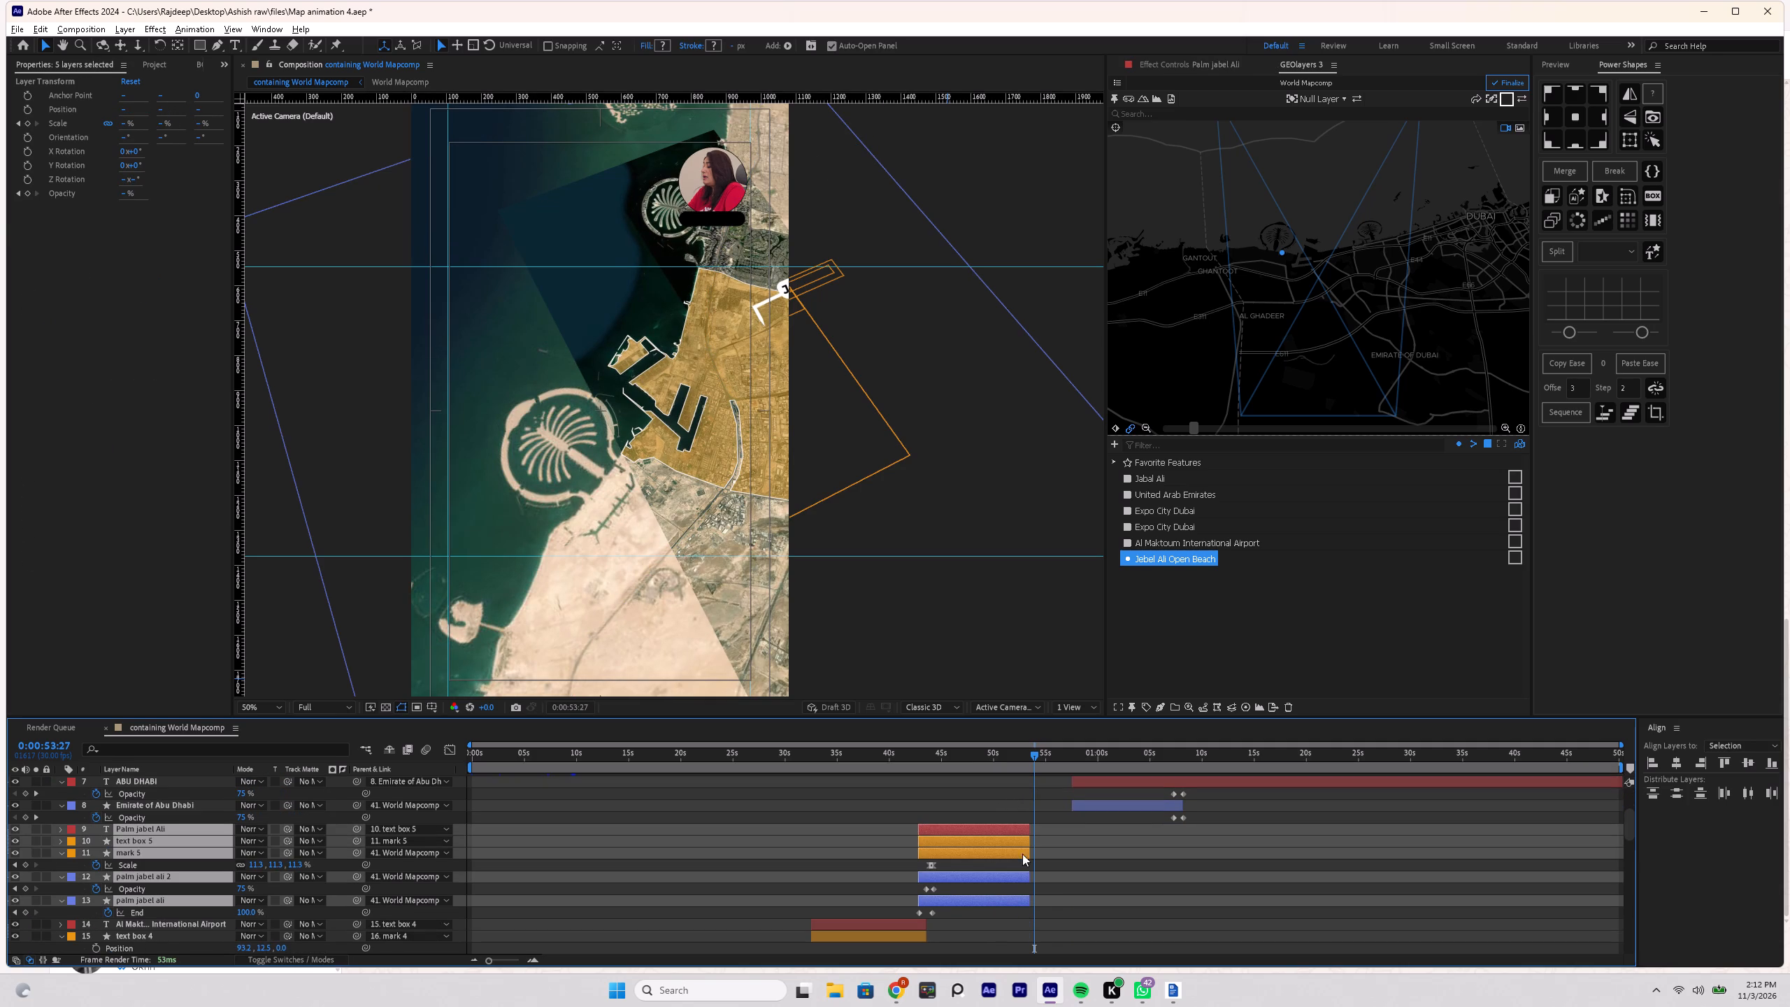
left_click_drag(1031, 831, 1187, 831)
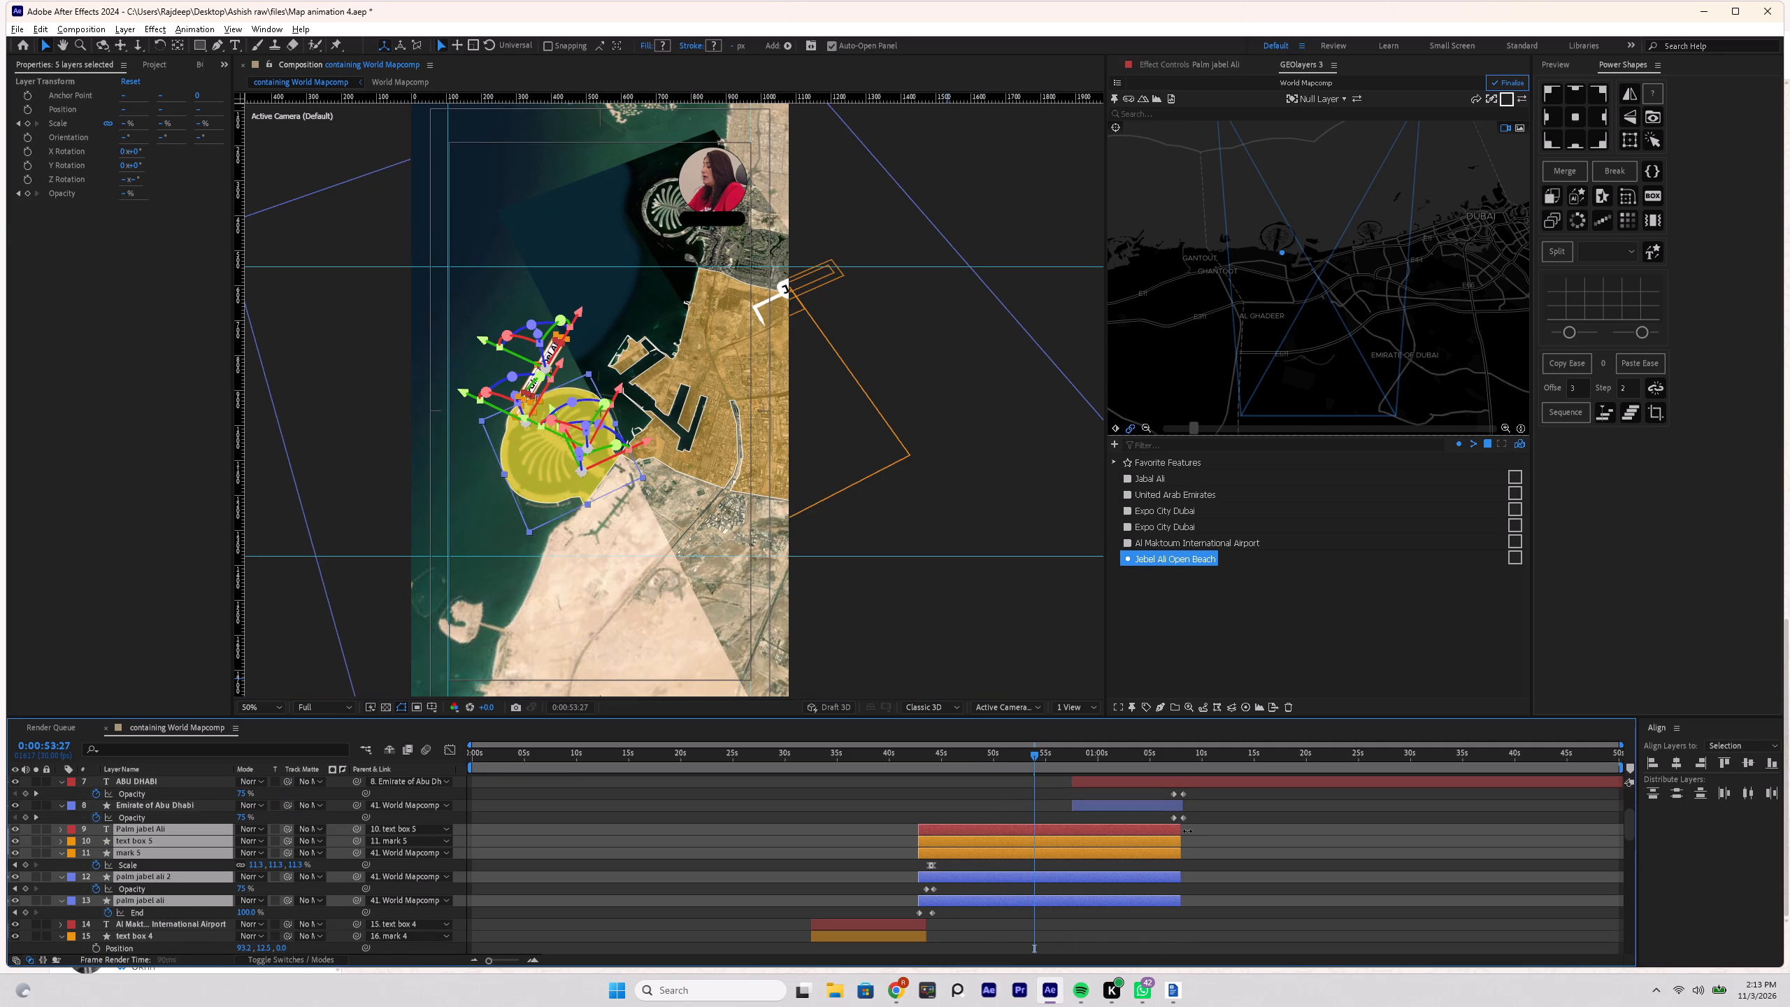
left_click_drag(1187, 831, 1484, 836)
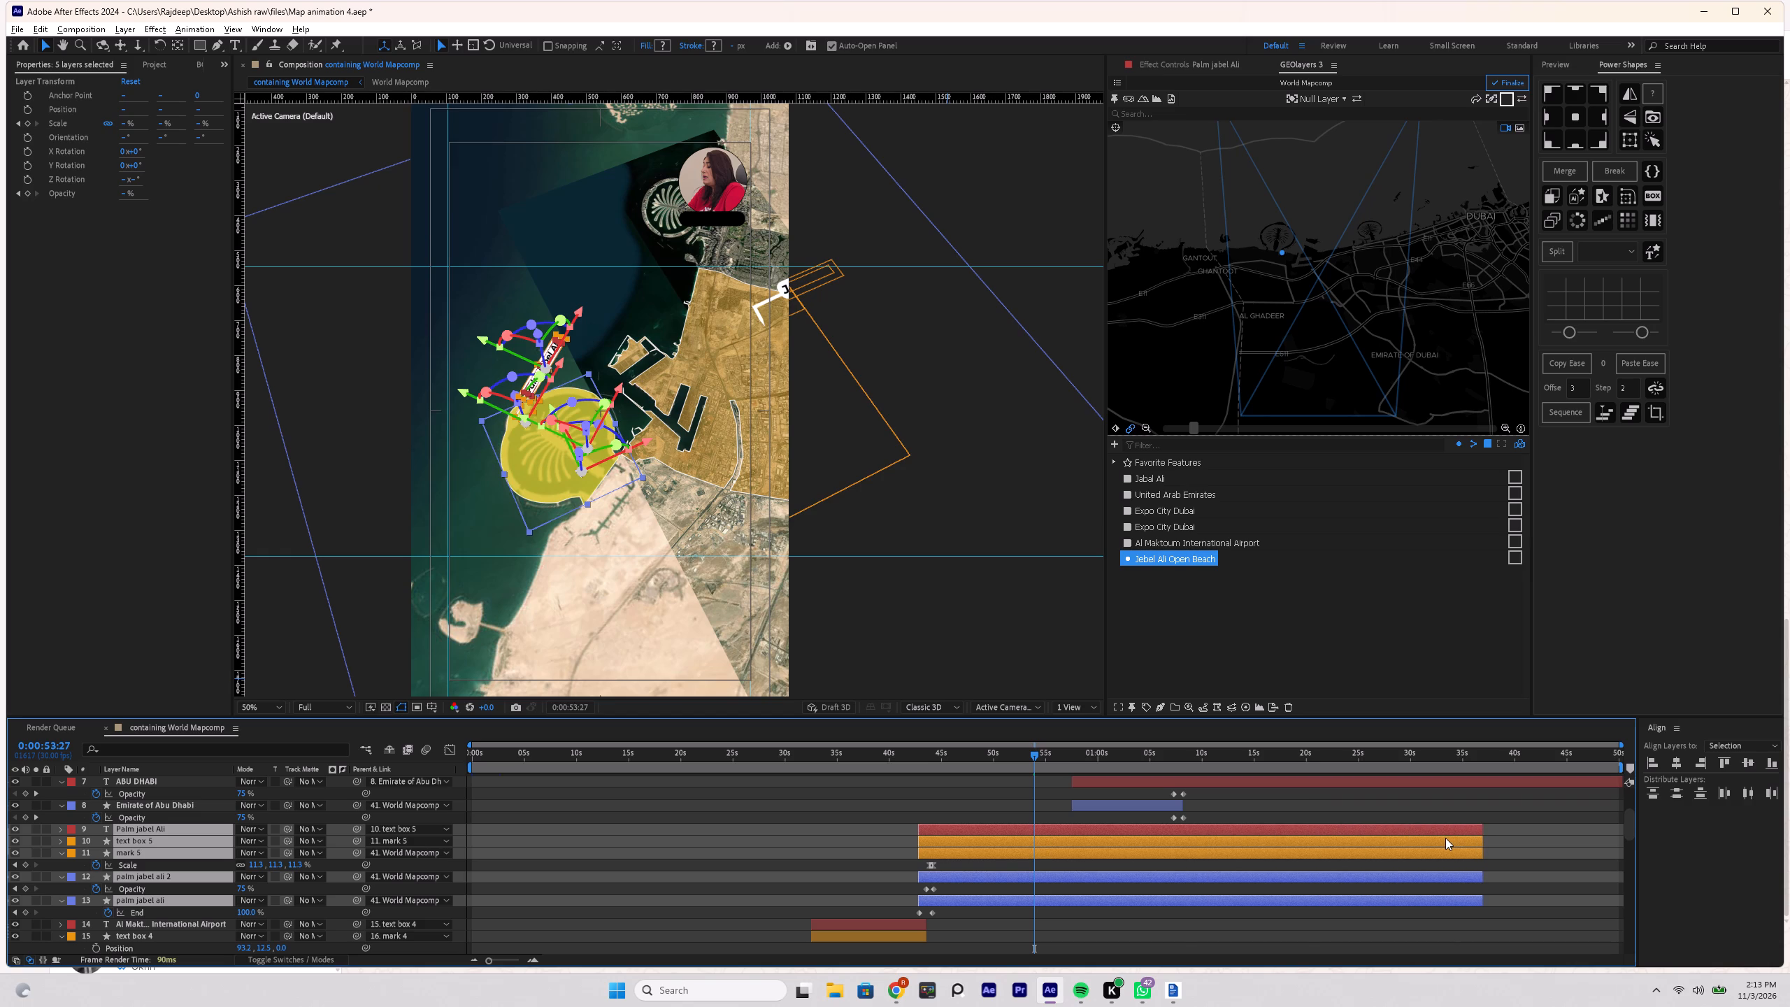
Preview the extended Palm Jabel Ali label and highlight from 0:00:42, 0:00:56:22 and 0:00:52:12, and examine the transition around 0:00:53.
scroll(1445, 838, "down", 1, "alt")
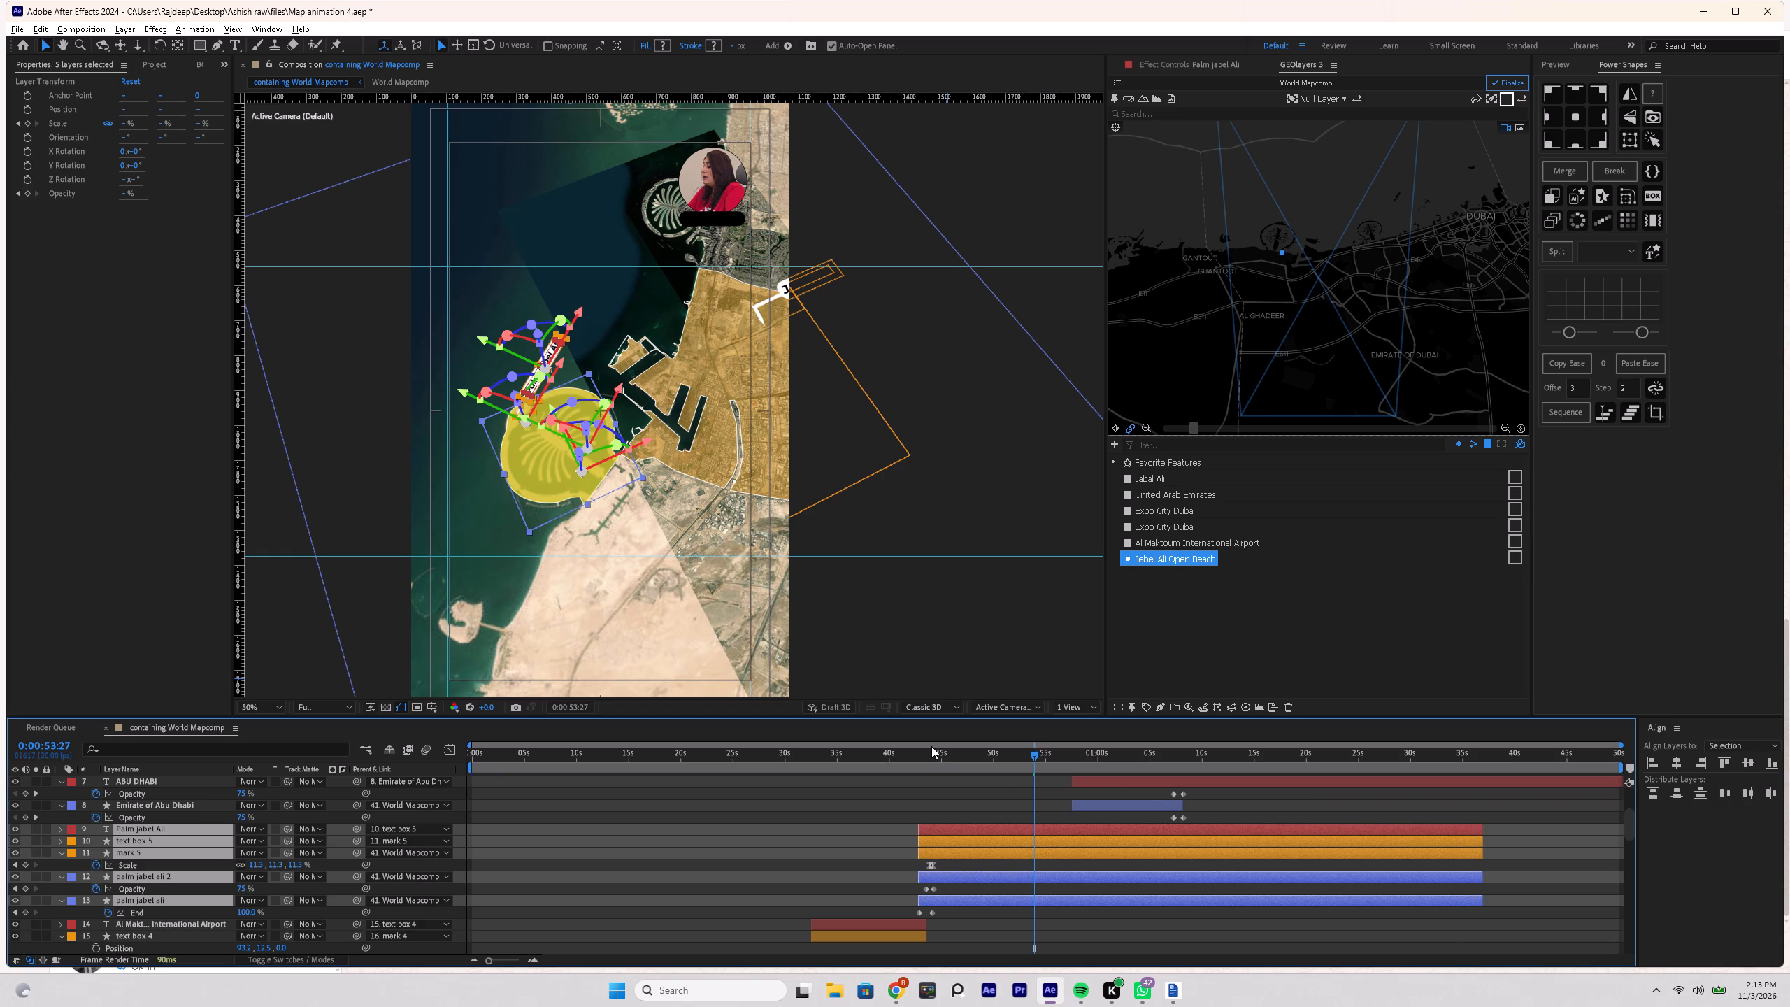
left_click(931, 746)
left_click(910, 752)
key("space")
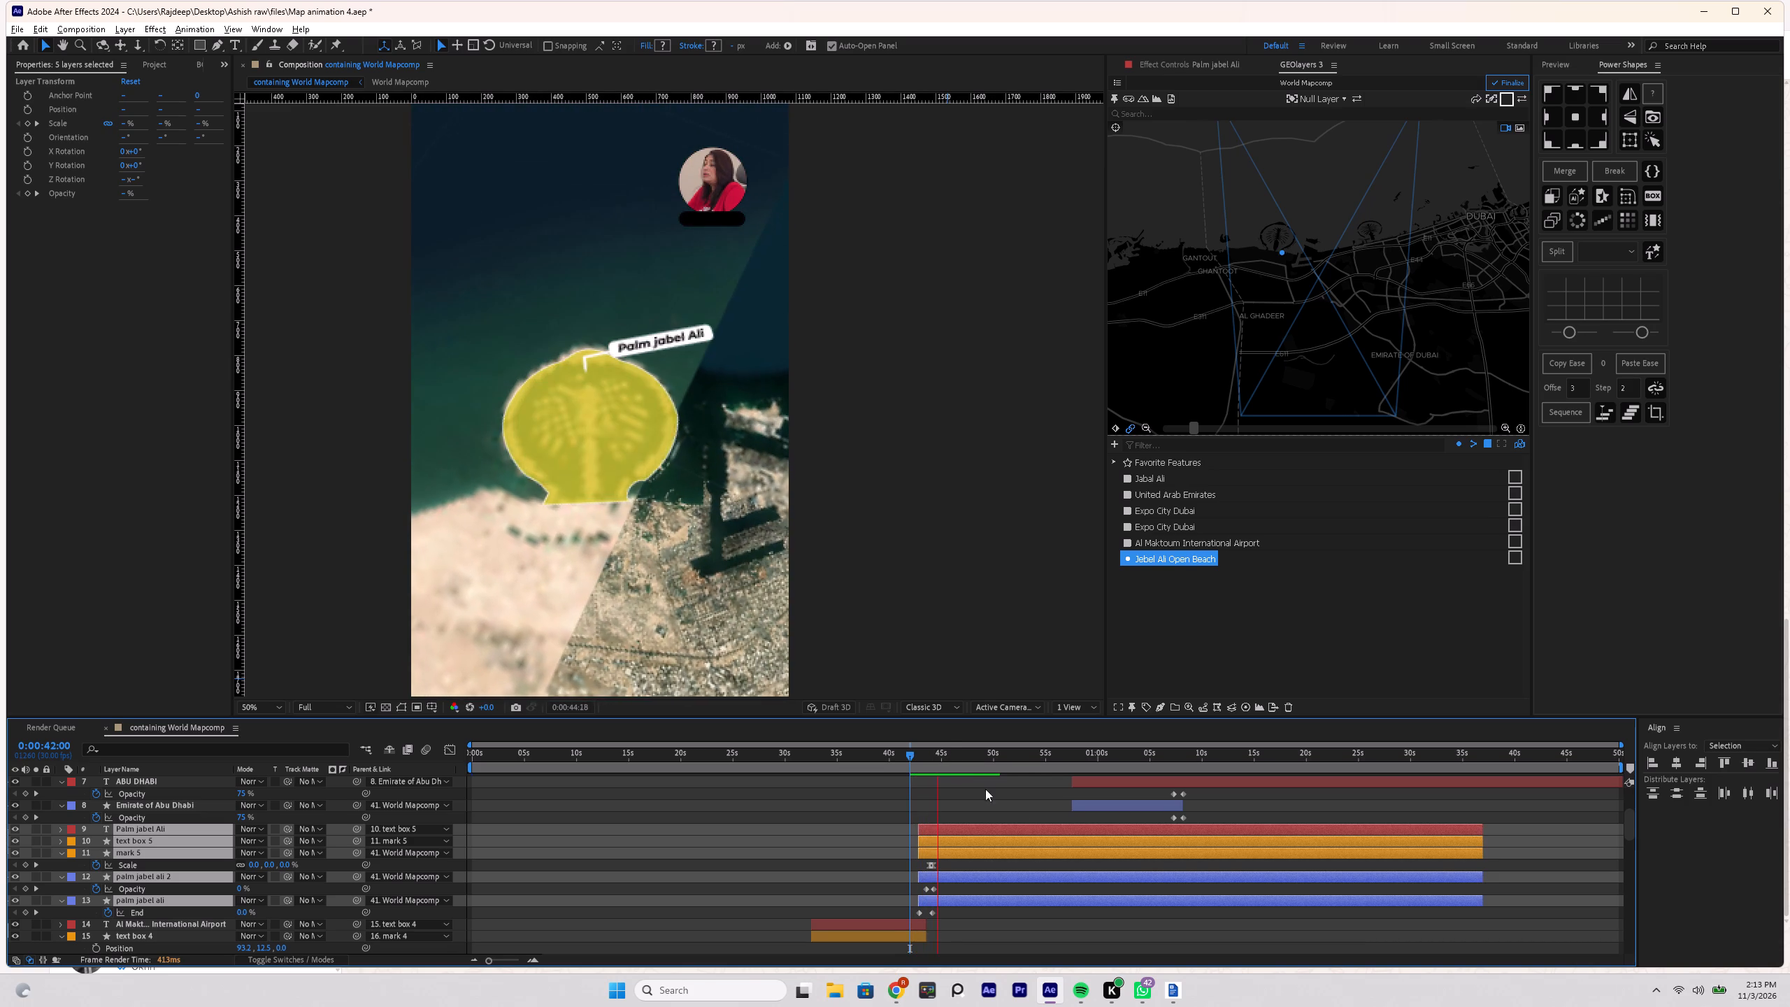
left_click(1062, 760)
key("space")
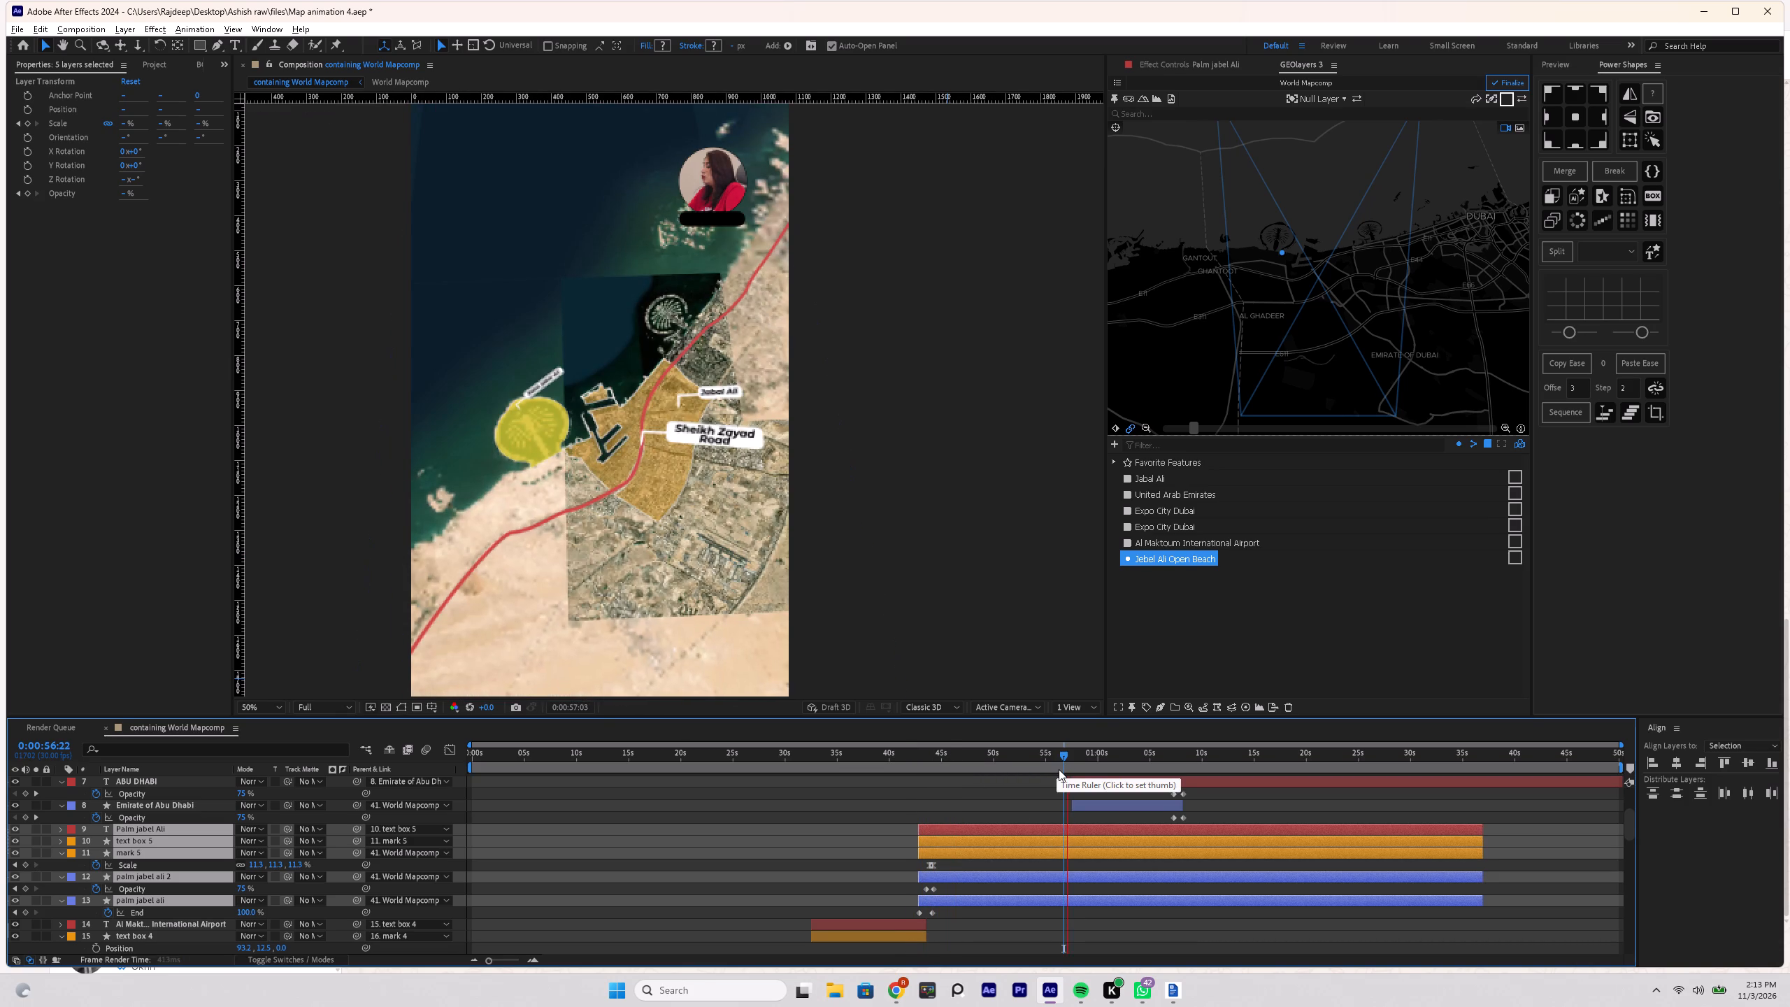
key("space")
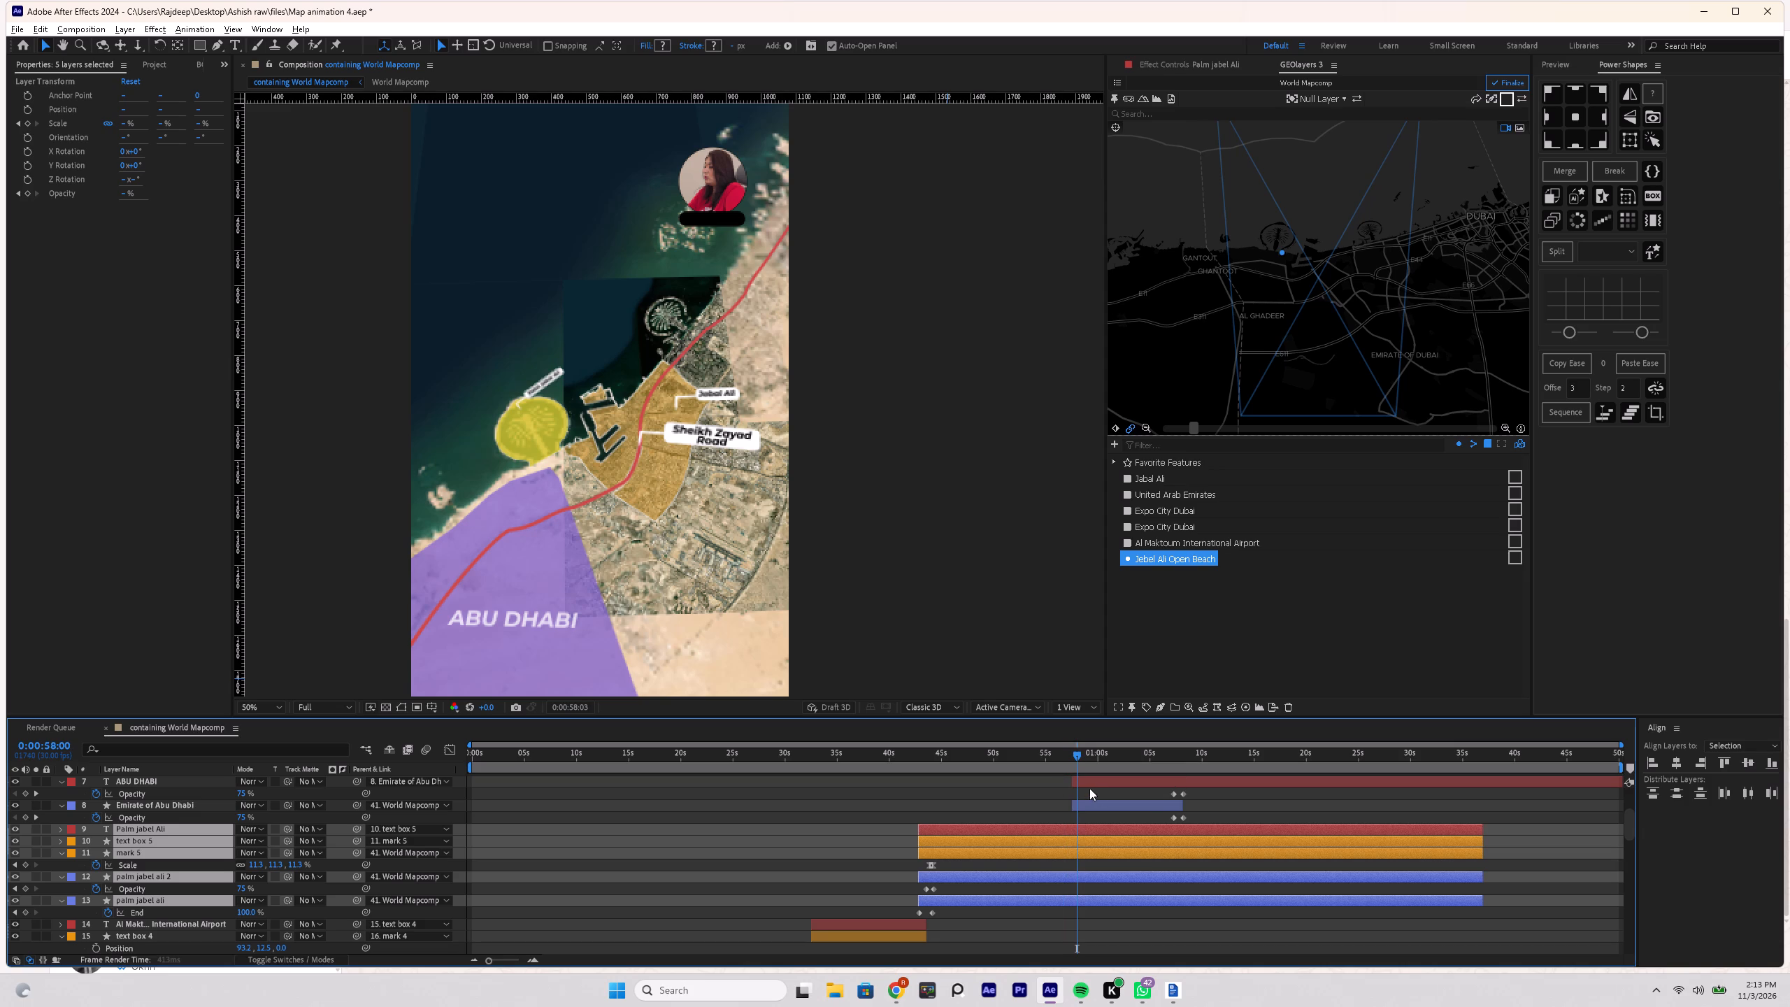
left_click(1018, 757)
key("space")
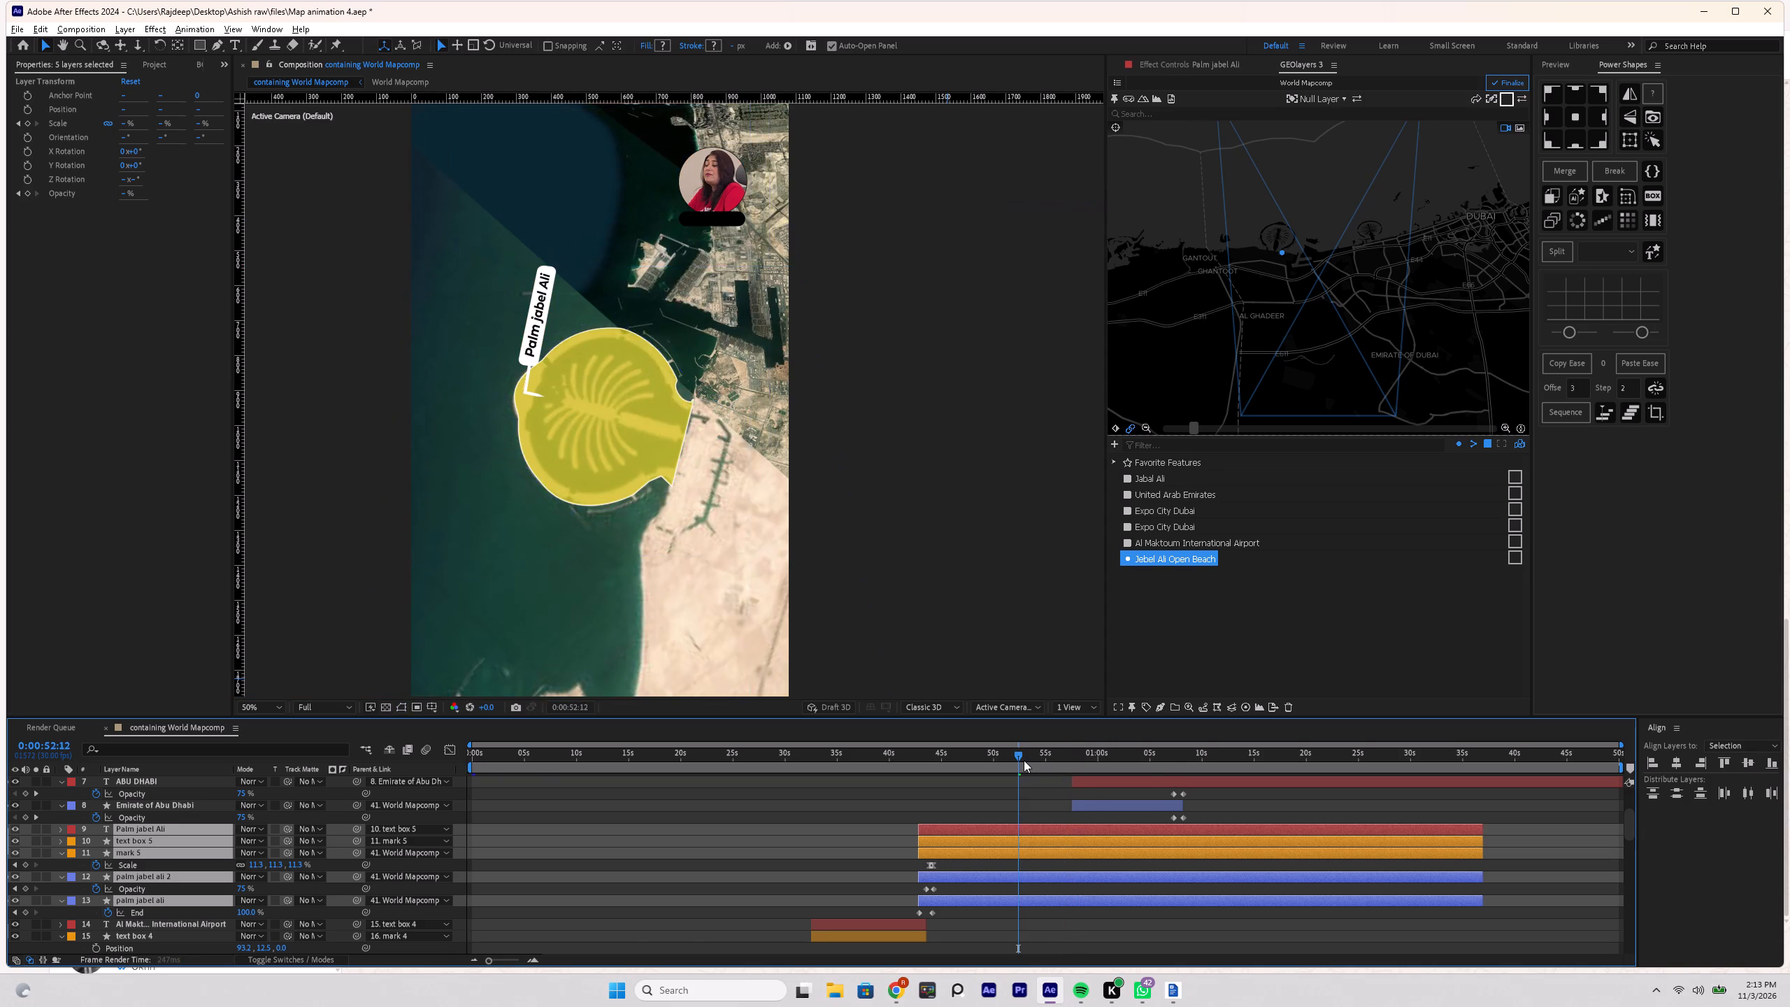
key("space")
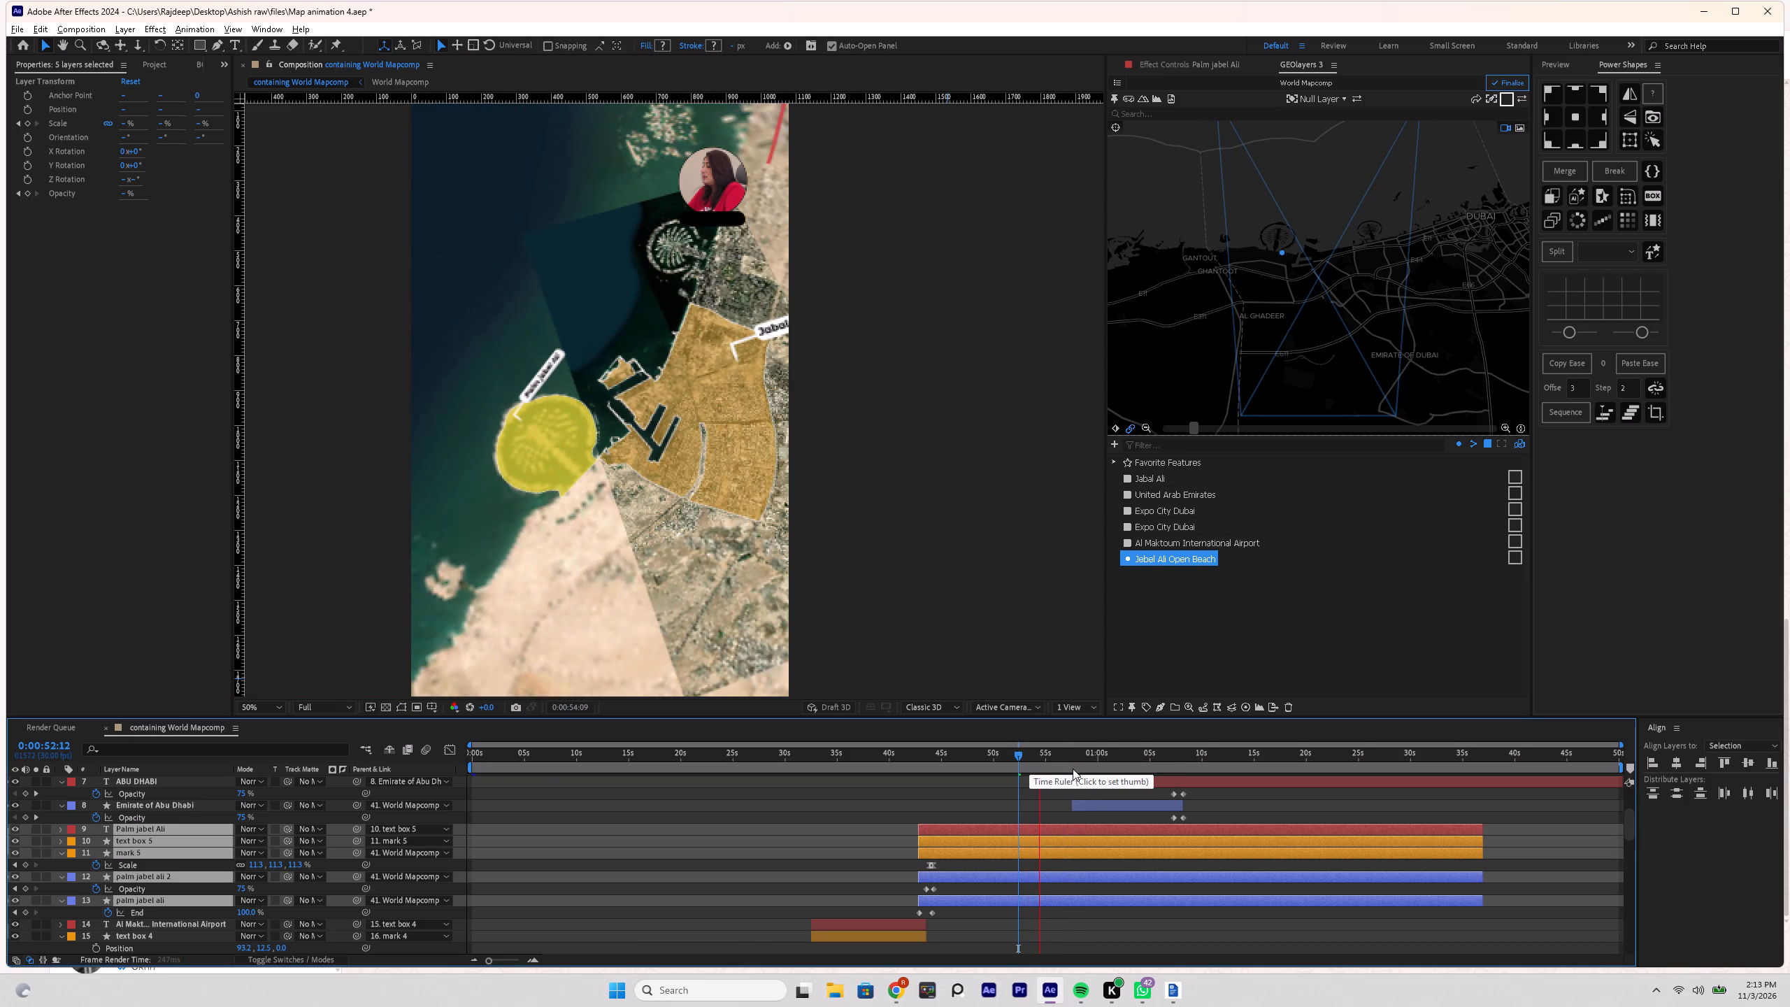
left_click_drag(1038, 758, 1032, 760)
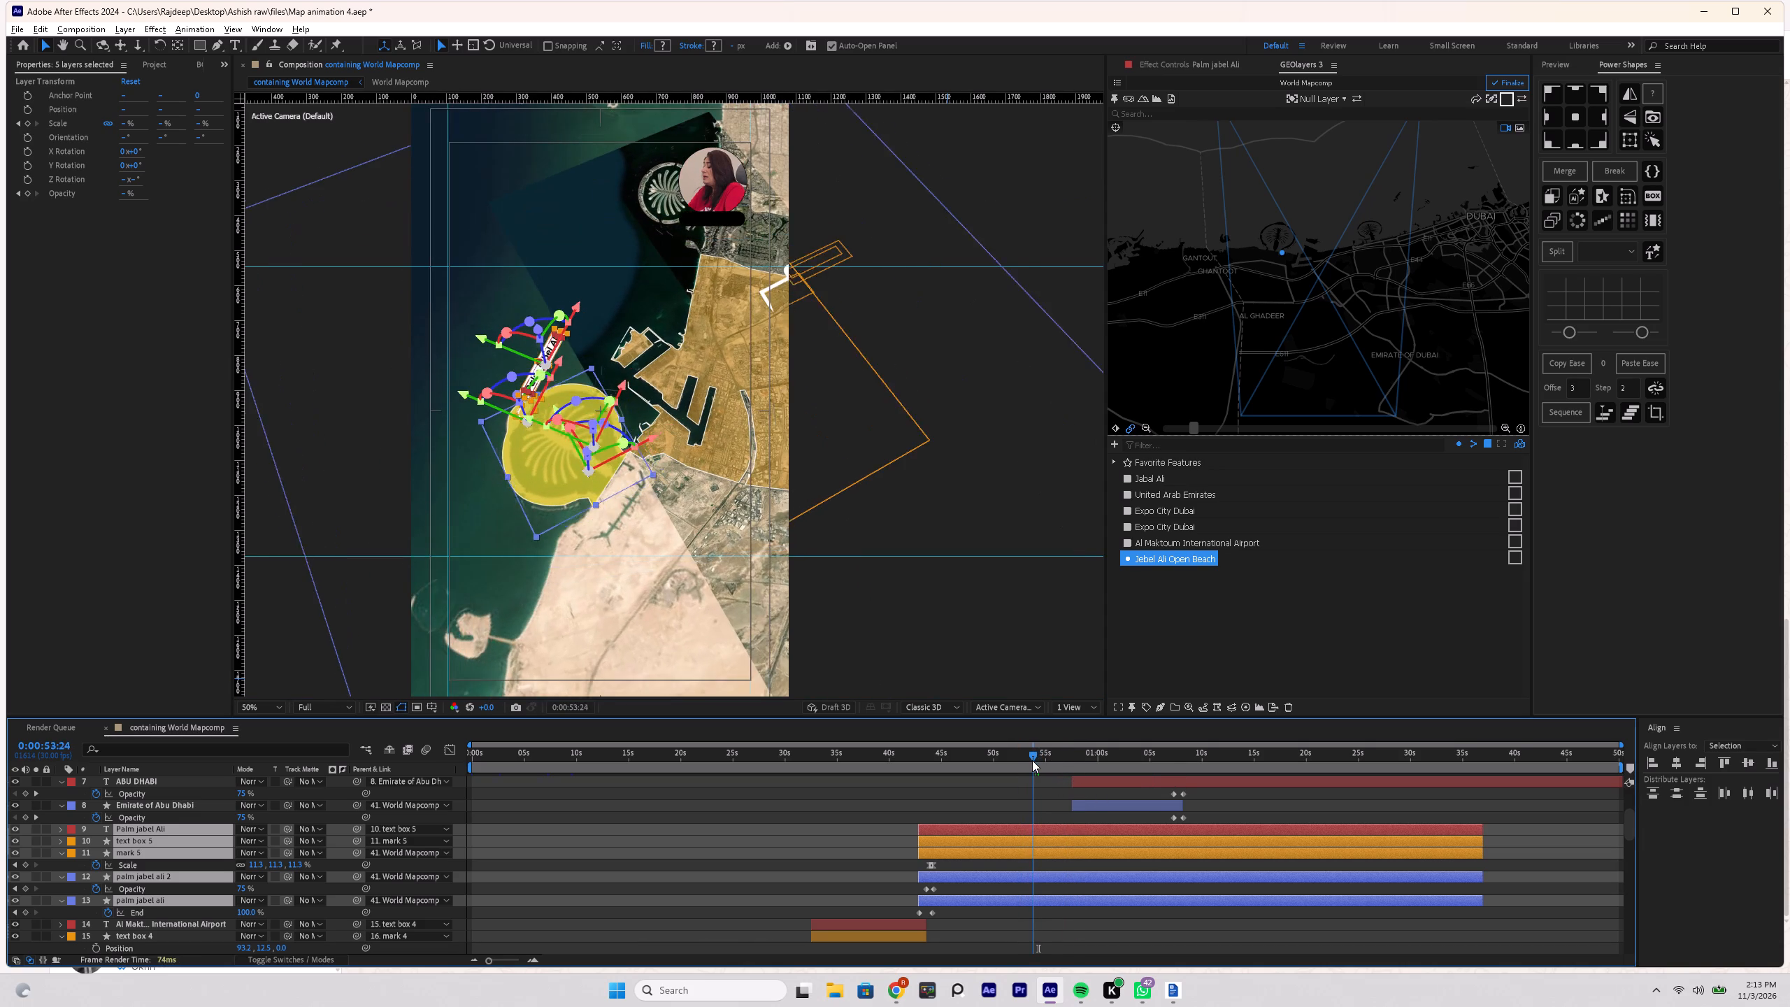
left_click_drag(1032, 760, 1024, 763)
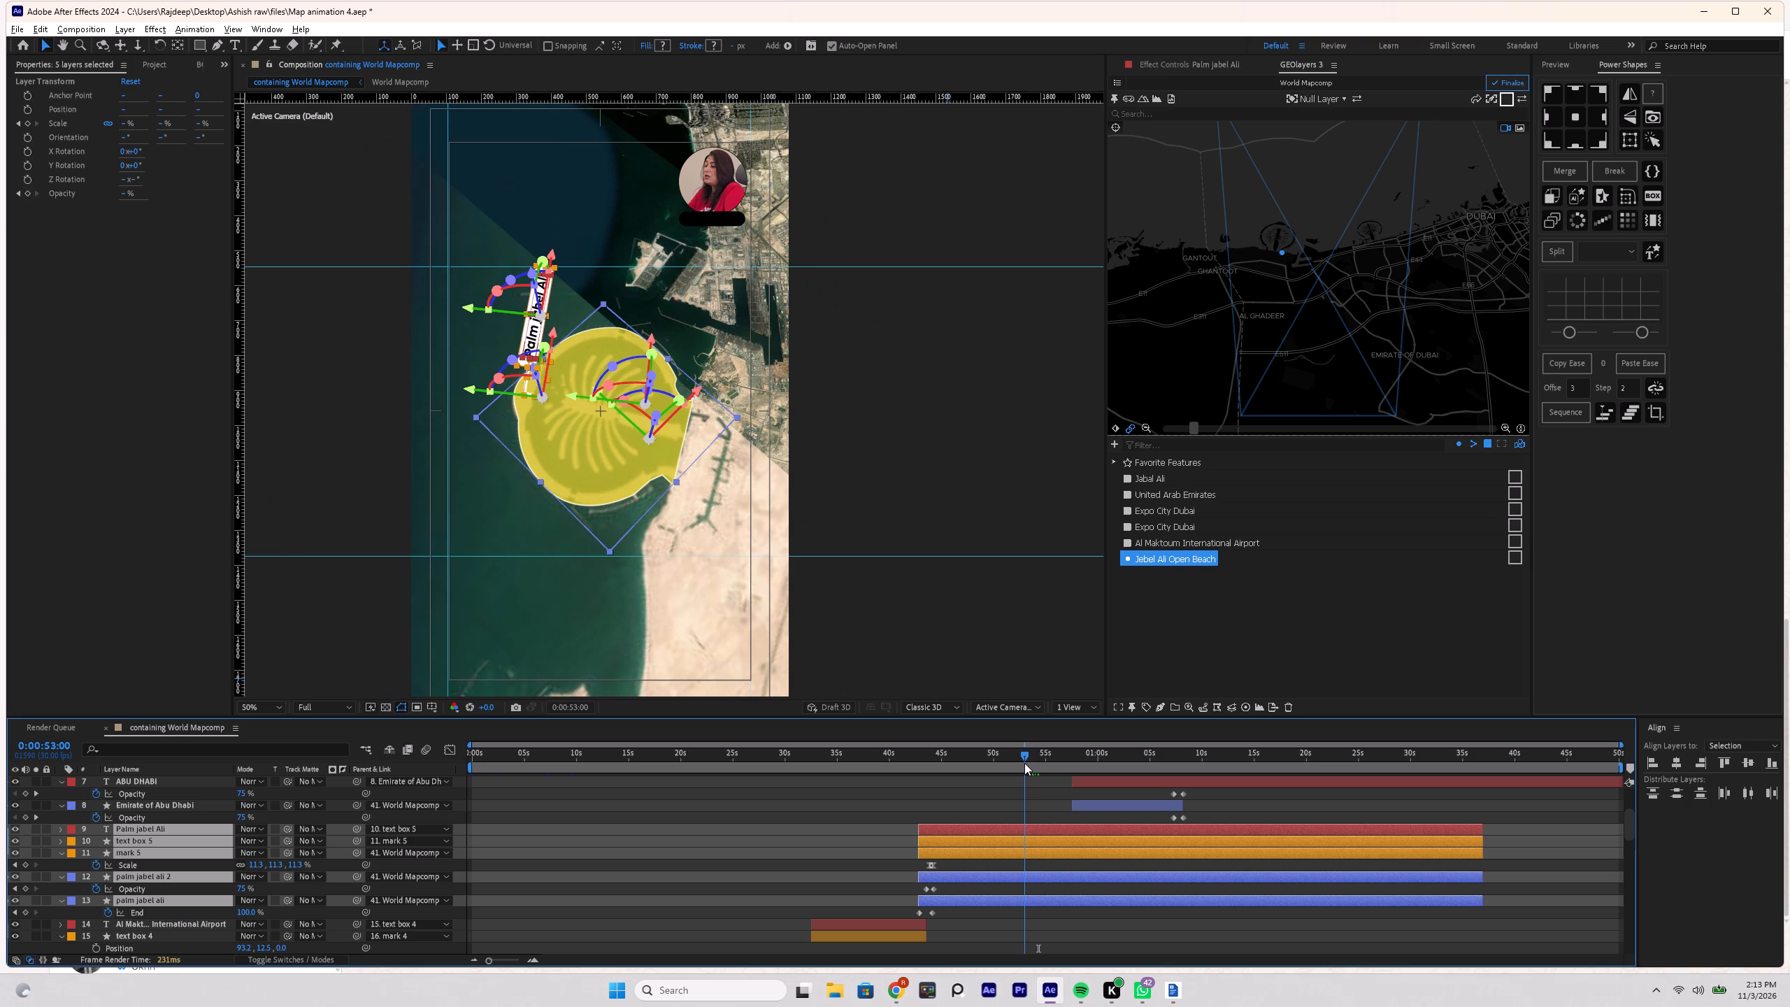
left_click_drag(1024, 763, 1028, 766)
Extend the five Al Maktoum International Airport layers, including text box 4 and mark 4, to end with the Palm Jabel Ali layers at about 0:01:37.
scroll(1045, 849, "down", 3)
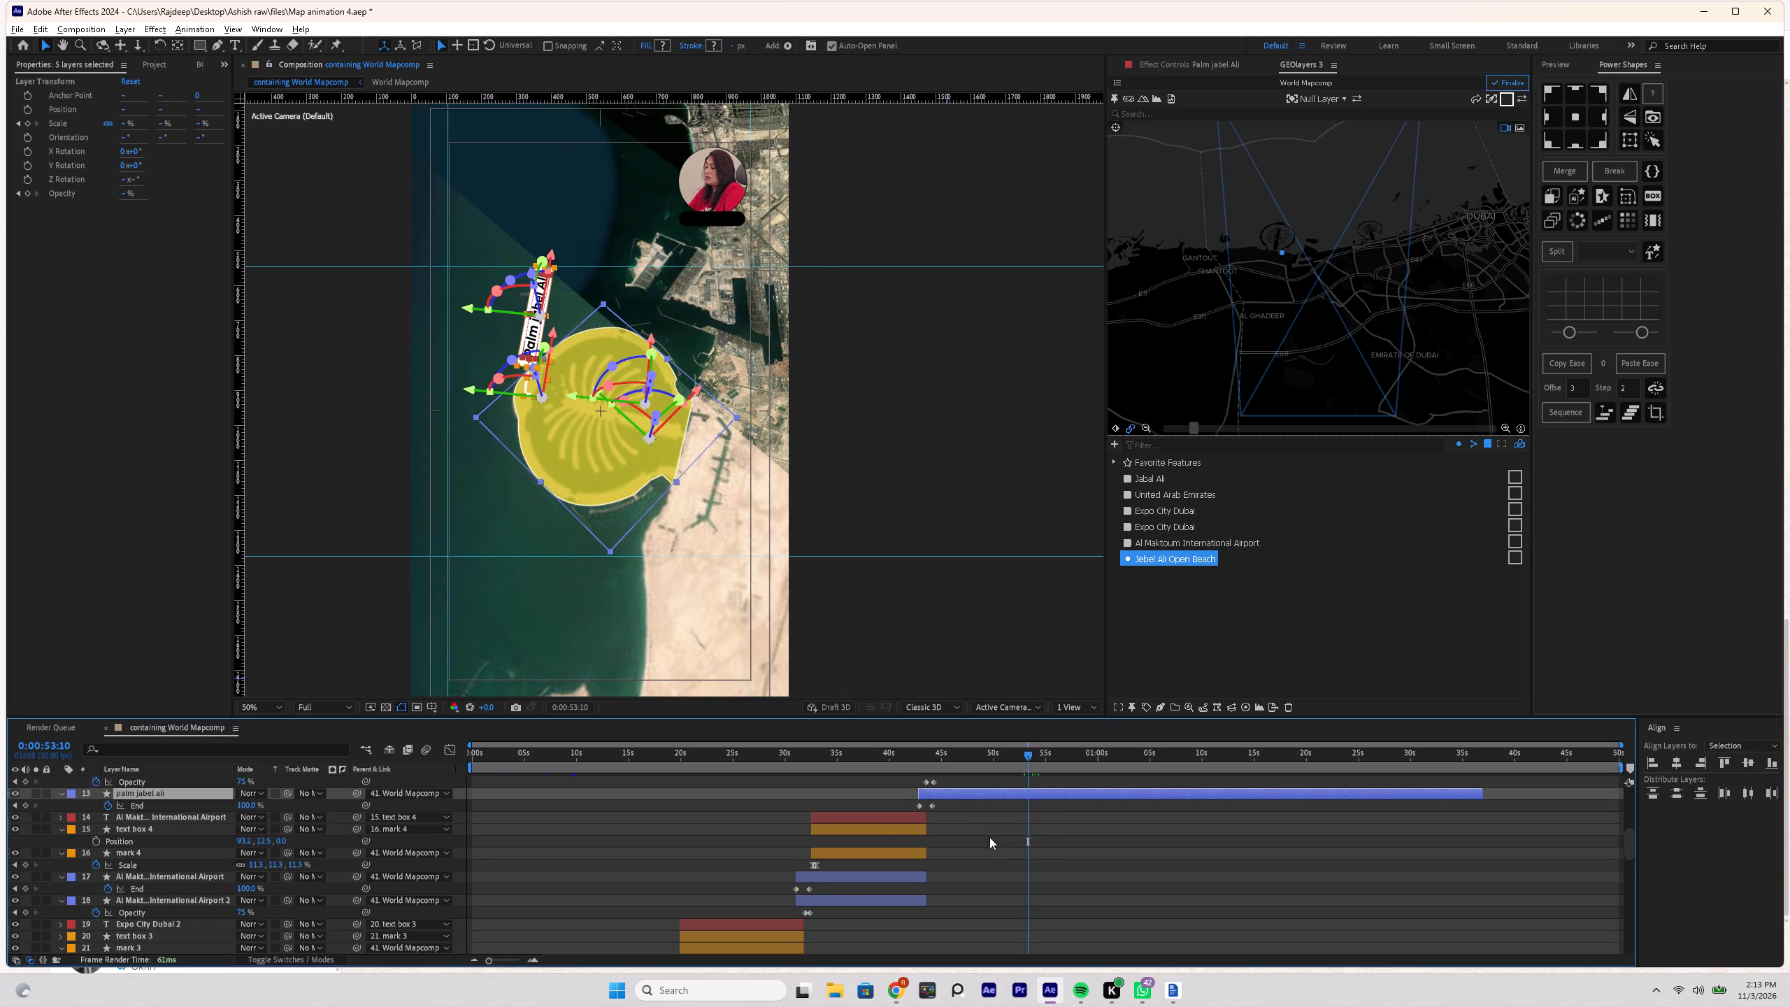
left_click(963, 836)
left_click(893, 820)
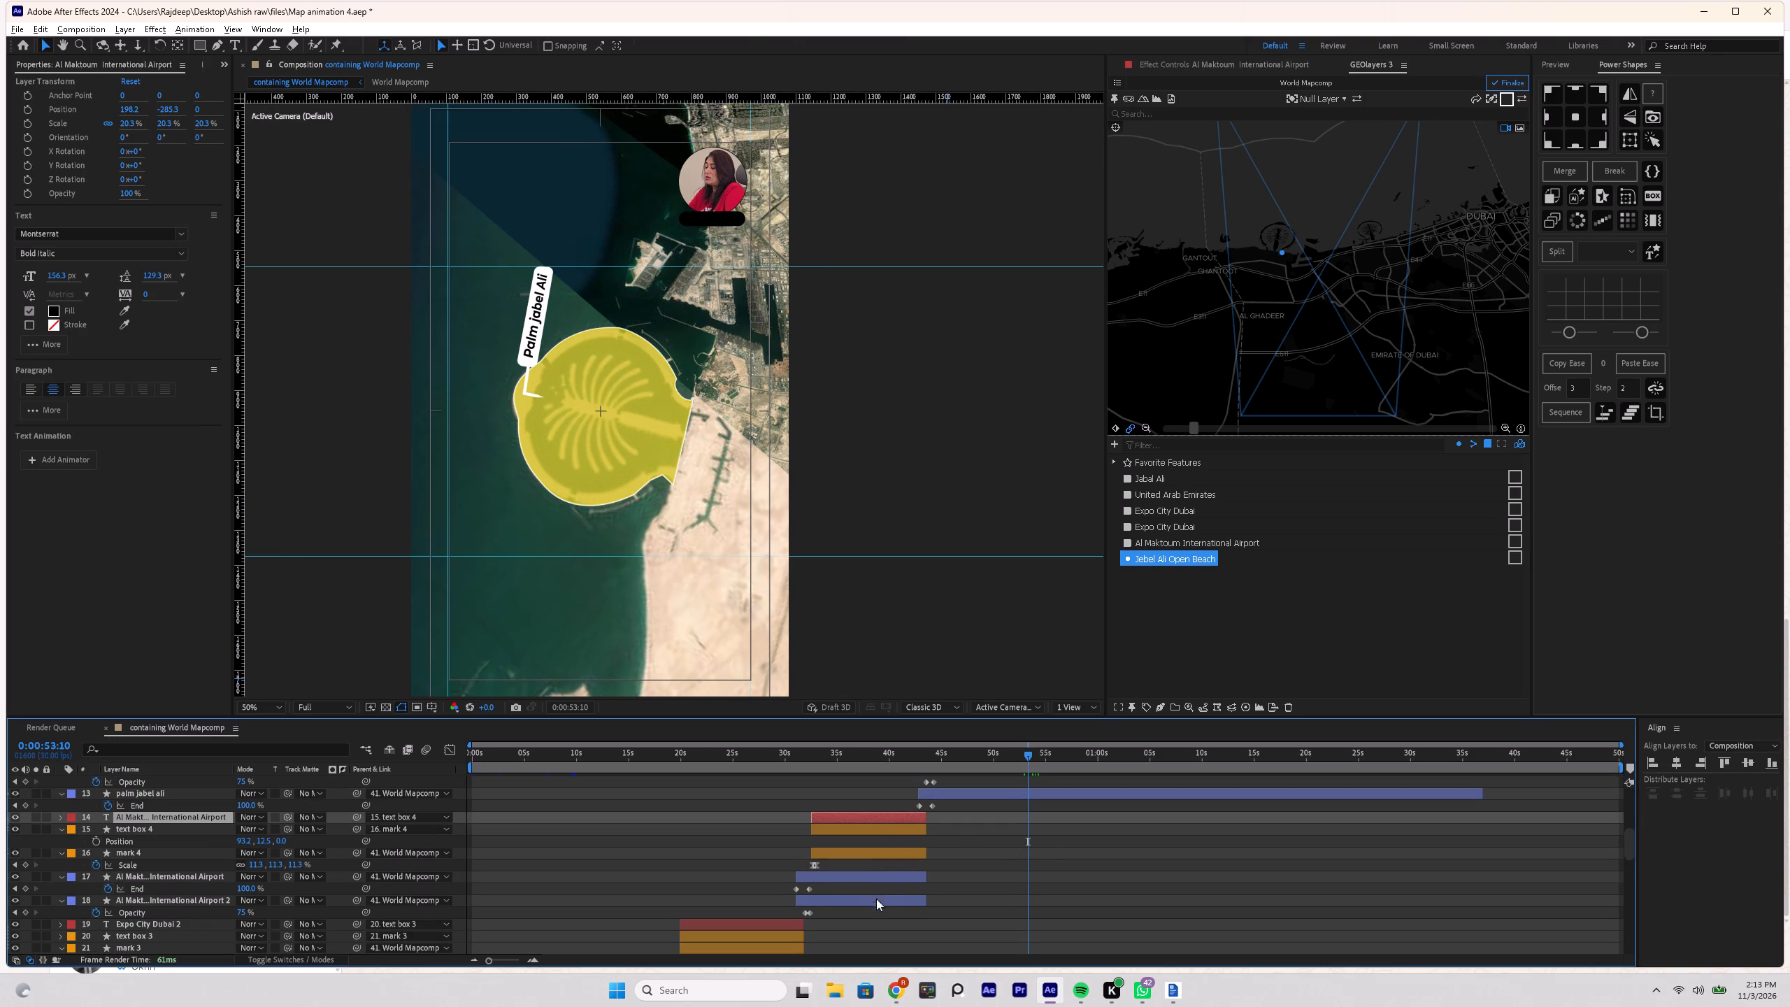
left_click(876, 904, "shift")
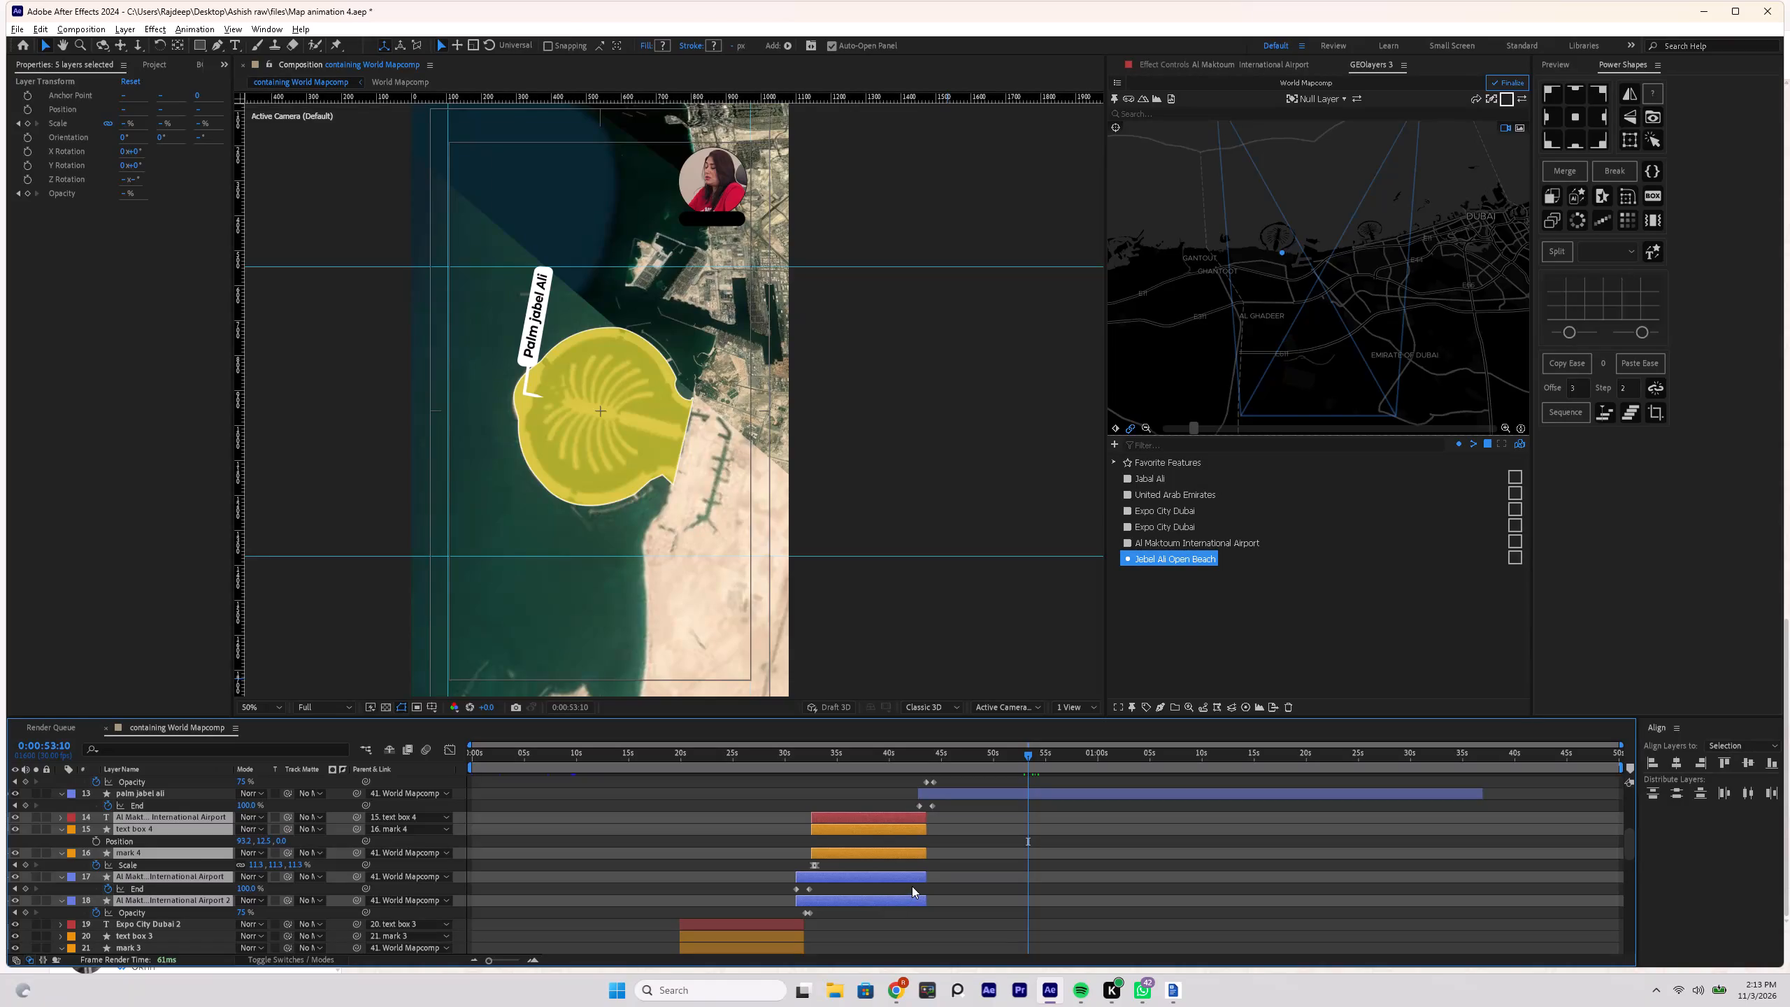
key("ctrl+d")
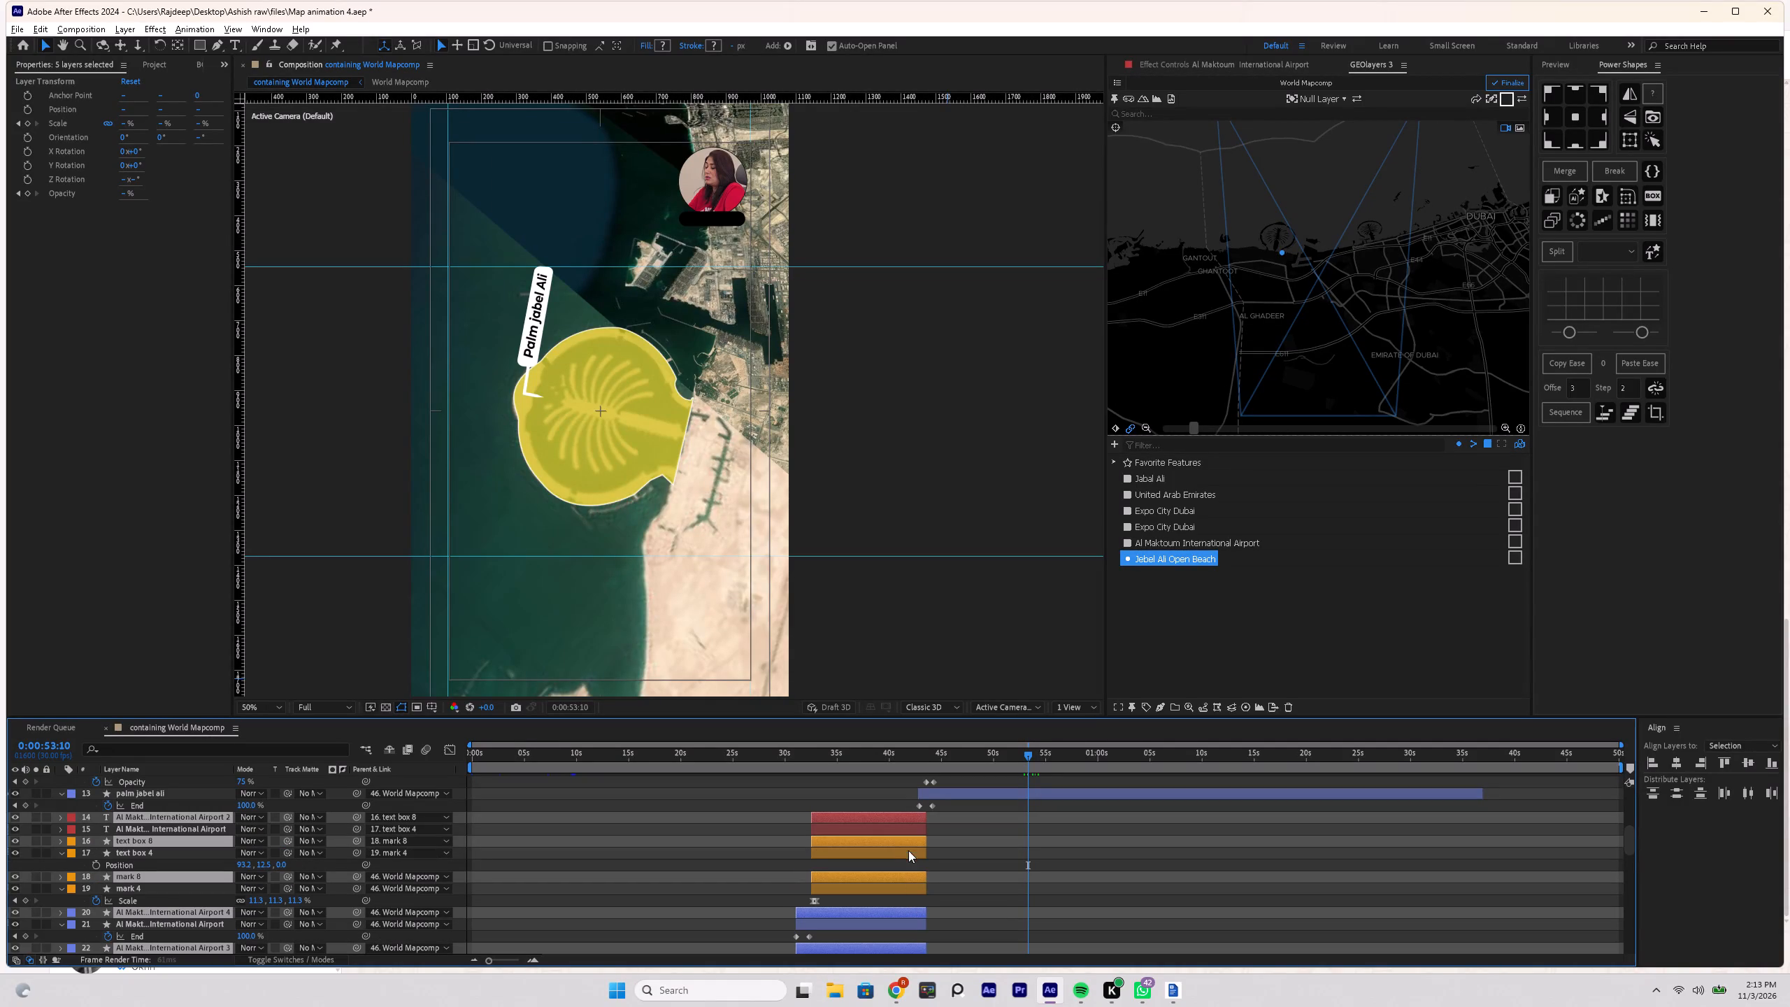
key("ctrl+z")
left_click_drag(932, 820, 1071, 820)
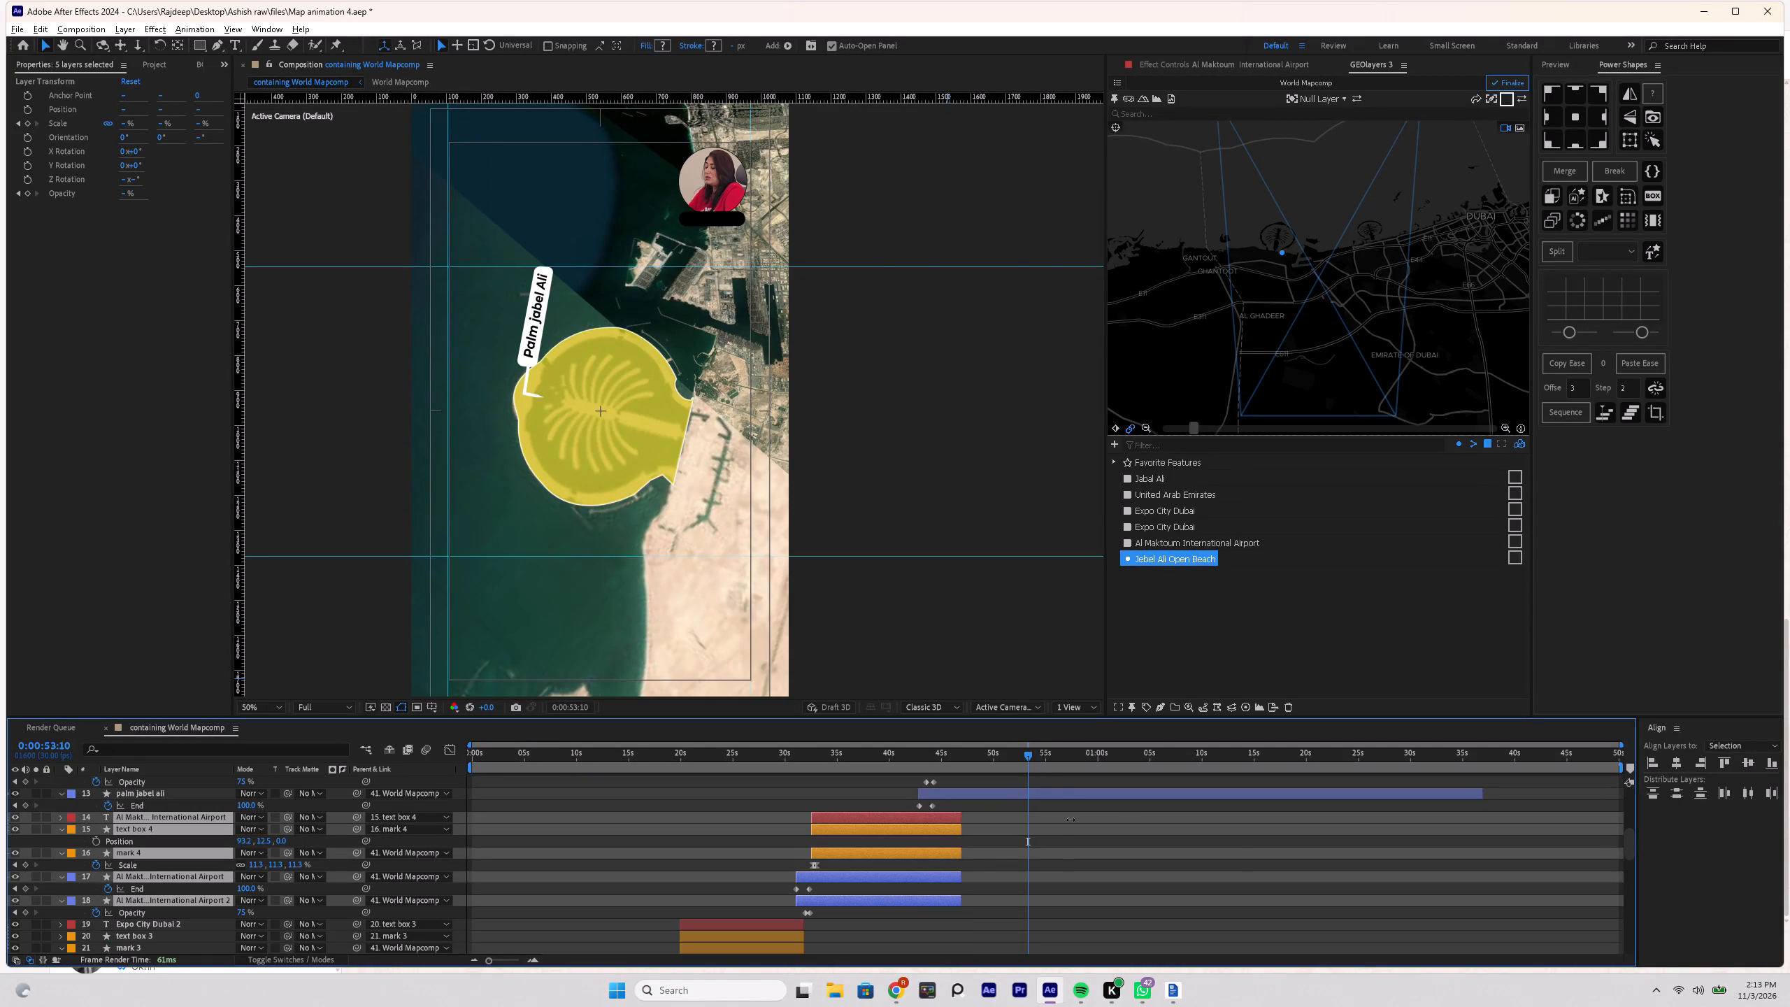
left_click_drag(1071, 820, 1487, 820)
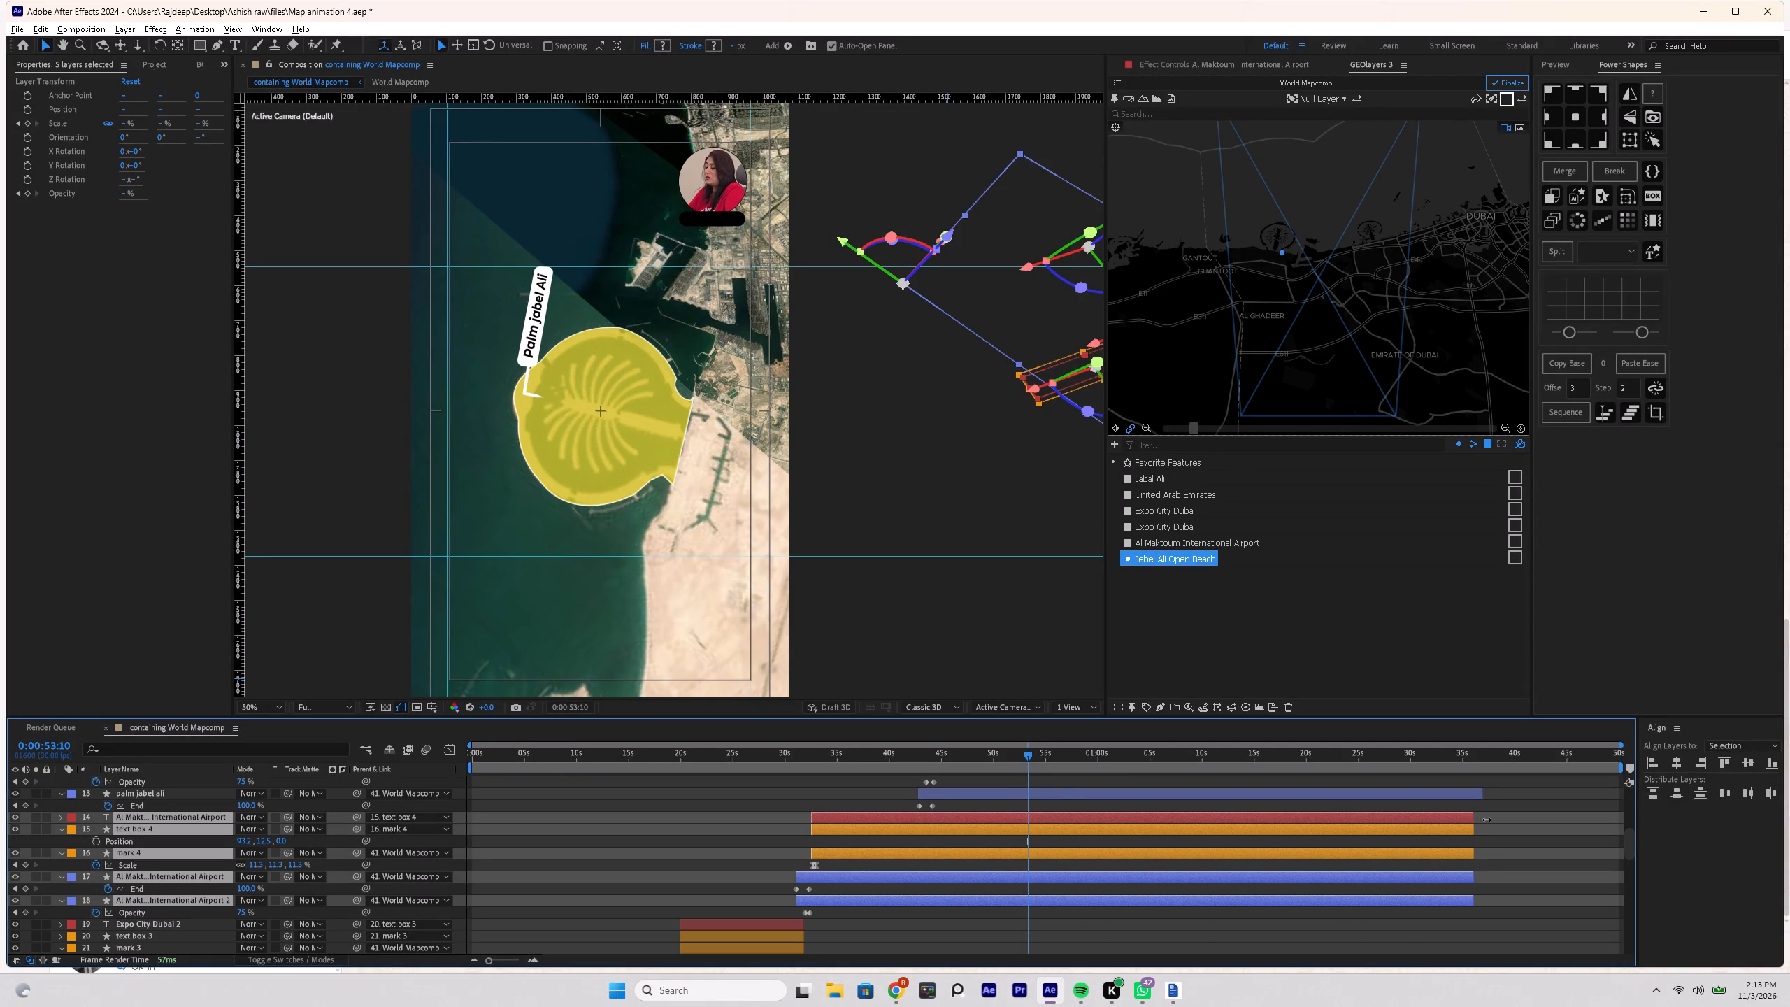
left_click_drag(1487, 820, 1490, 820)
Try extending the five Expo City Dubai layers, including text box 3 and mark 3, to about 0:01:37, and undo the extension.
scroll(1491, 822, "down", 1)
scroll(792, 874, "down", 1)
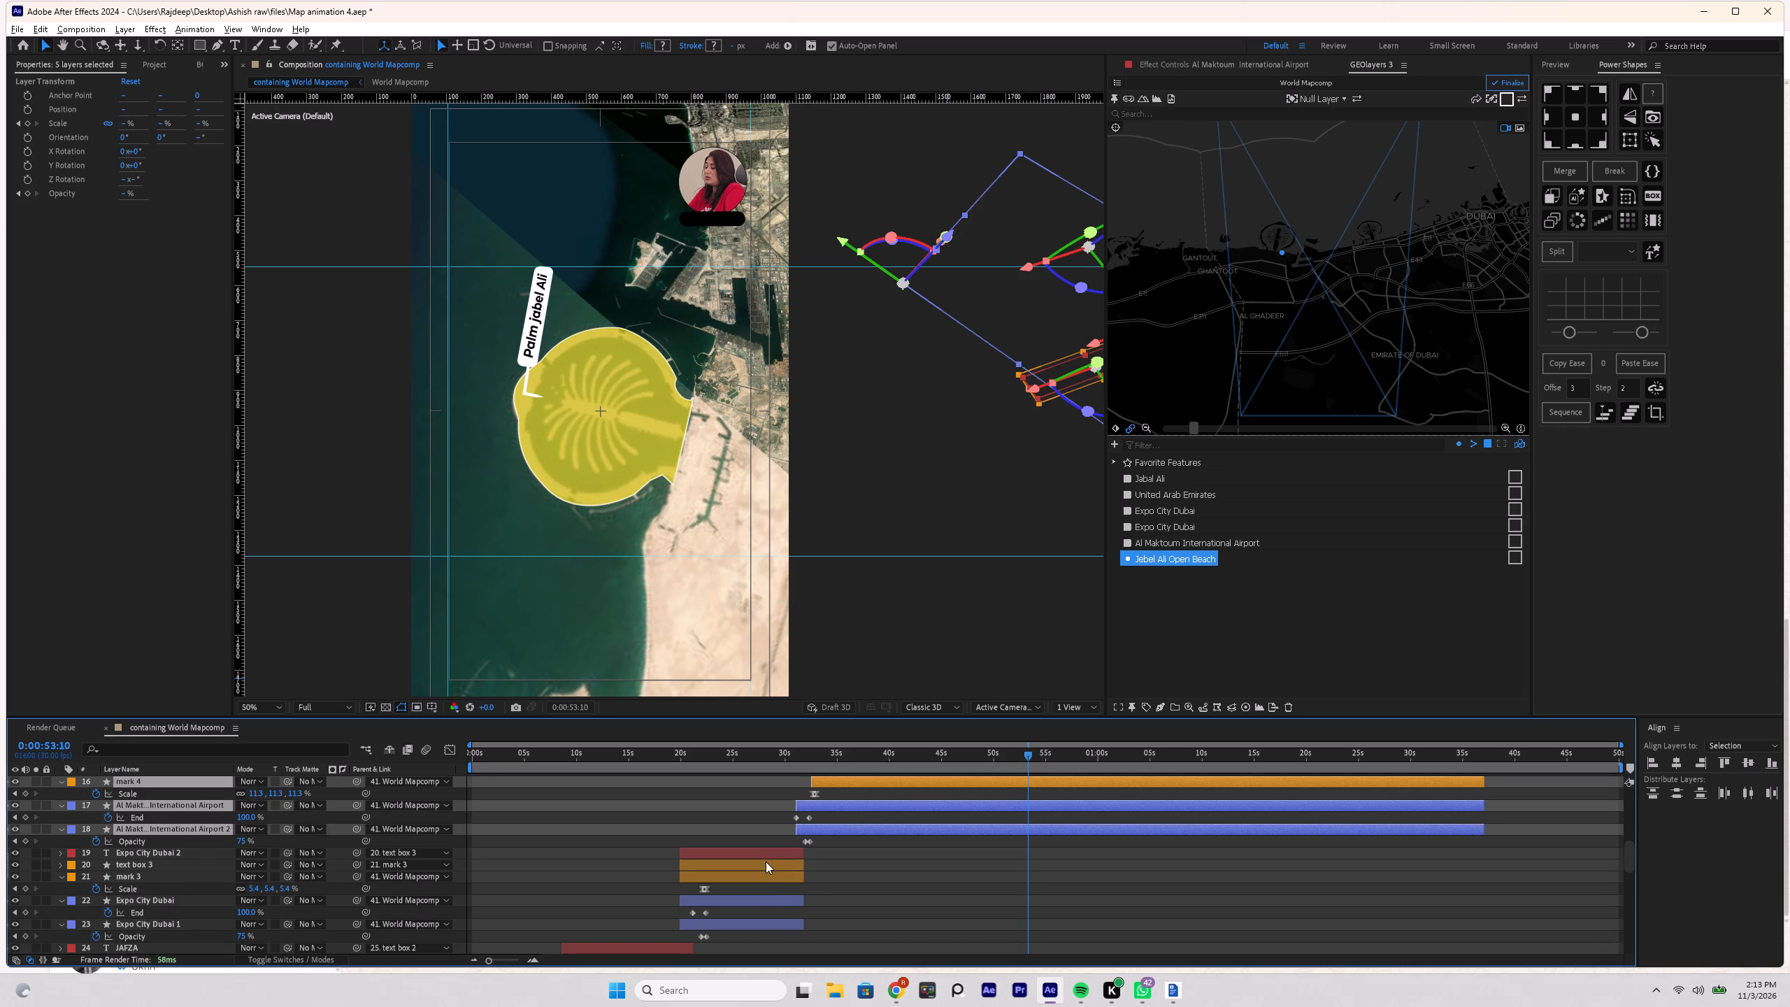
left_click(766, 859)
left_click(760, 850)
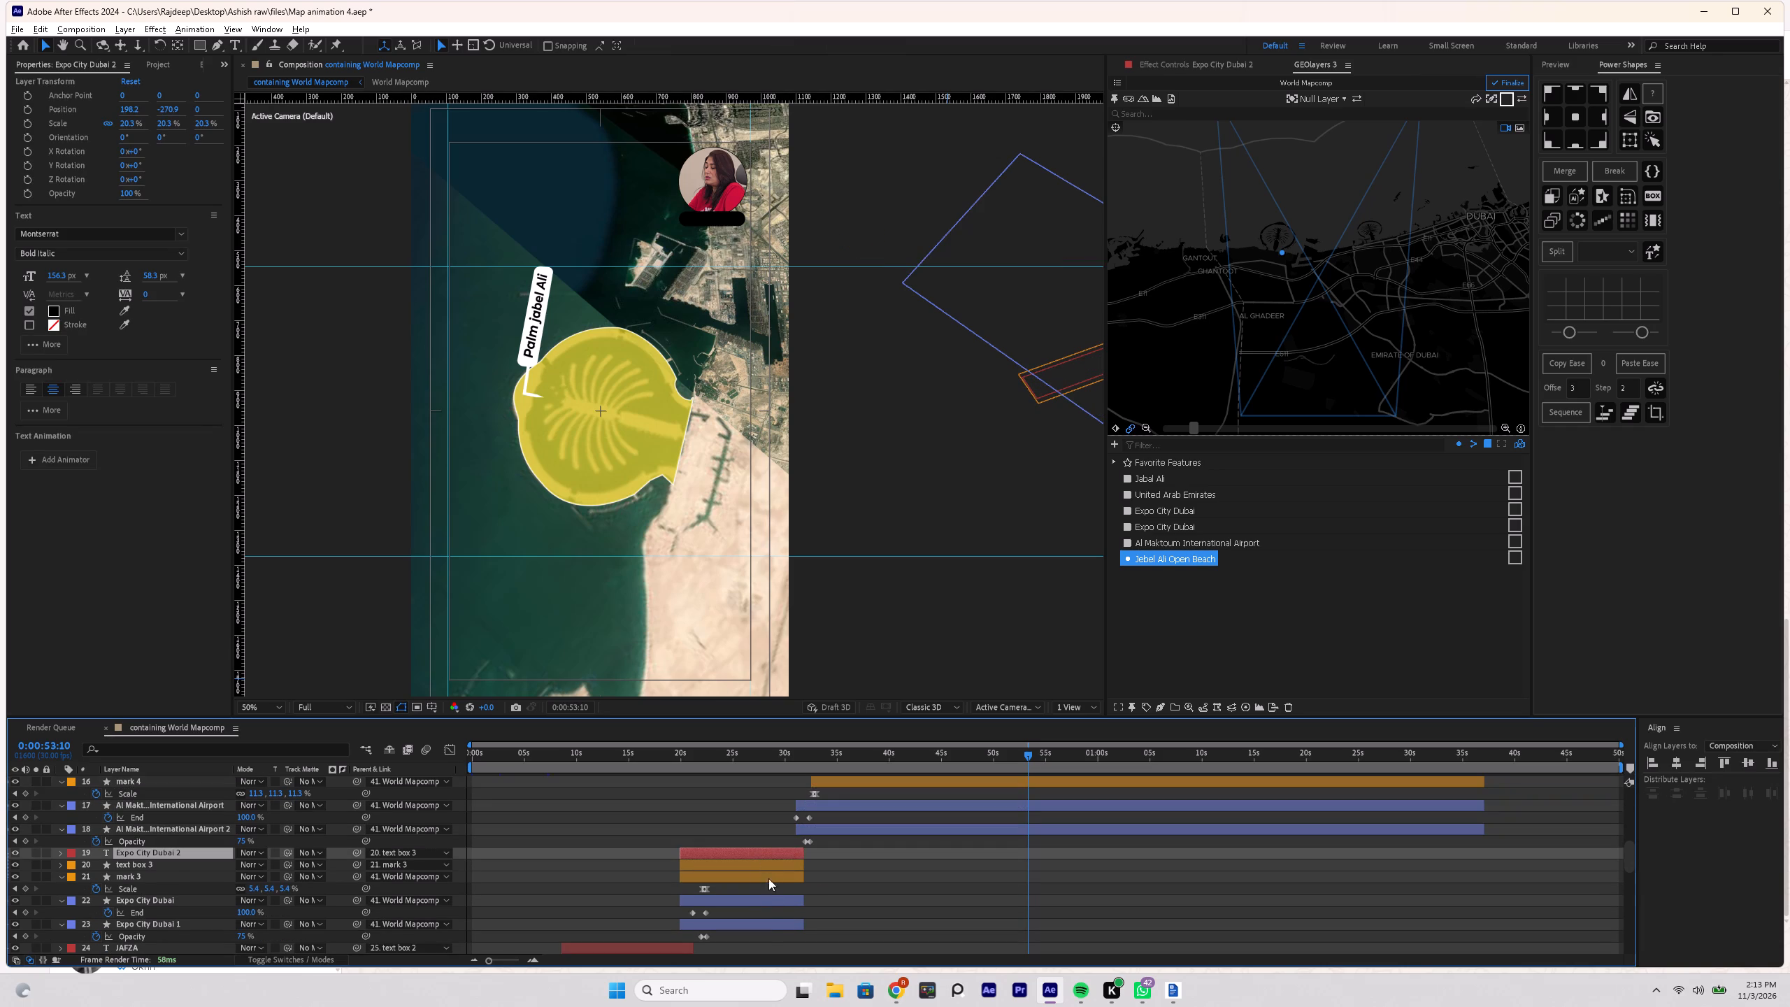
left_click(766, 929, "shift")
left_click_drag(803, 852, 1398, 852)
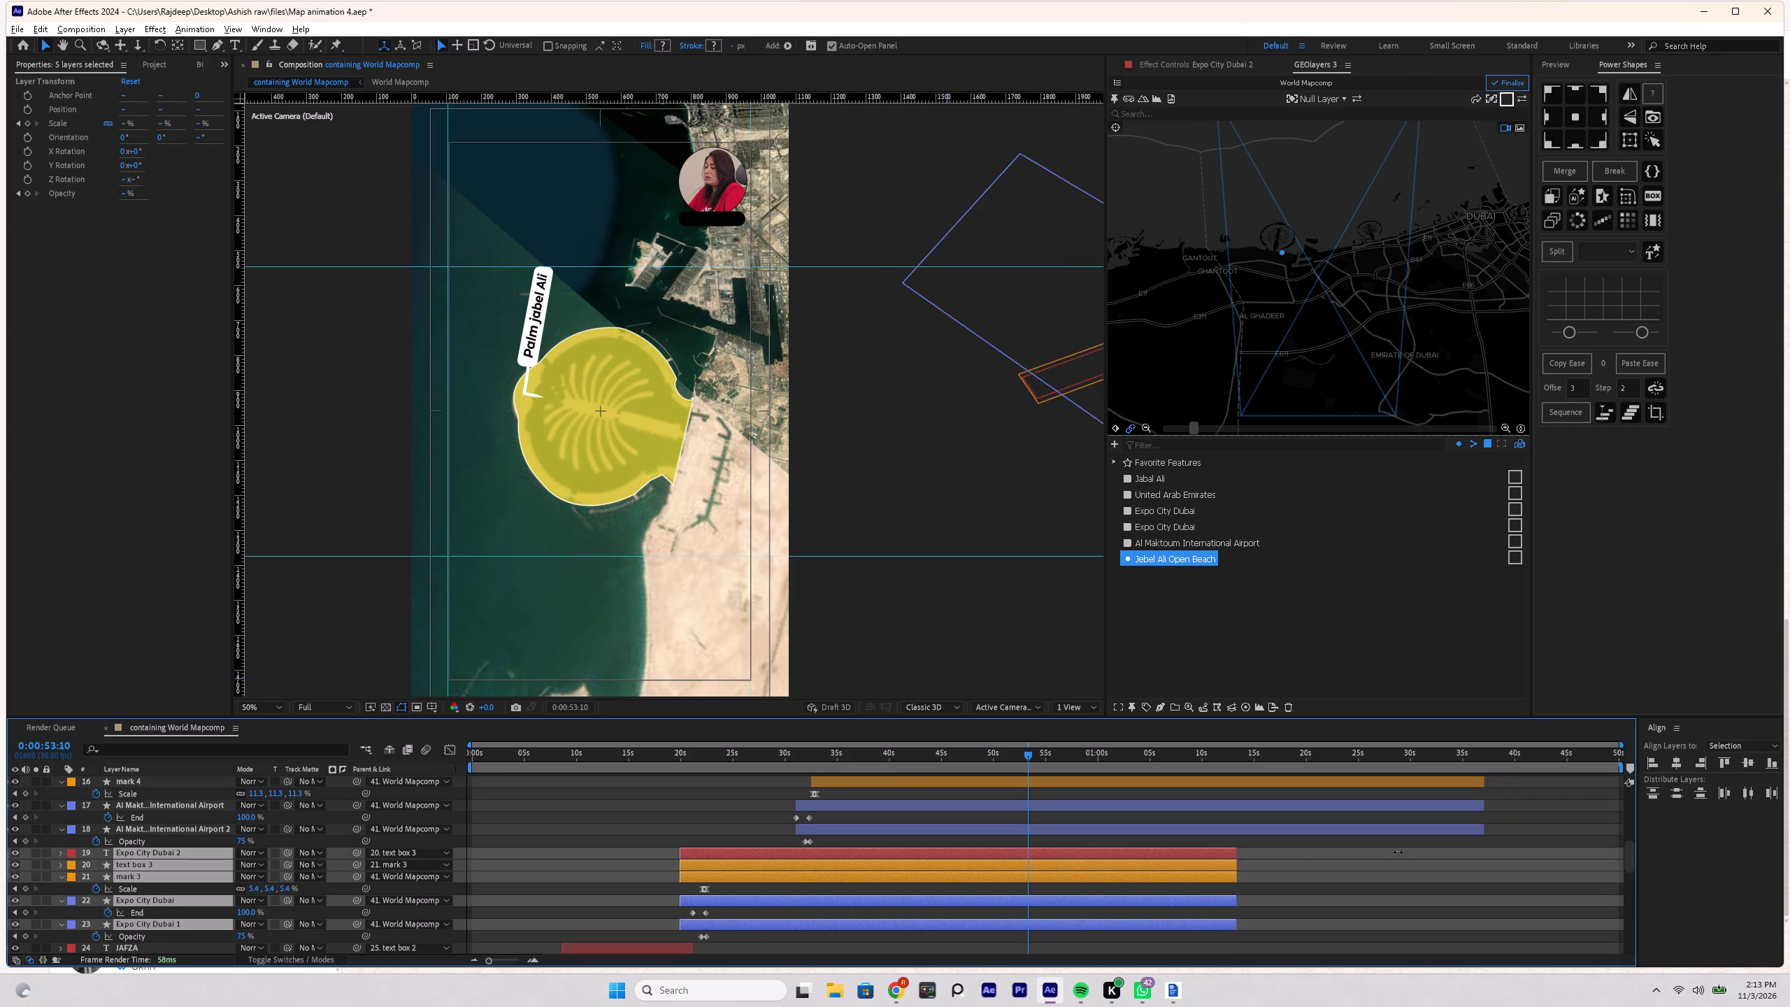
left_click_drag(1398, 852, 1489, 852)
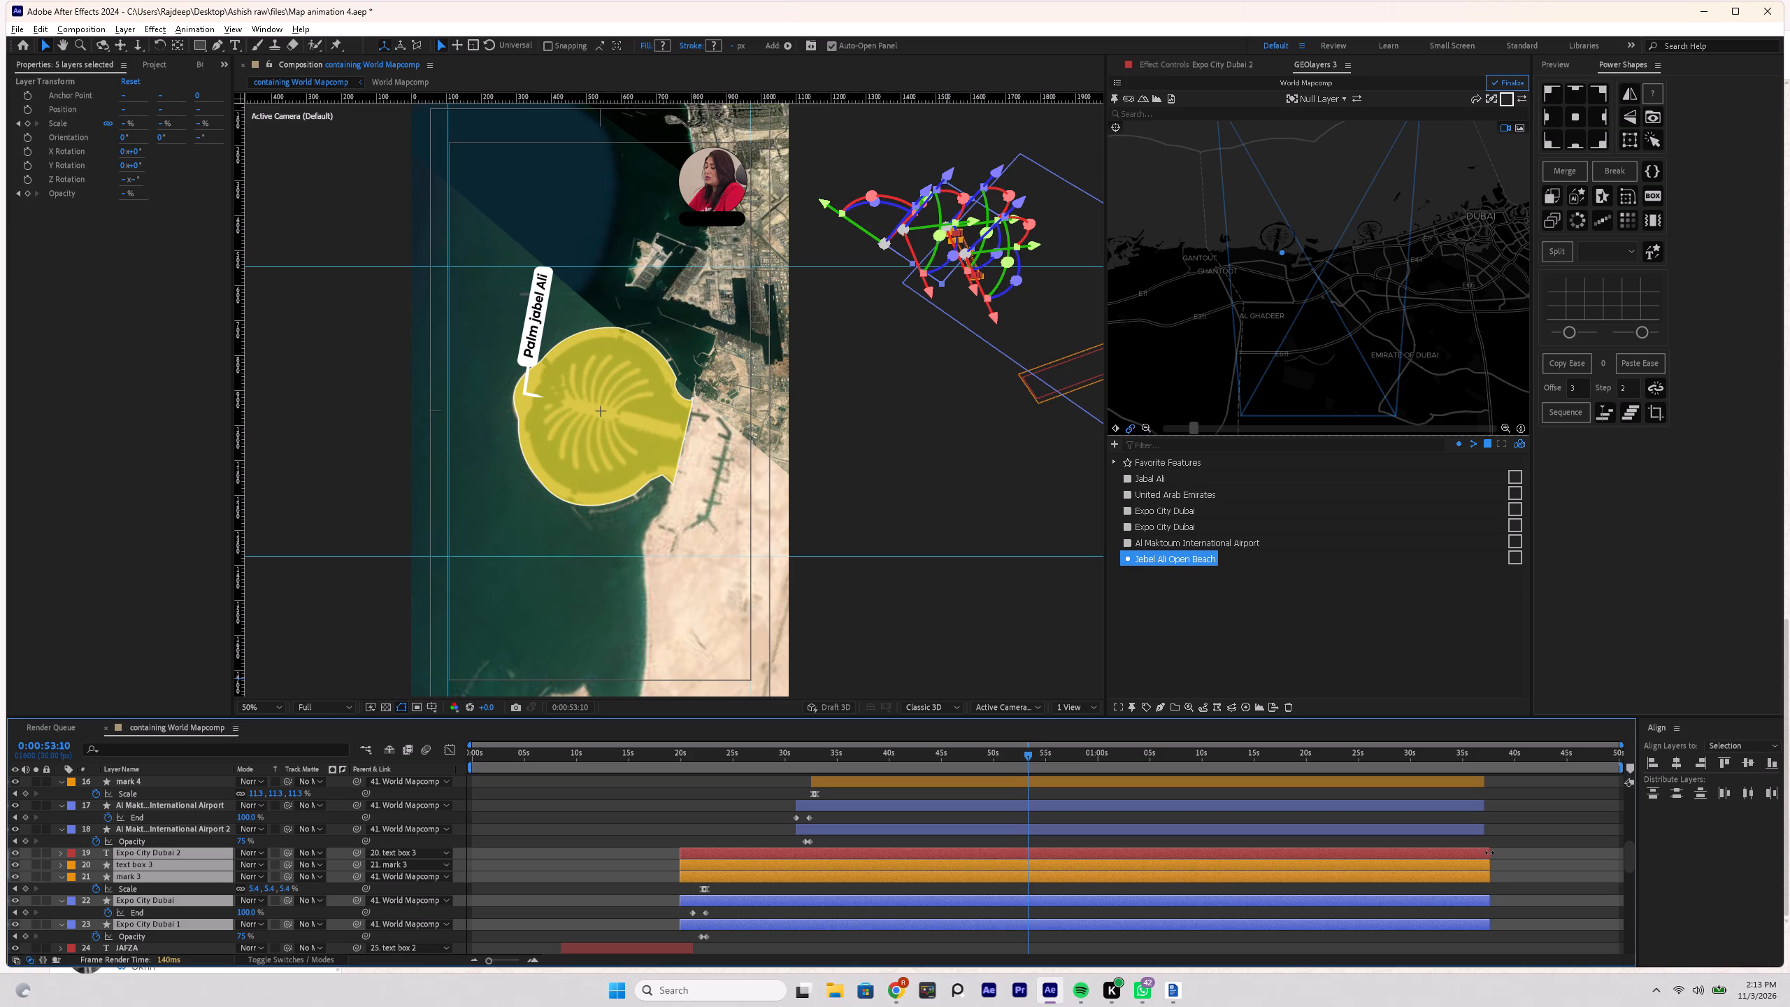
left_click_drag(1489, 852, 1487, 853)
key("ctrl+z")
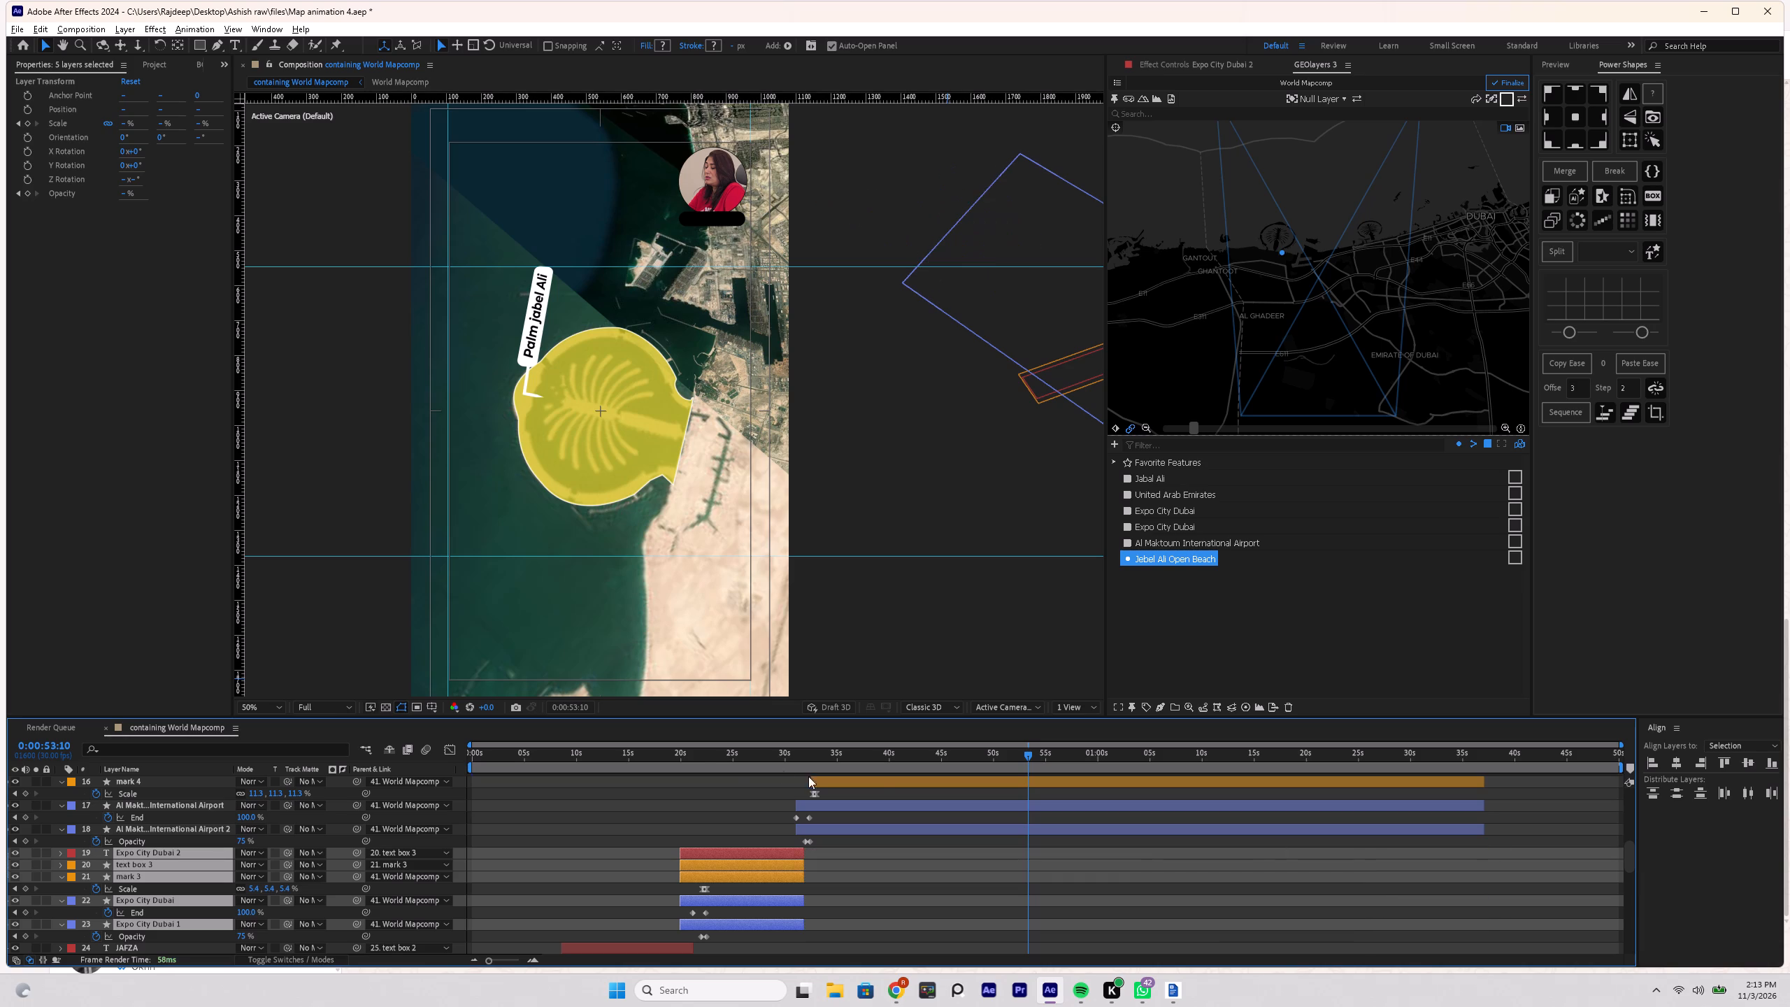
Preview the Expo City Dubai segment from 0:00:22:00 and its transition to the airport from 0:00:31:00.
left_click(701, 757)
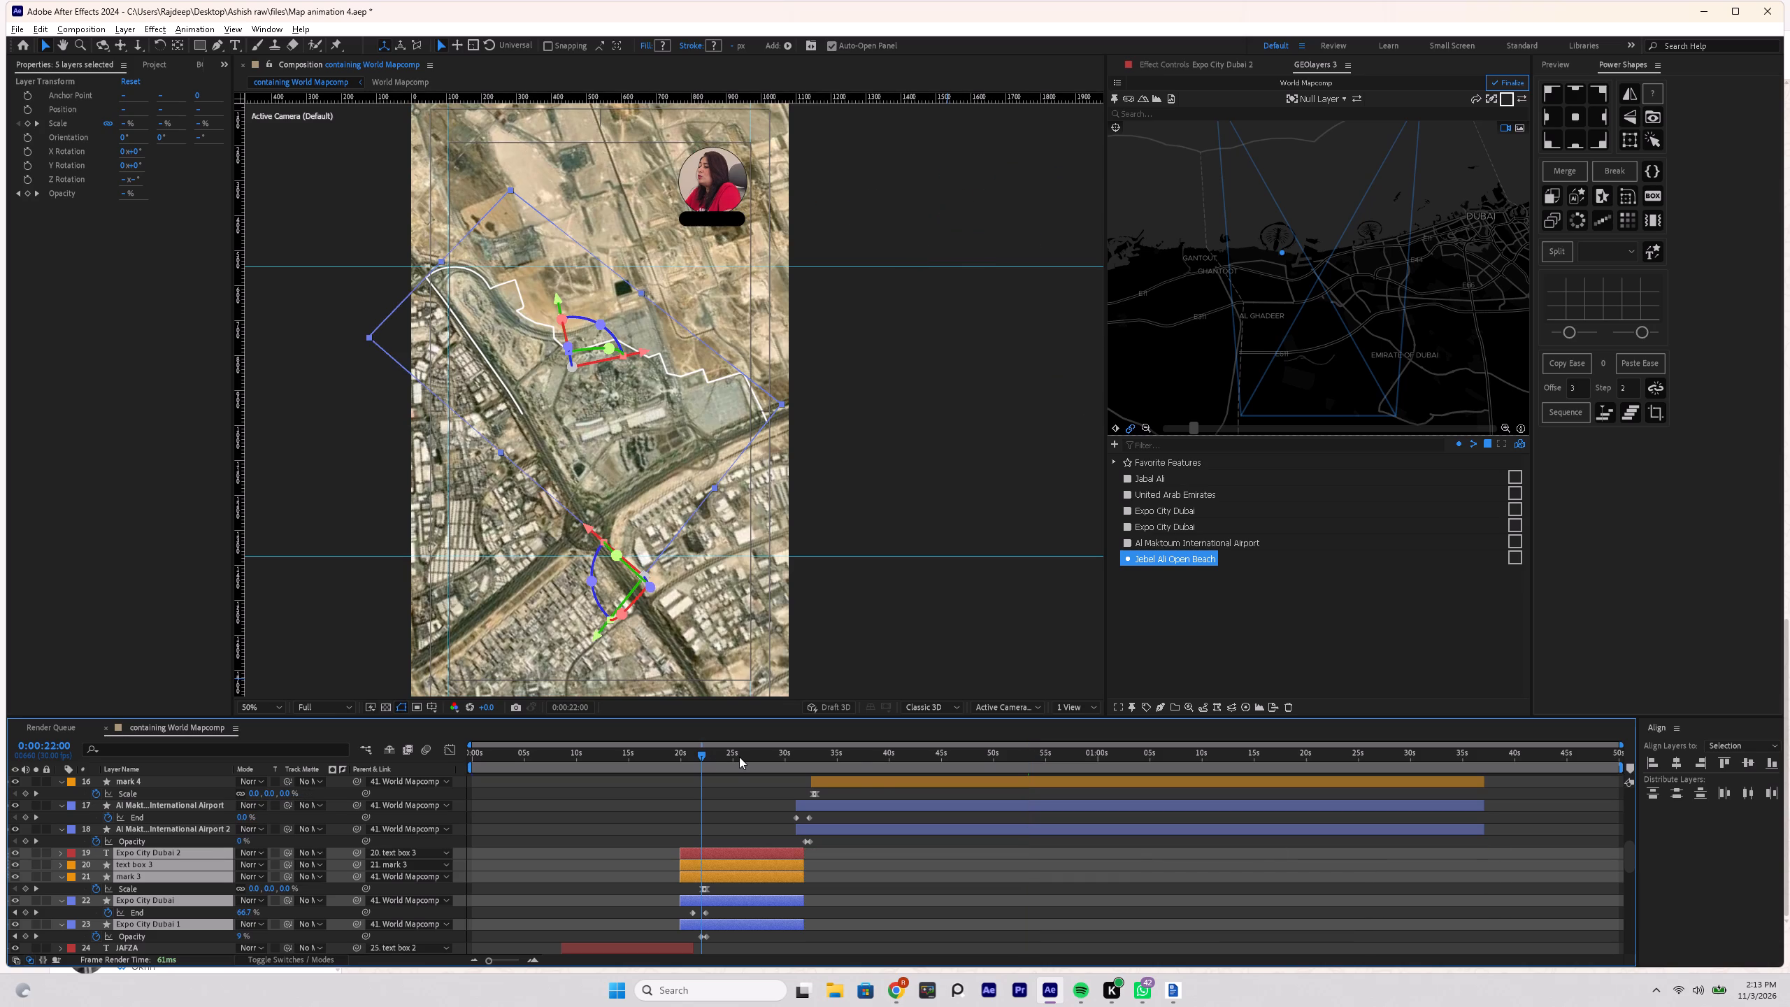
key("space")
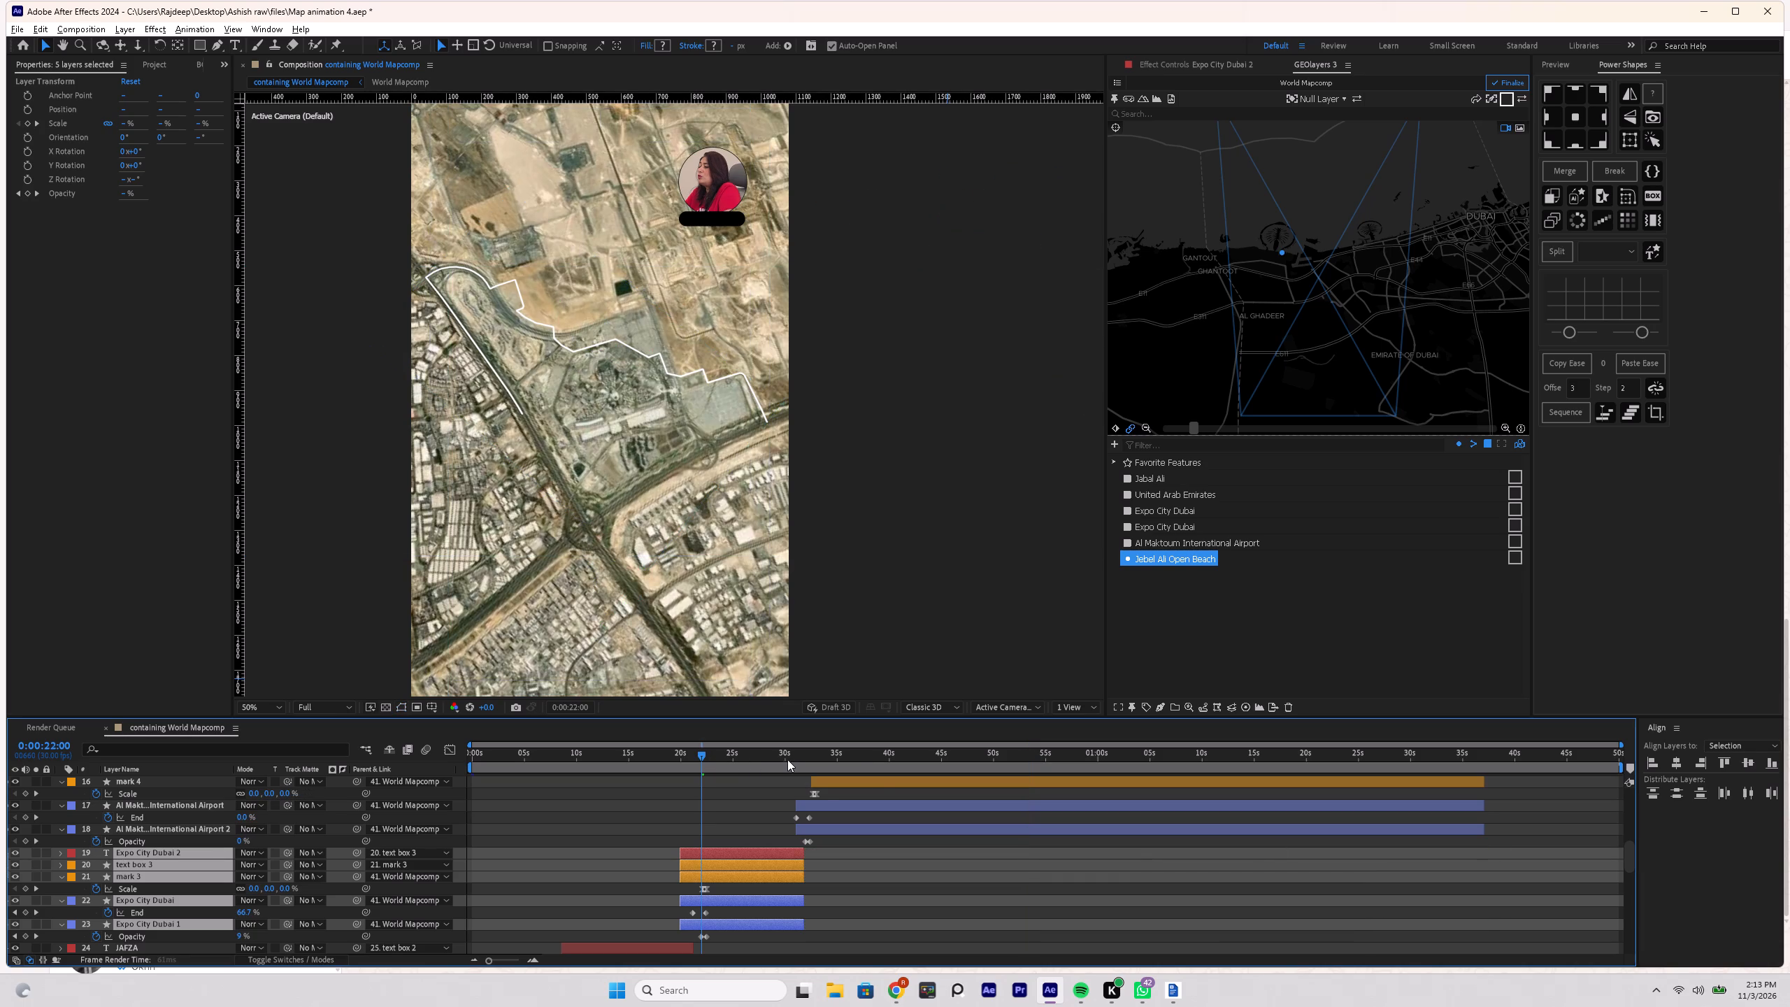
left_click(791, 759)
key("space")
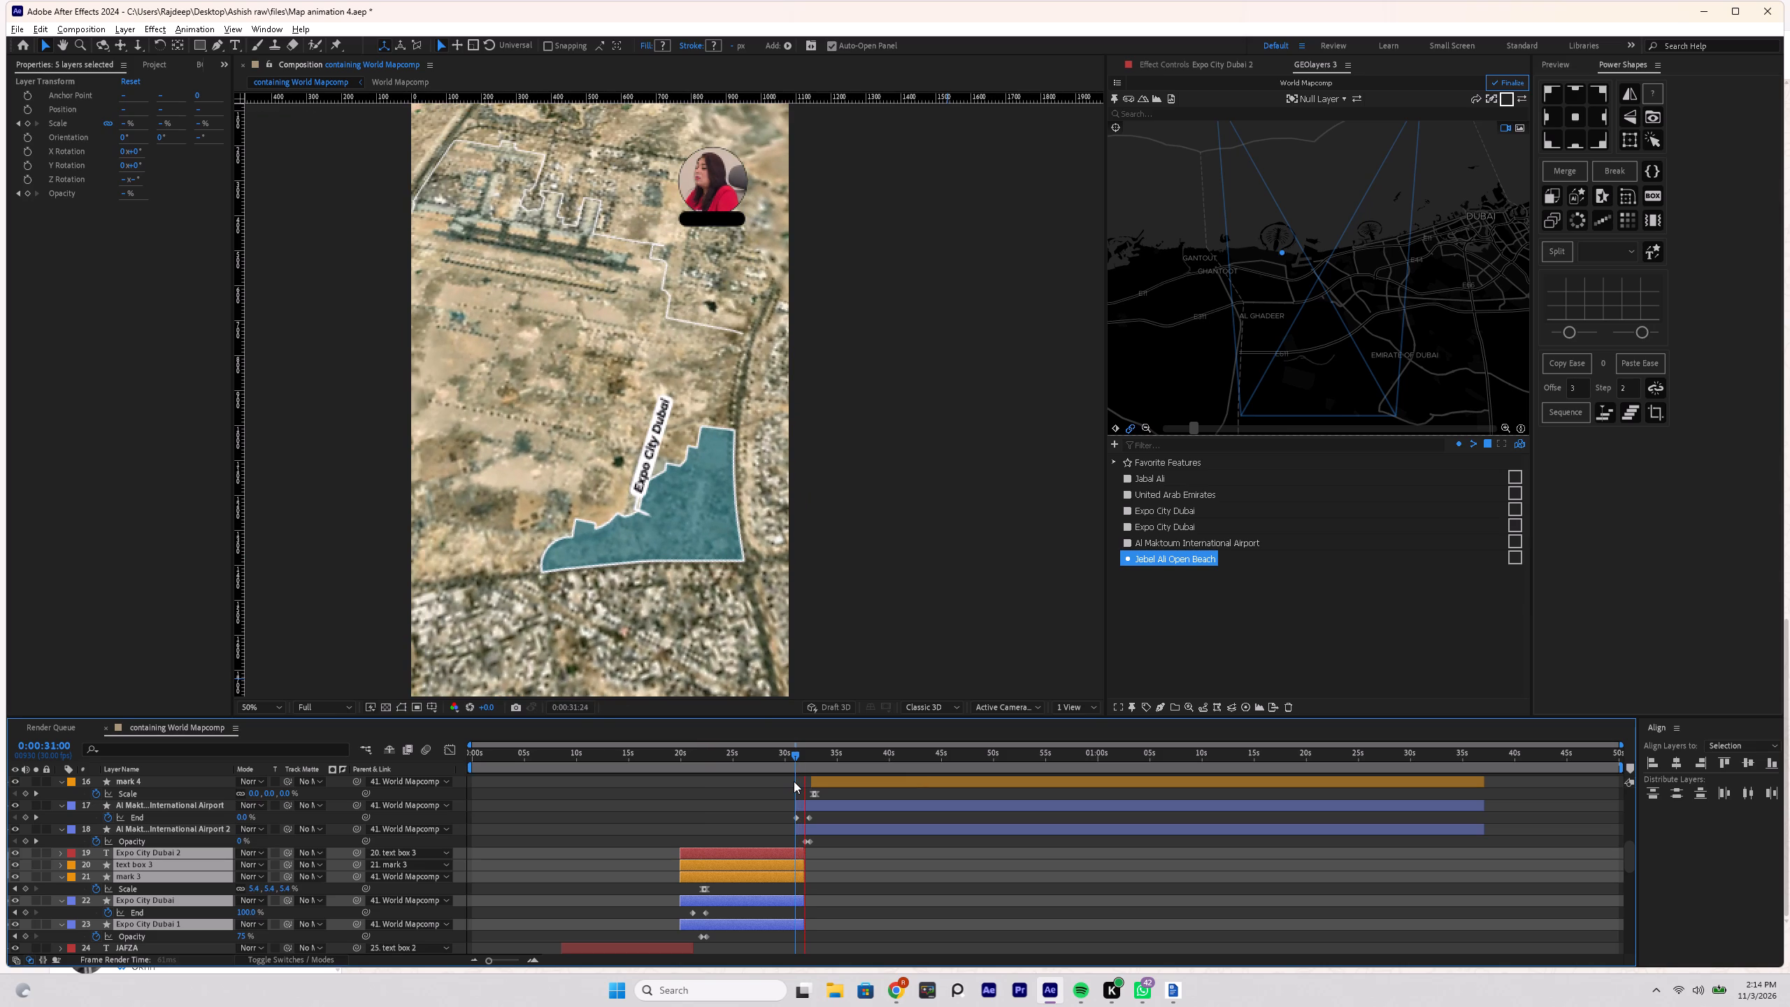
key("space")
Duplicate the five Expo City Dubai layers above the originals and move the copies to start at about 0:01:24.
key("ctrl+d")
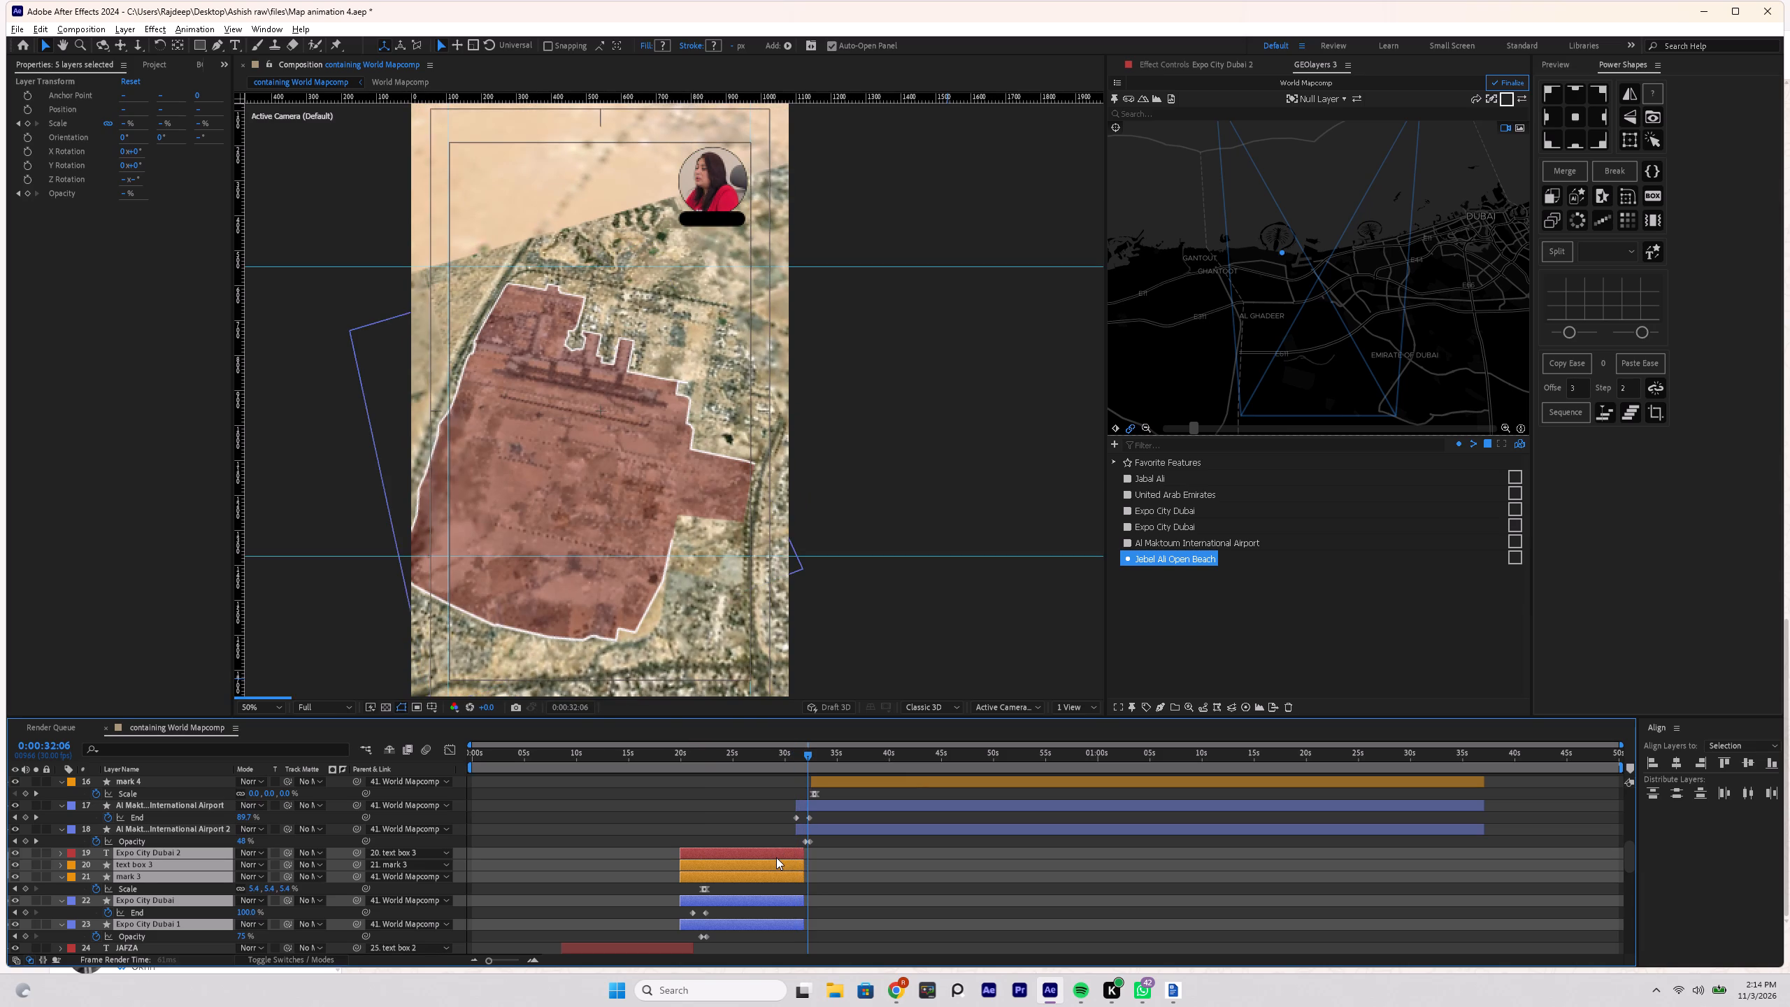
left_click_drag(162, 856, 166, 844)
left_click_drag(730, 853, 1401, 855)
key("space")
key("space")
key("space")
key("space")
key("space")
key("space")
key("space")
key("space")
key("space")
key("space")
key("space")
key("space")
key("space")
key("space")
key("space")
key("space")
key("space")
key("space")
key("space")
key("space")
left_click_drag(1250, 861, 756, 865)
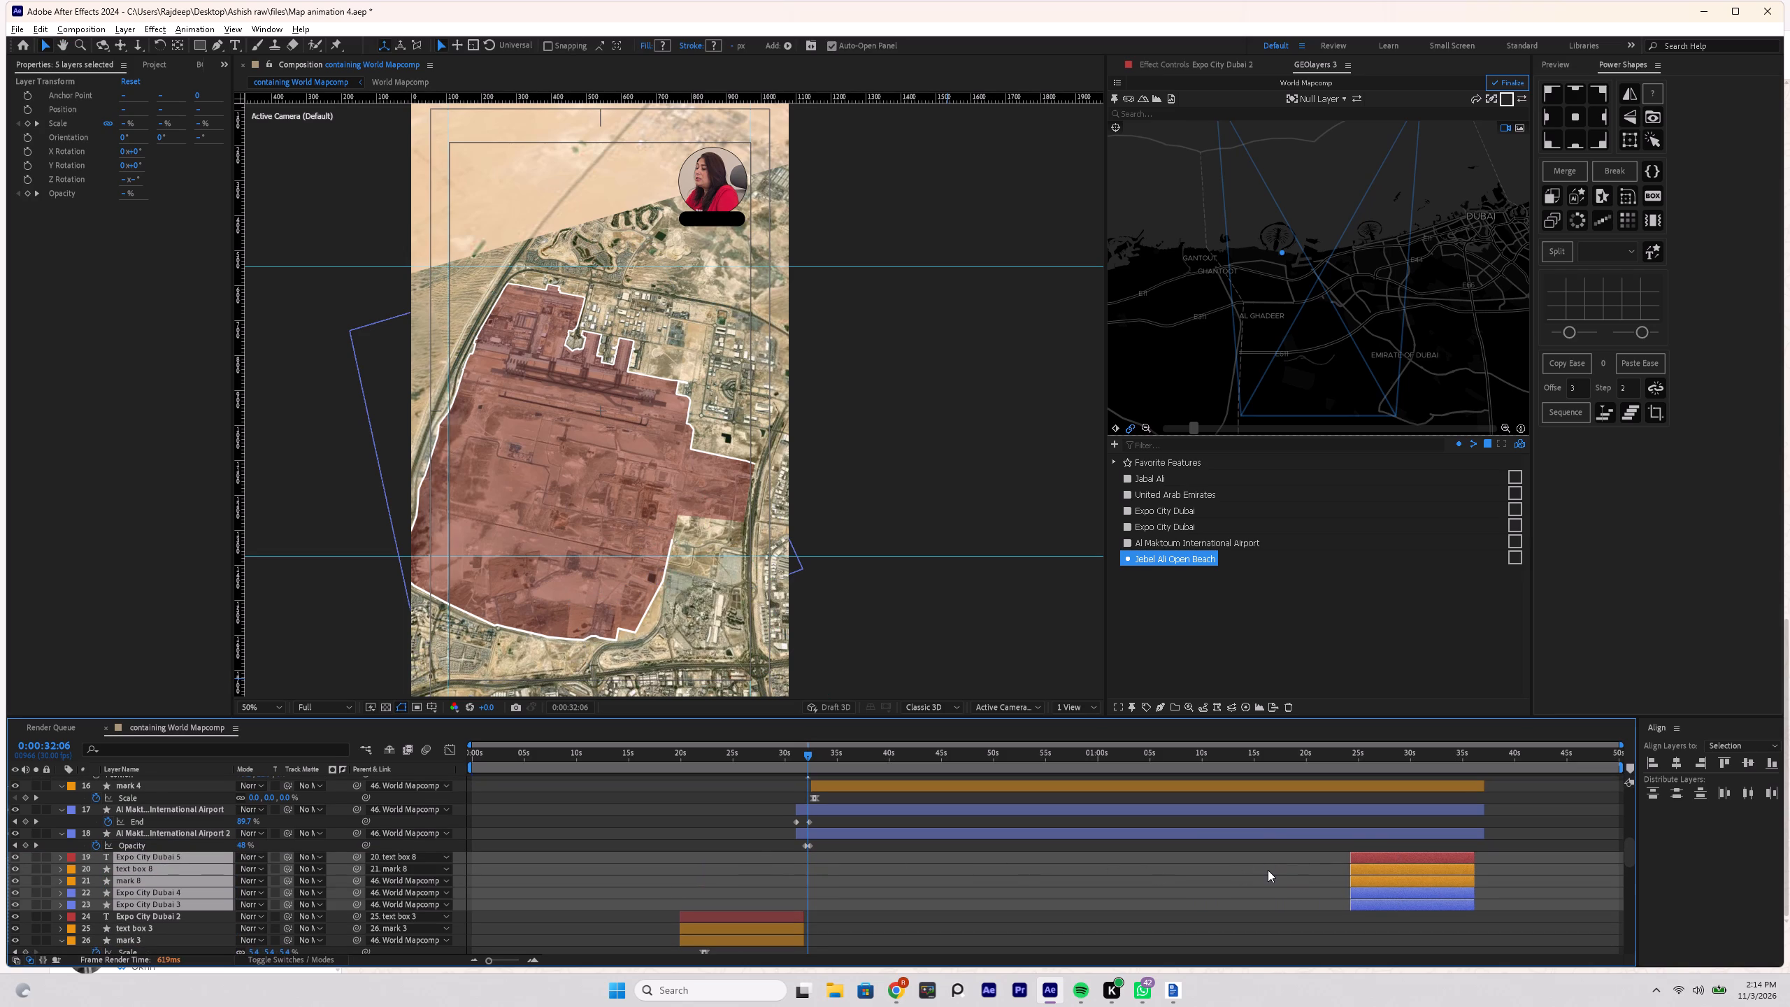
Preview the Palm Jabel Ali shot from 0:00:47:15 to find where the transition to the wider view begins.
scroll(1269, 870, "down", 1, "alt")
left_click(967, 755)
key("space")
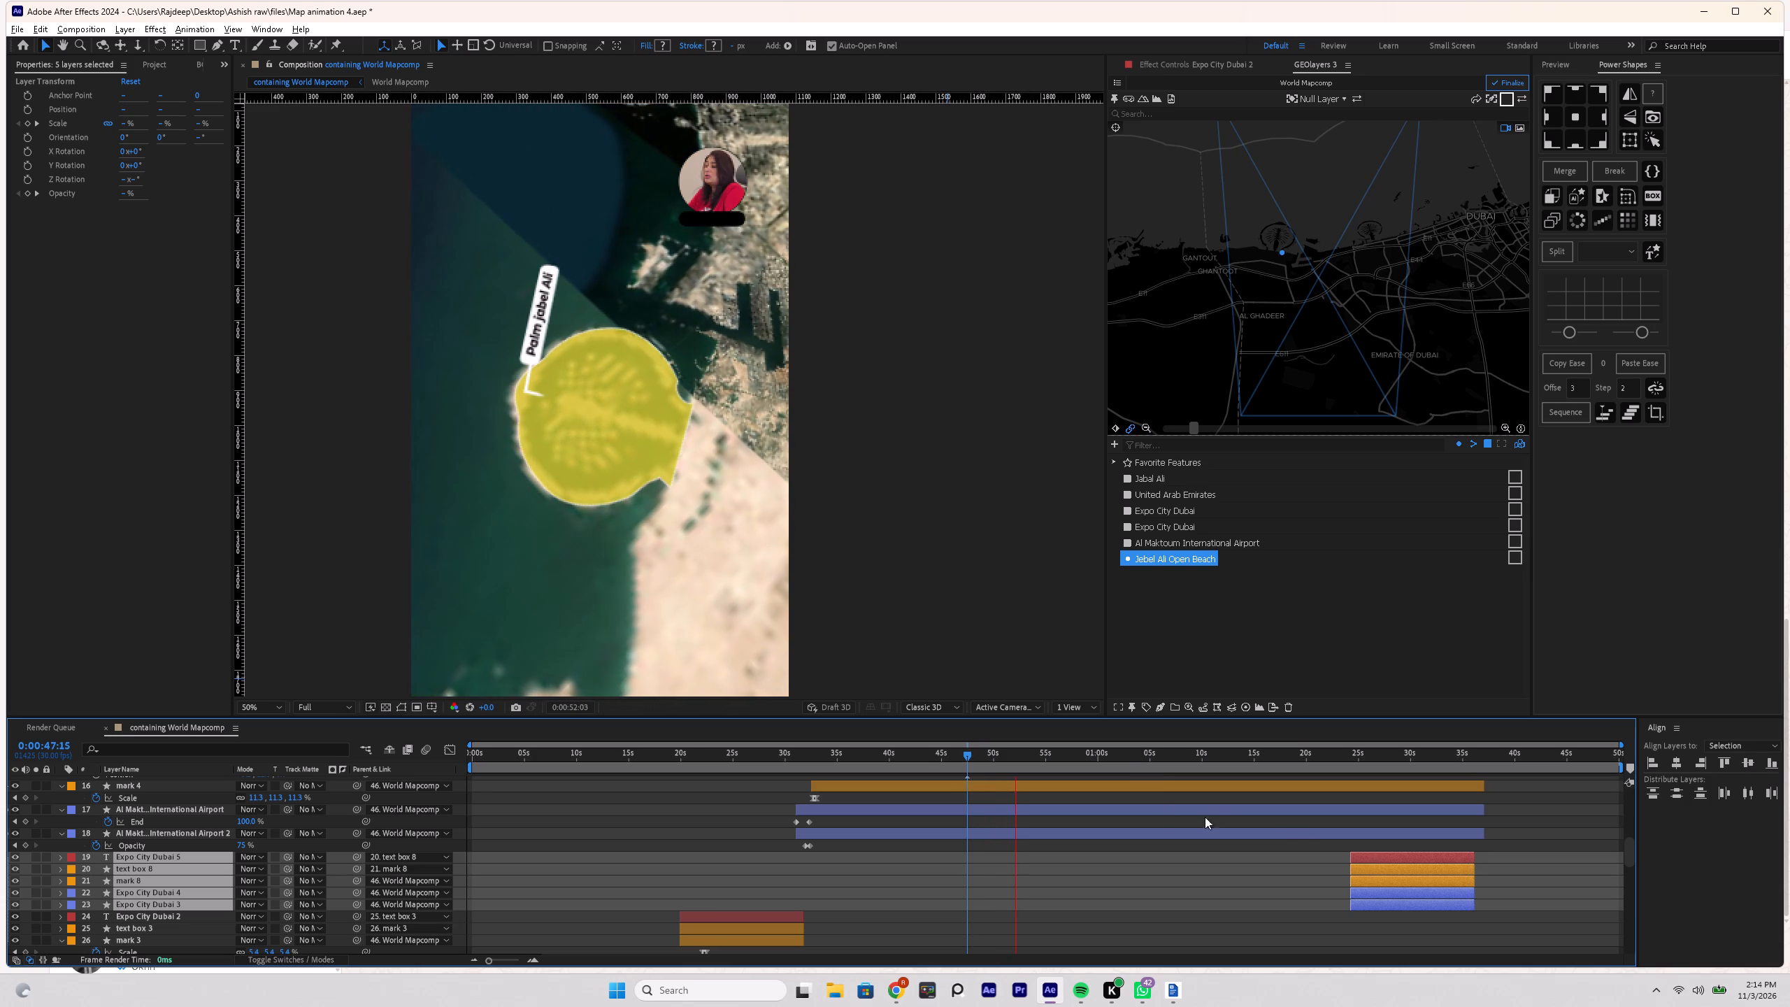
key("space")
Shift the five duplicated Expo City Dubai layers to start at 0:00:53:15, in line with the second set of Jabal Ali layers.
scroll(1093, 817, "up", 3)
scroll(1098, 820, "down", 2, "alt")
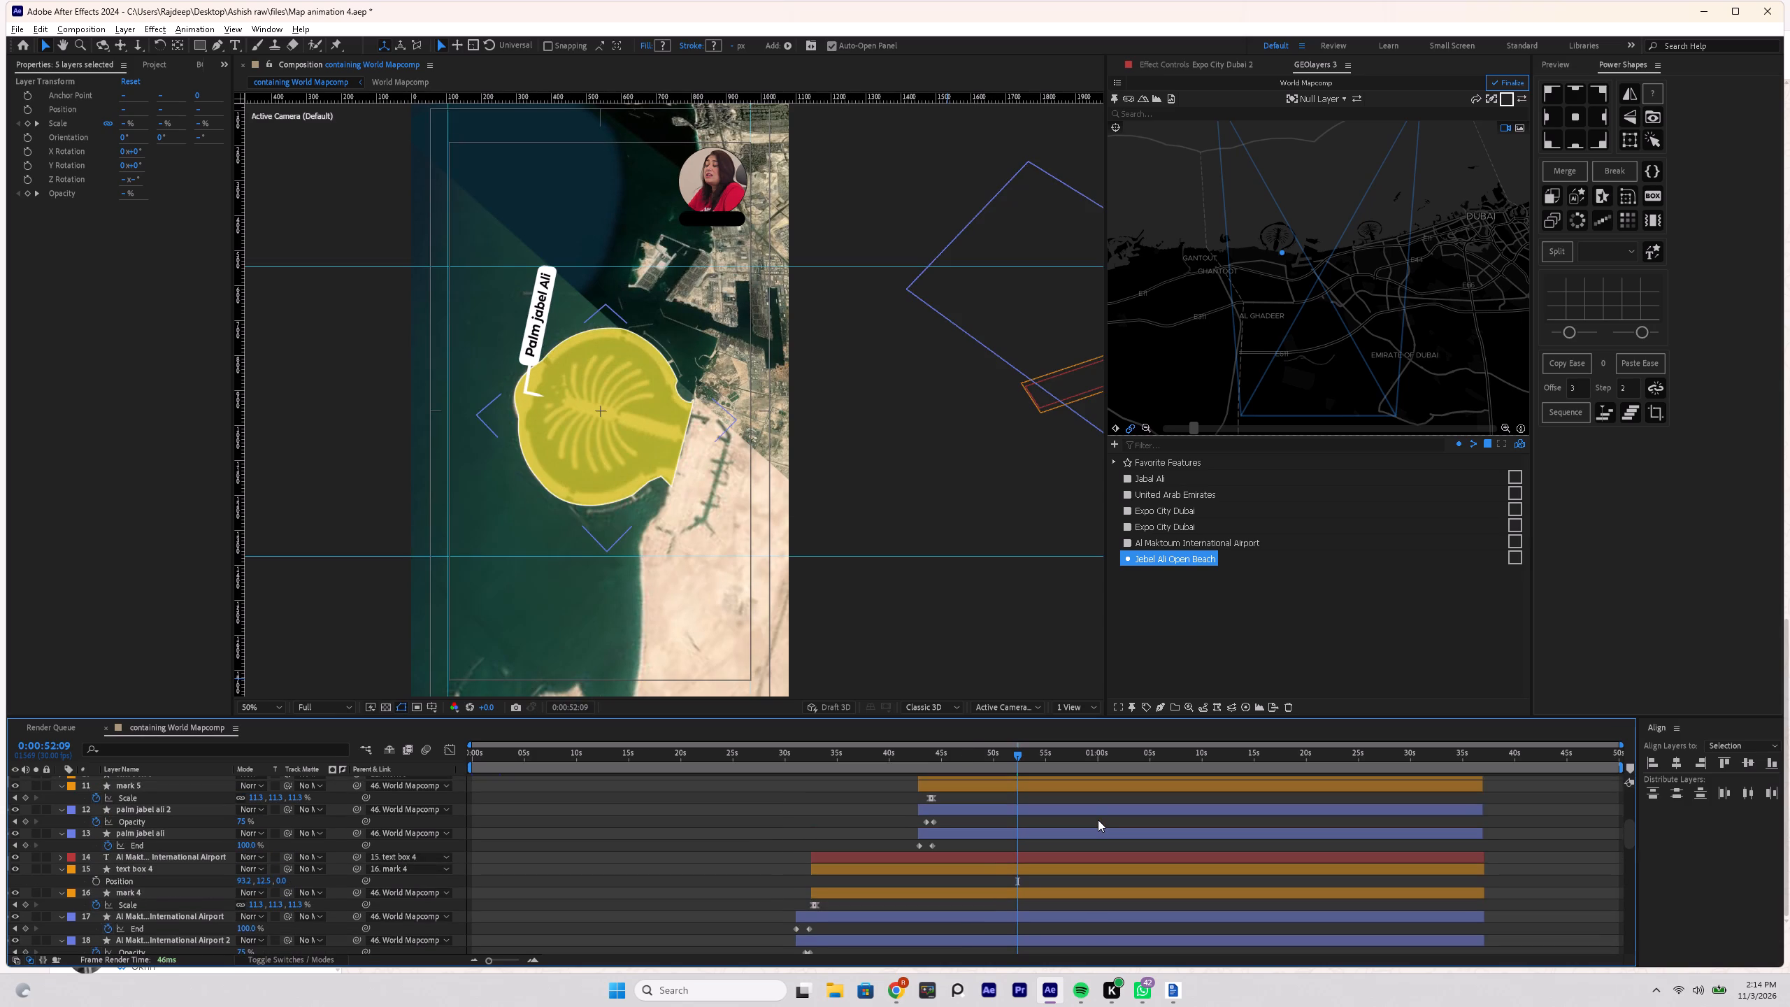
scroll(1098, 820, "down", 3)
scroll(1098, 820, "up", 1)
scroll(1098, 820, "down", 12)
scroll(1096, 820, "up", 1)
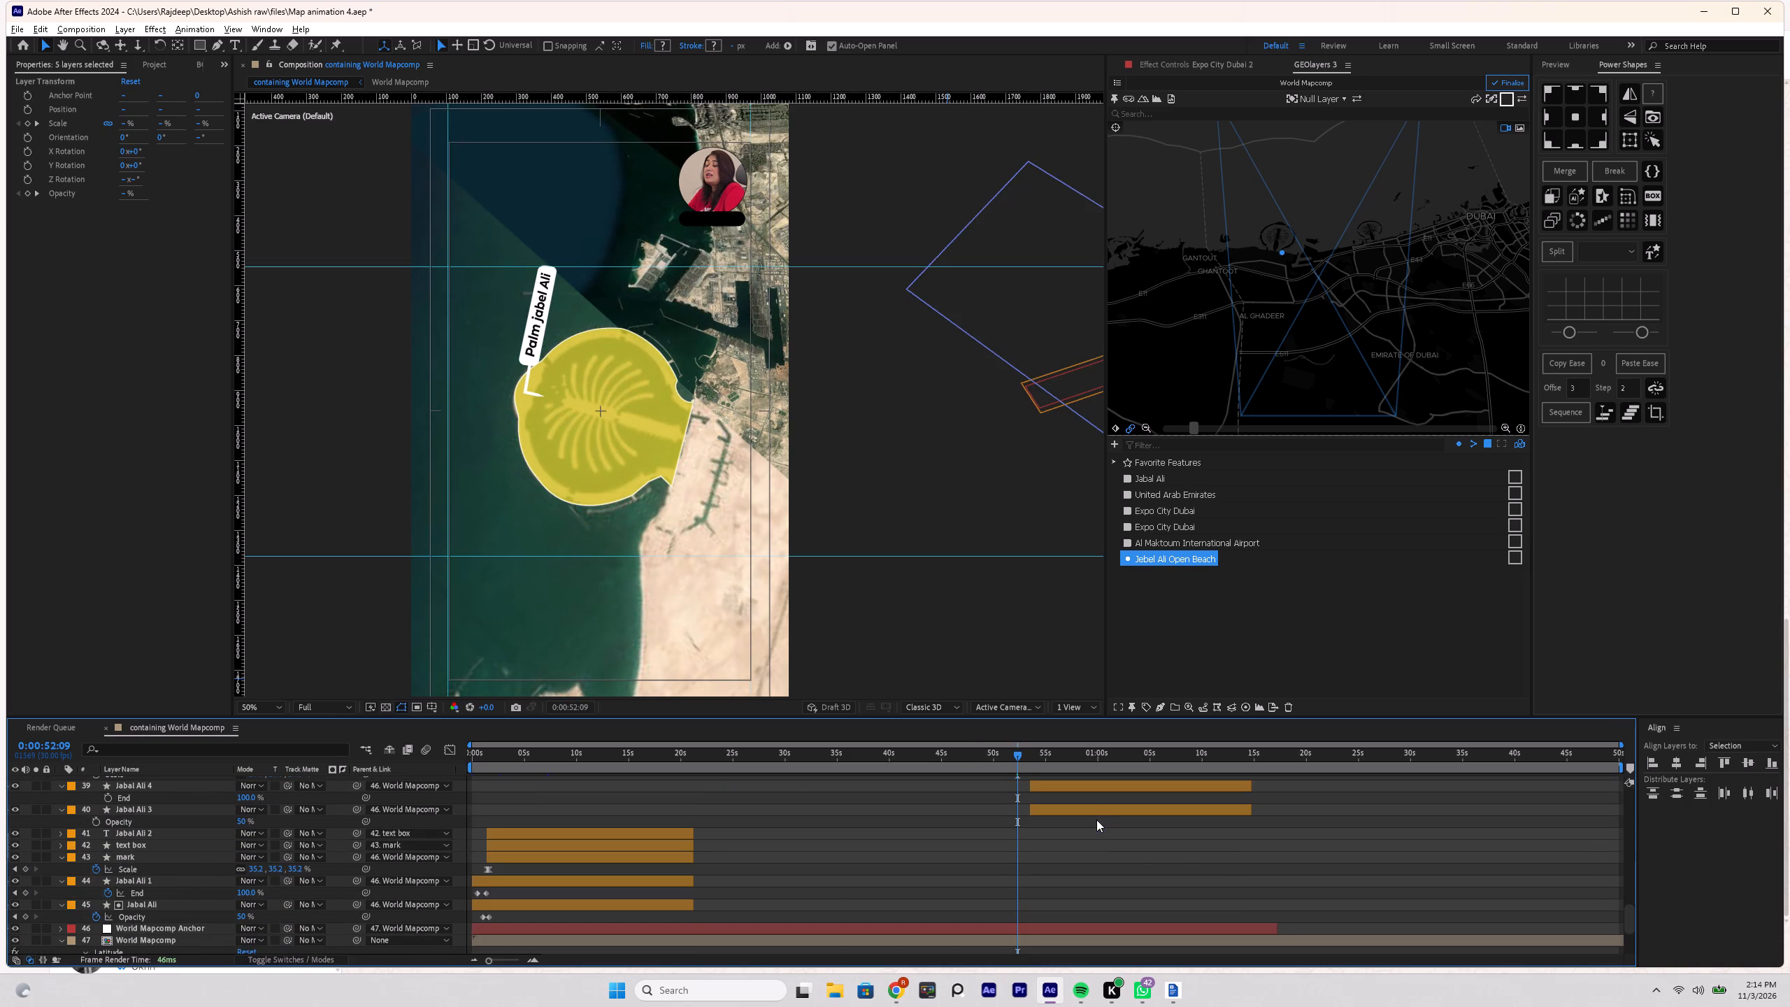
scroll(1096, 820, "up", 2)
scroll(1094, 817, "up", 2, "alt")
left_click_drag(824, 755, 831, 757)
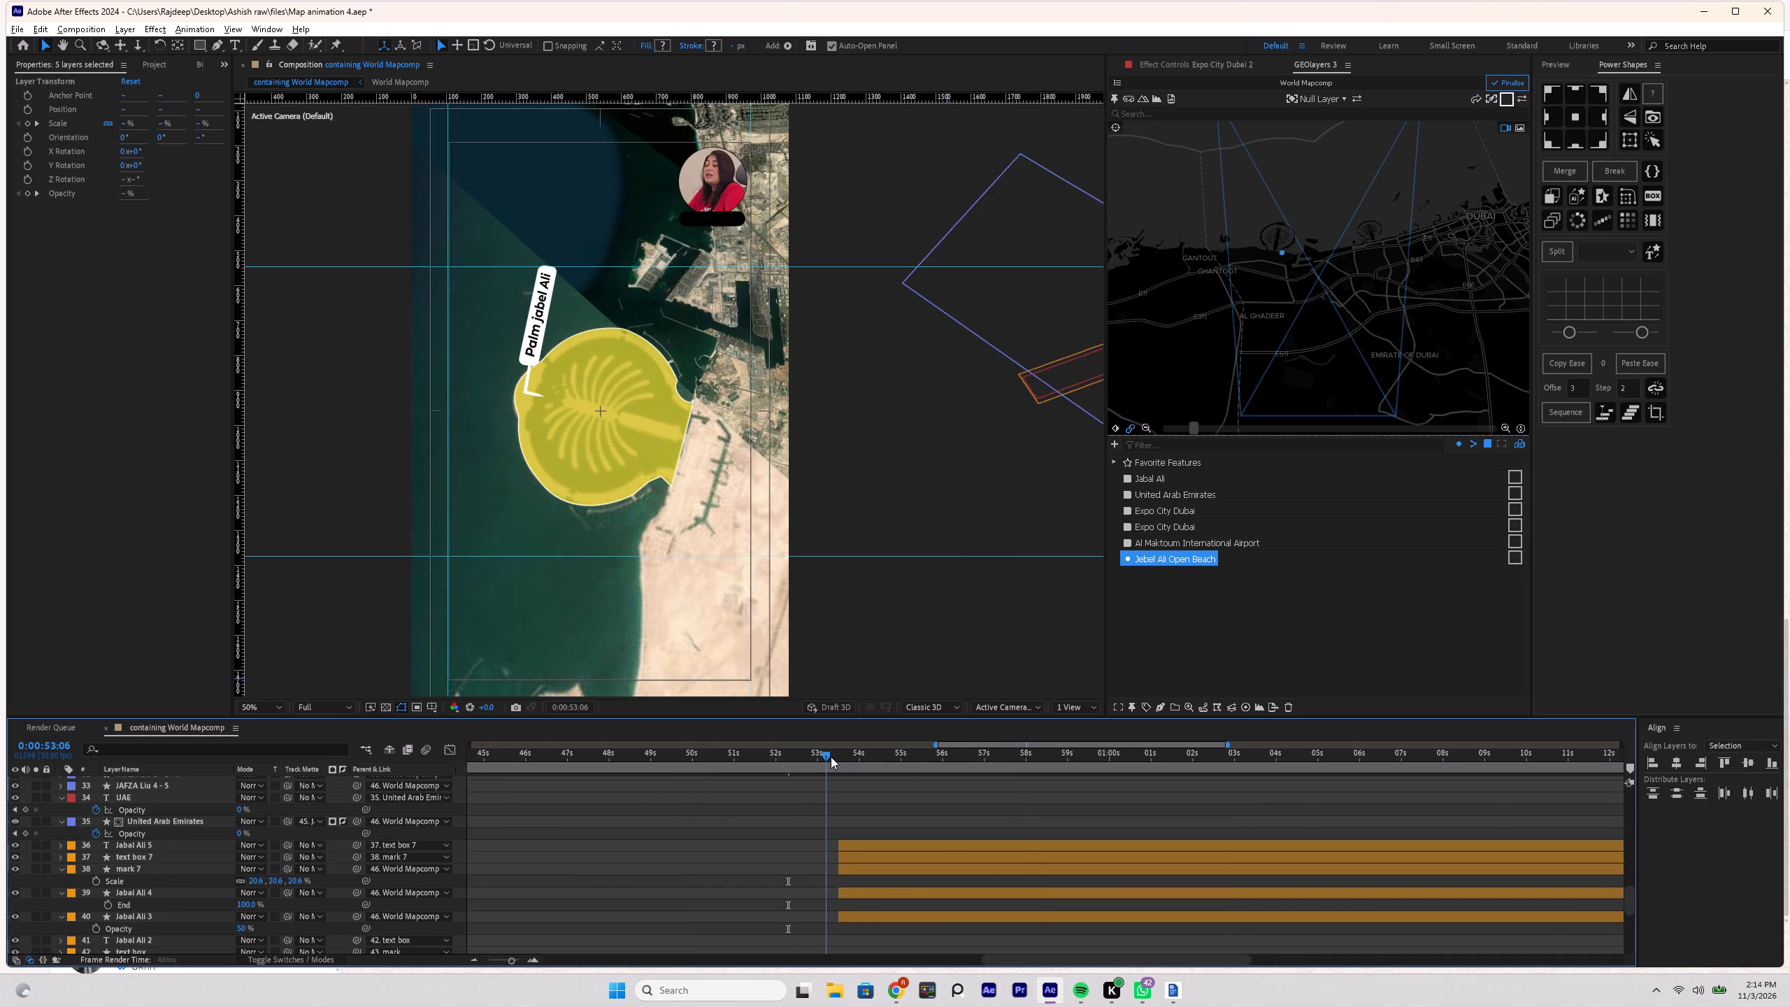
left_click_drag(831, 757, 836, 762)
scroll(836, 766, "up", 3, "alt")
left_click_drag(839, 761, 840, 762)
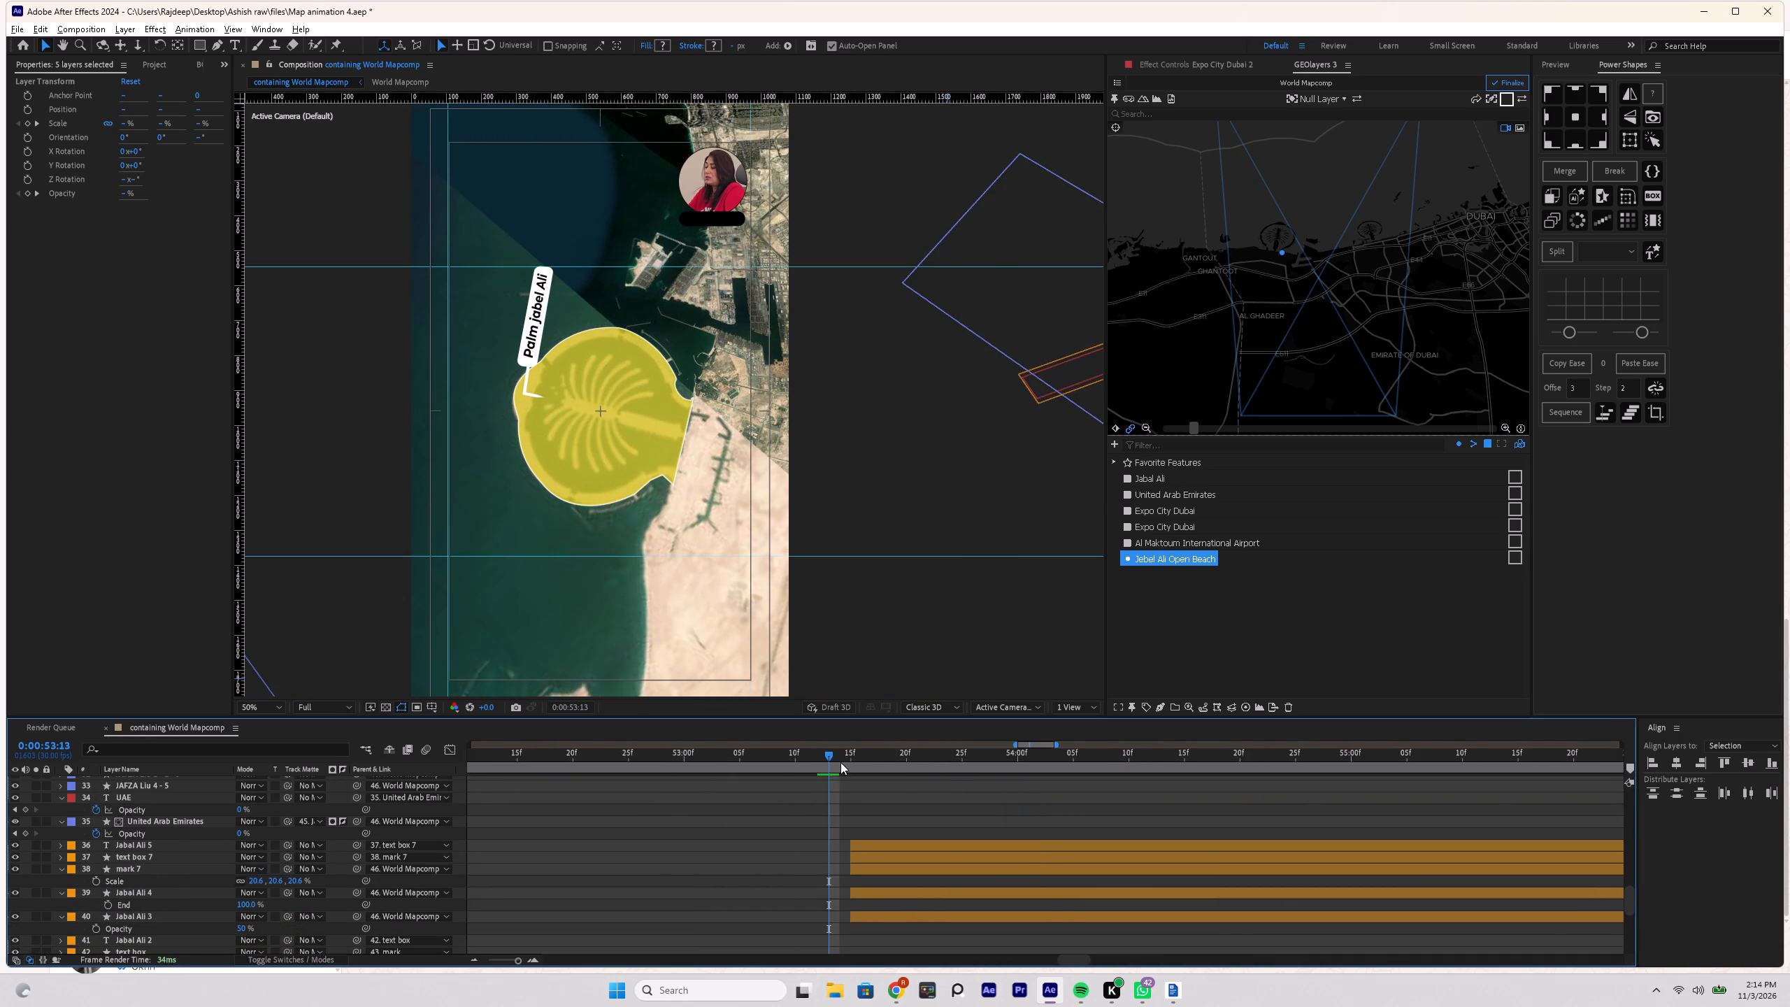
left_click_drag(840, 762, 852, 772)
scroll(938, 812, "down", 3, "alt")
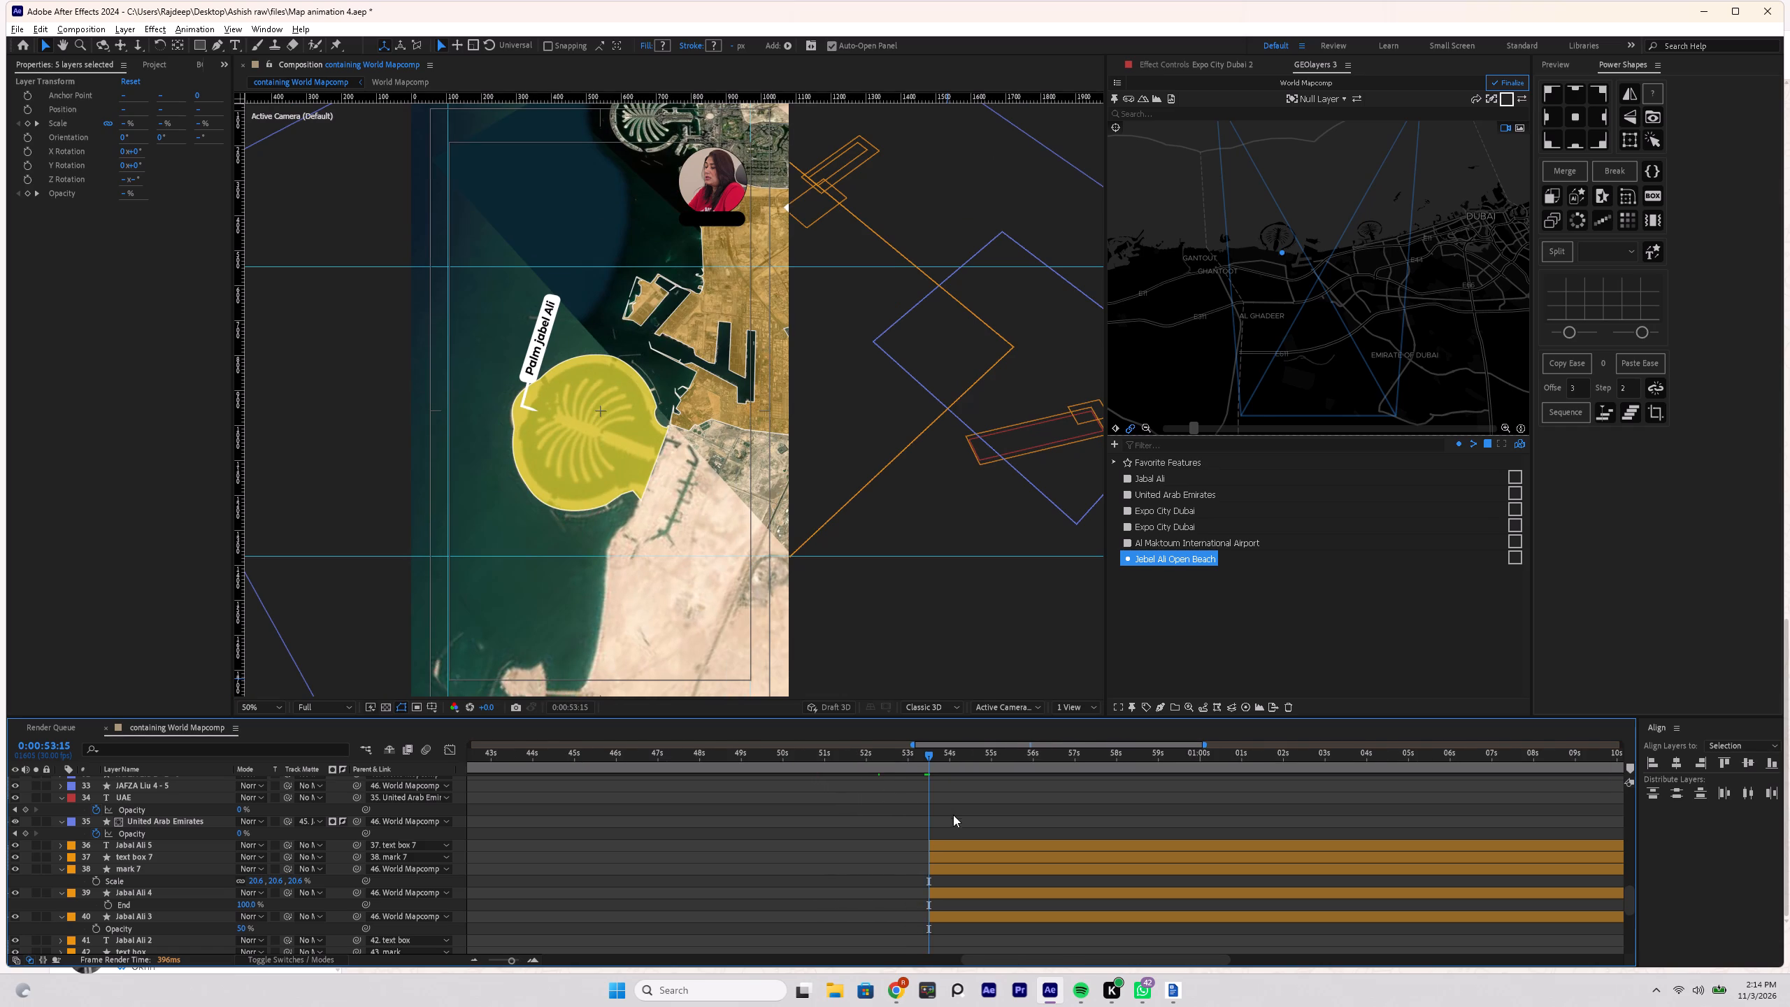
scroll(1100, 822, "up", 5)
scroll(1104, 822, "down", 5, "alt")
scroll(1180, 825, "up", 1)
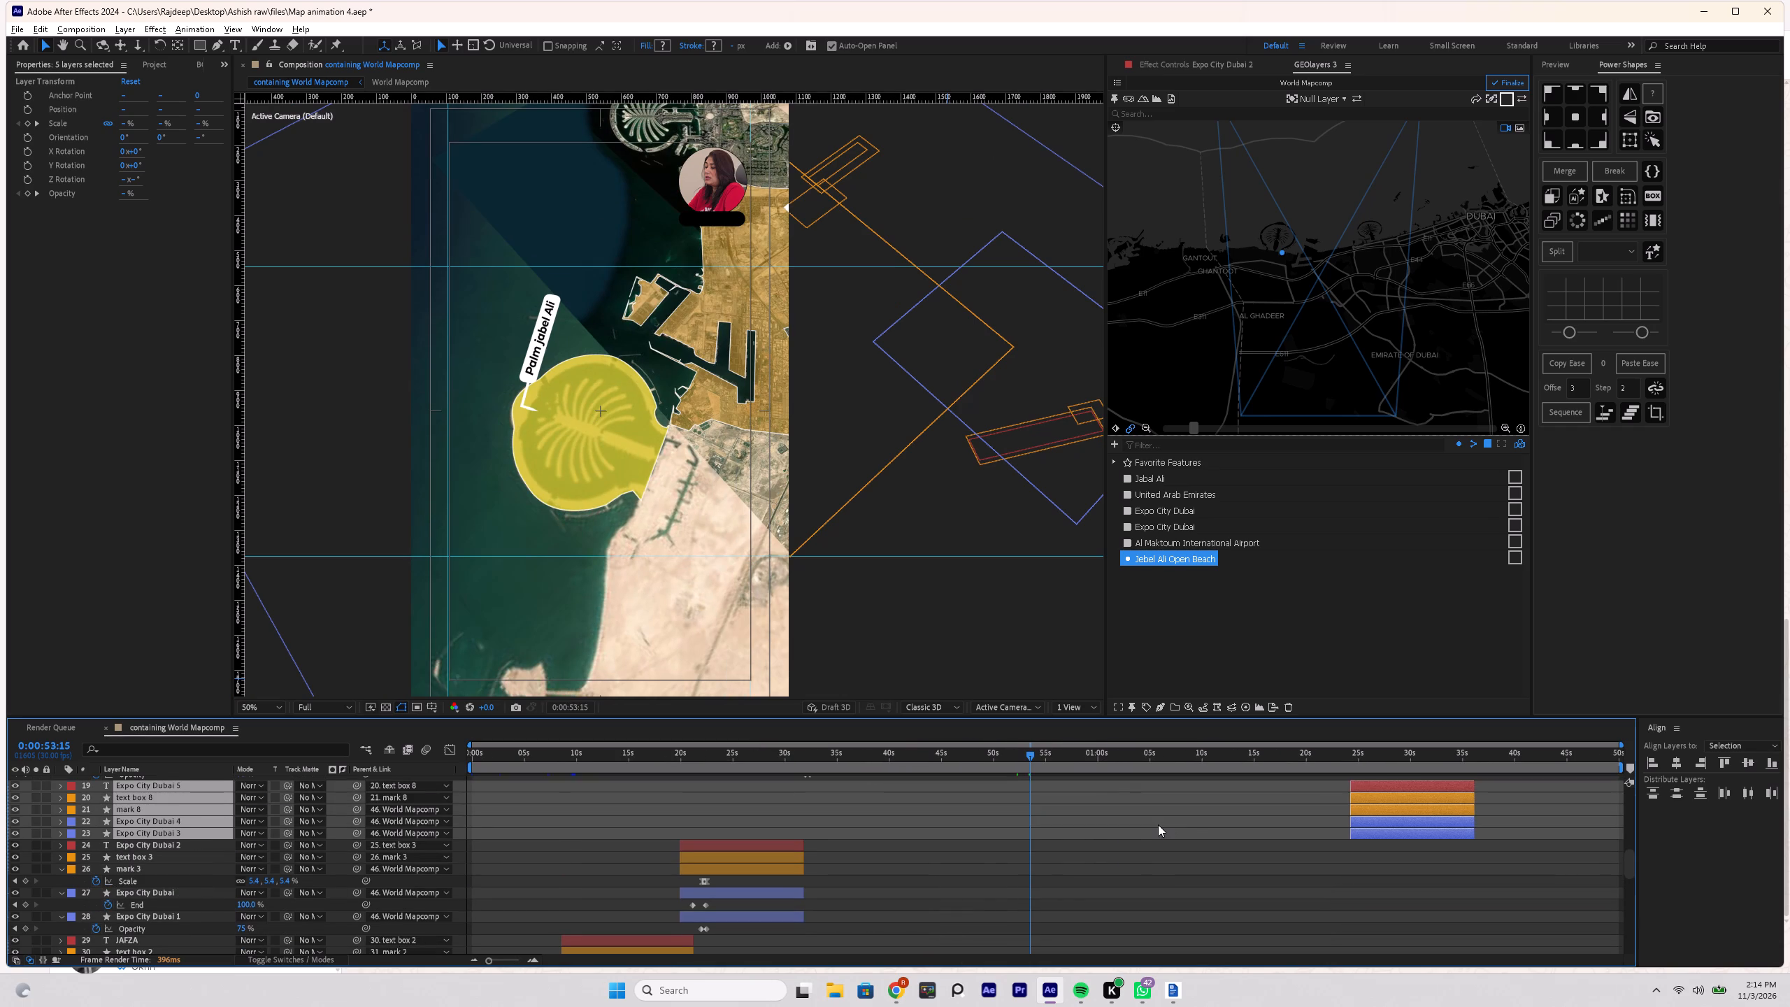
key("bracketleft")
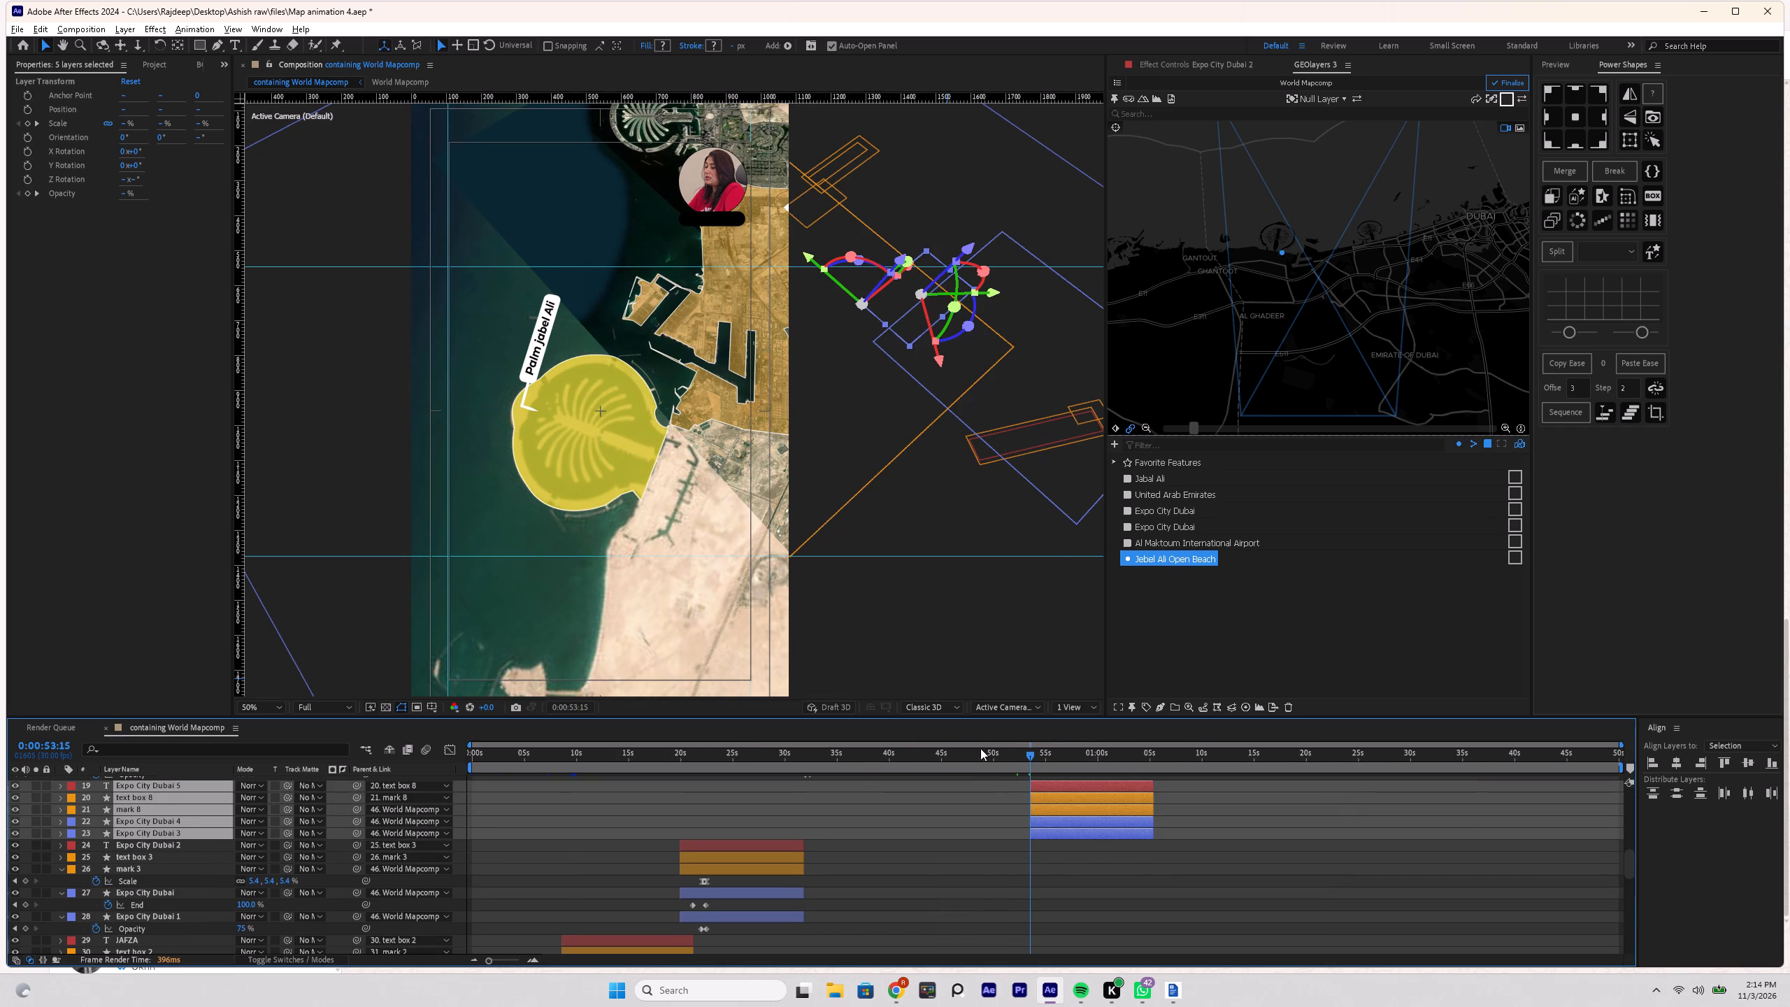
Preview the closing transition from 0:00:49:09 and examine the place labels and highlights enlarged at 0:00:57:15.
left_click(986, 757)
key("space")
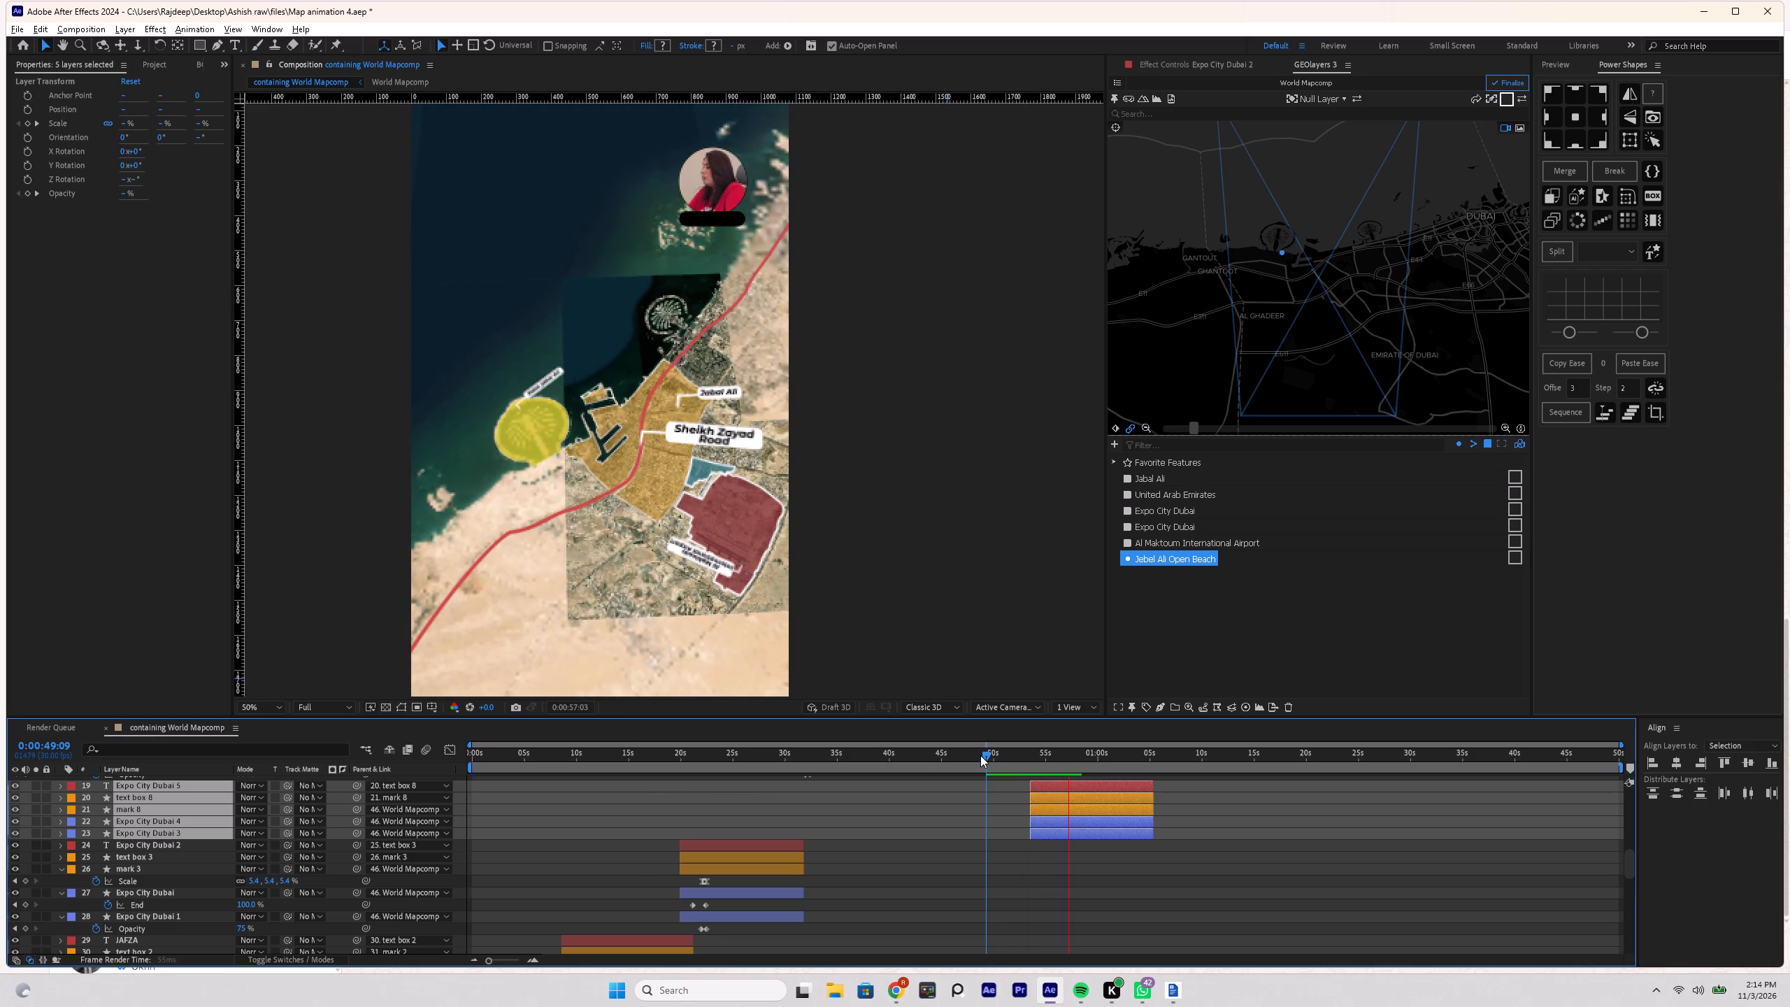
key("space")
scroll(699, 566, "up", 1, "alt")
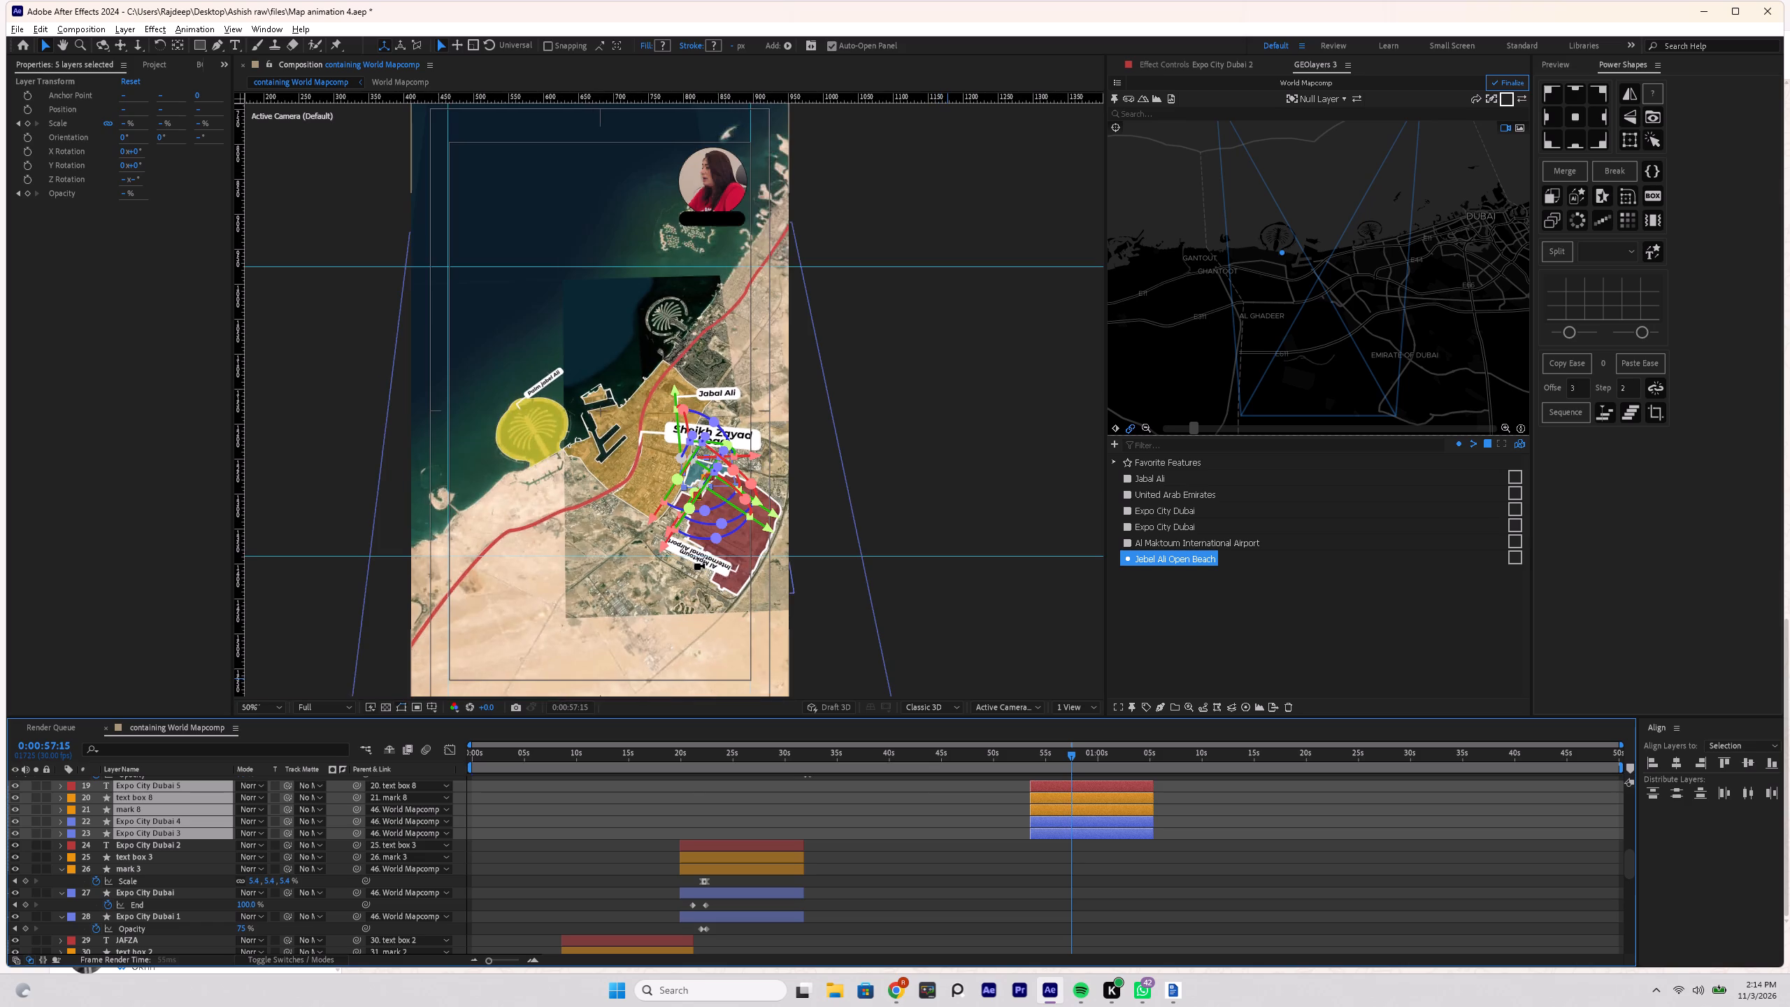
scroll(1001, 836, "up", 1)
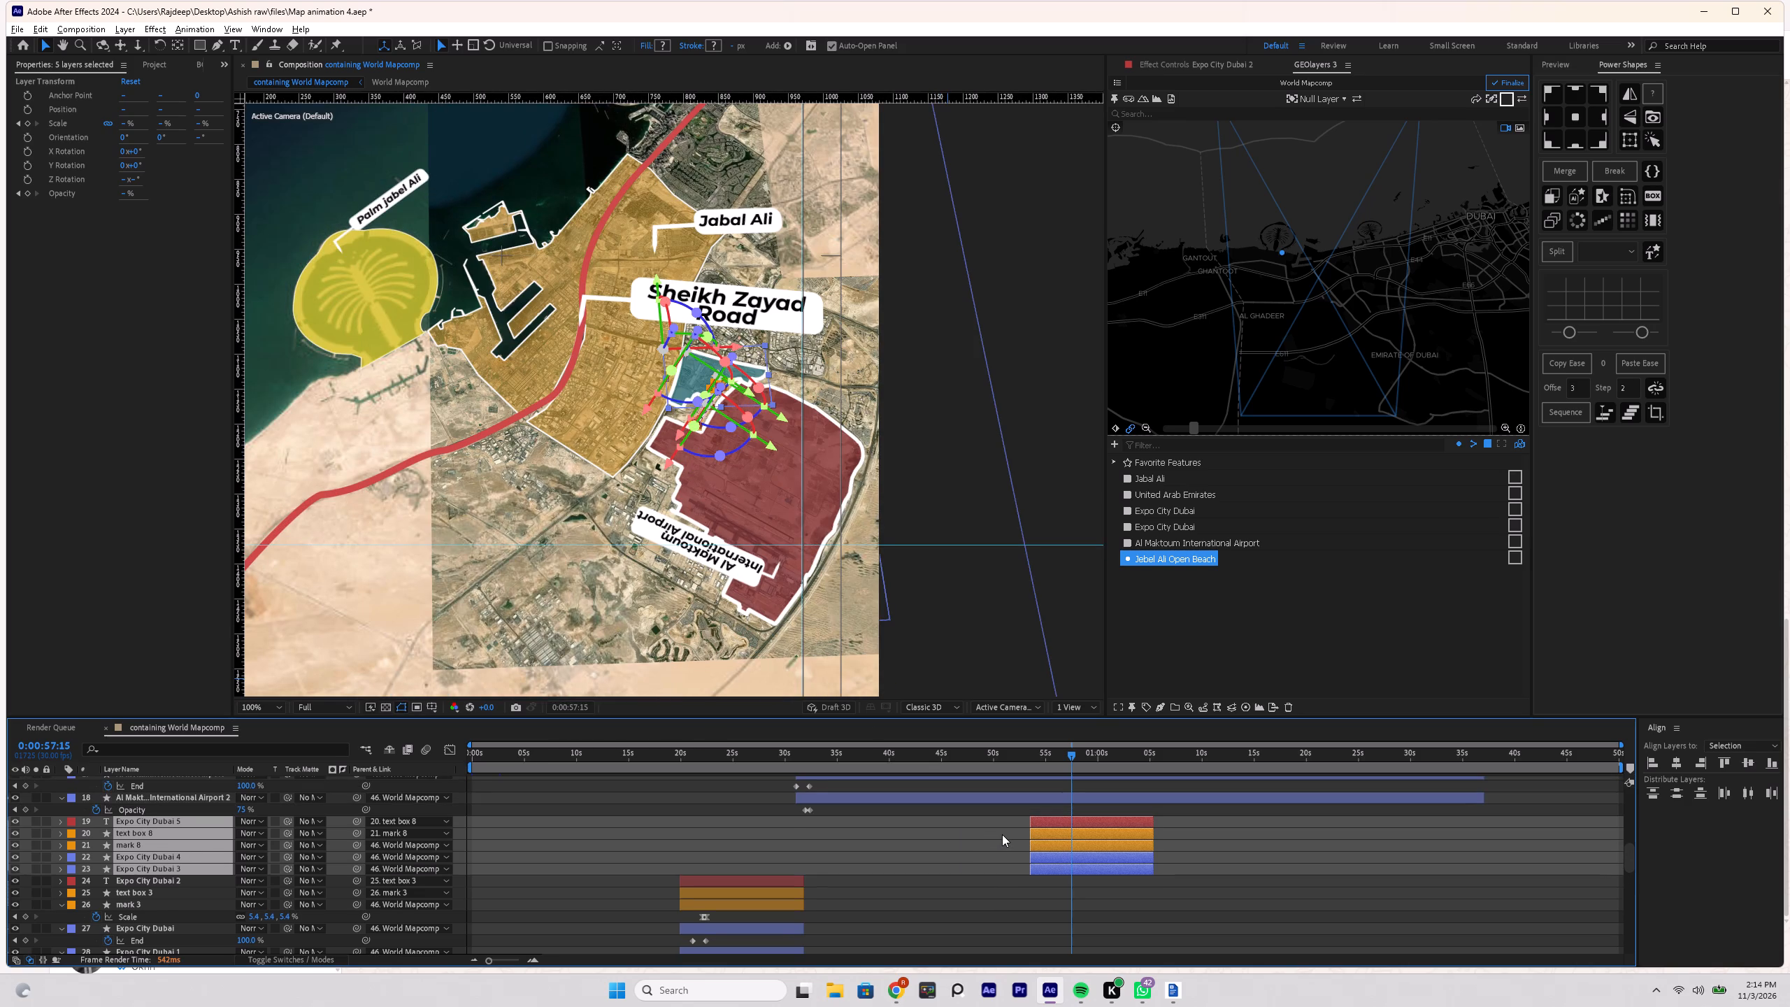
Trim the Al Maktoum International Airport label, text box 4 and mark 4 layers to end at about 0:00:54.
scroll(1002, 834, "up", 1)
scroll(1002, 834, "down", 9)
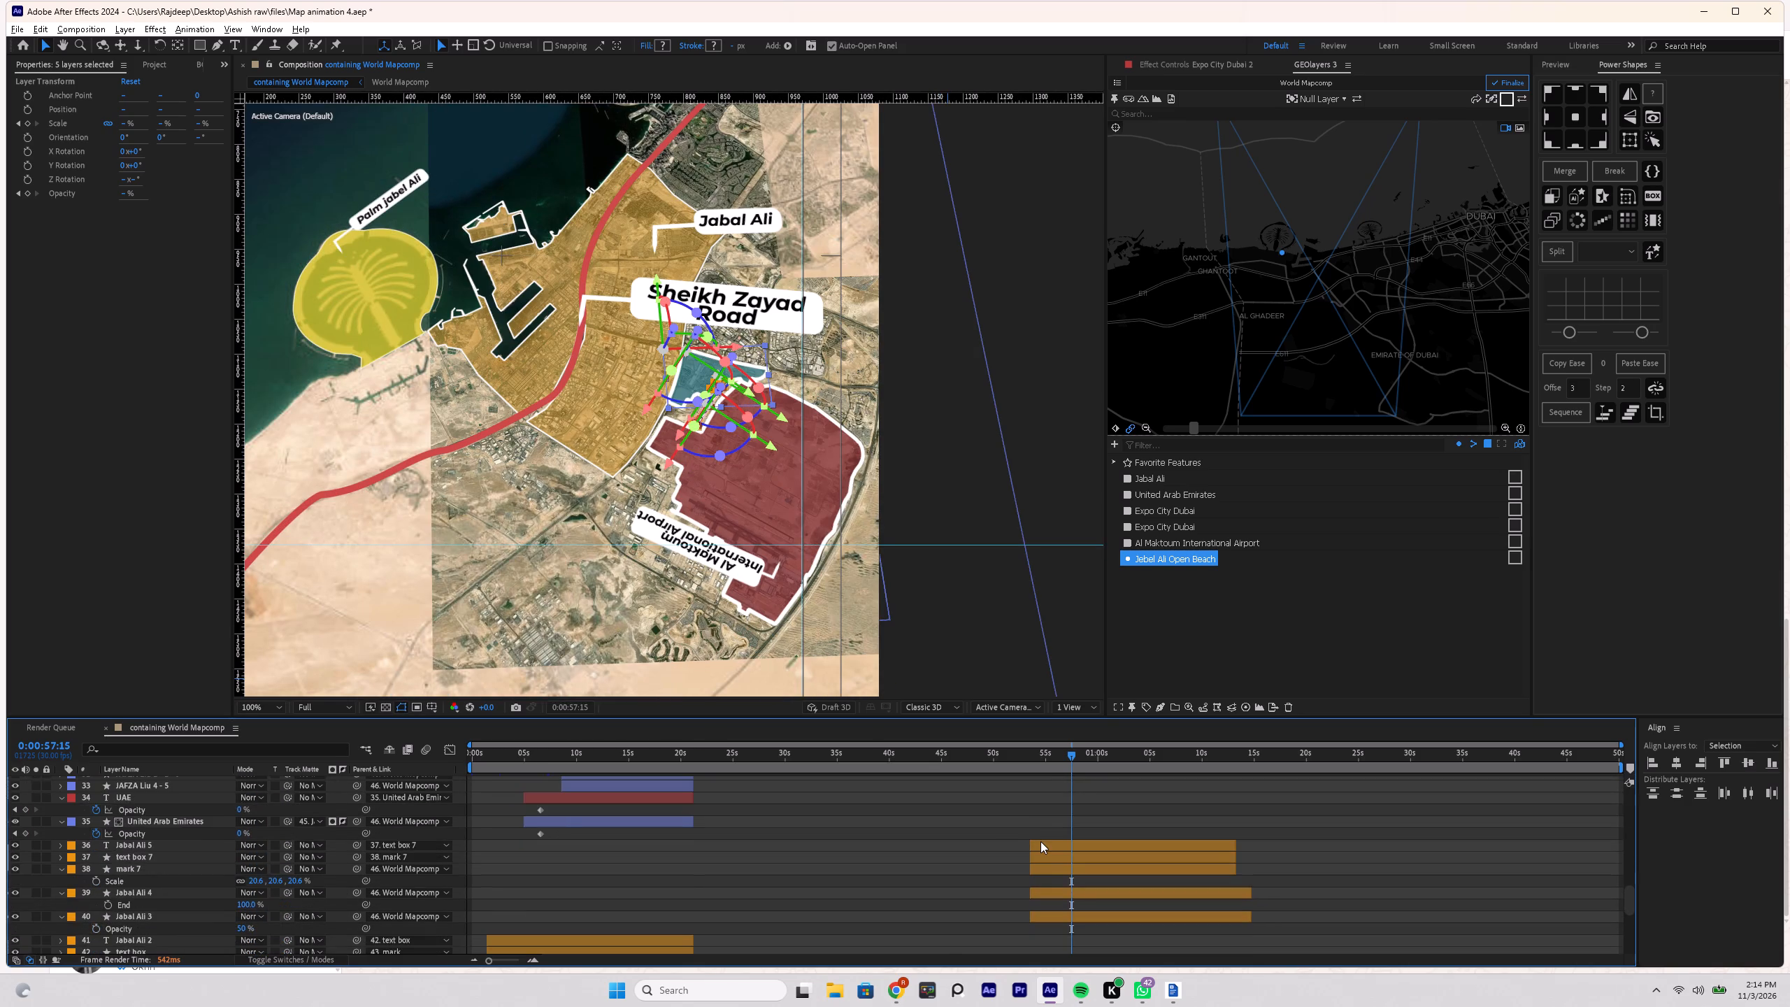
scroll(1040, 841, "down", 2)
scroll(1043, 842, "up", 12)
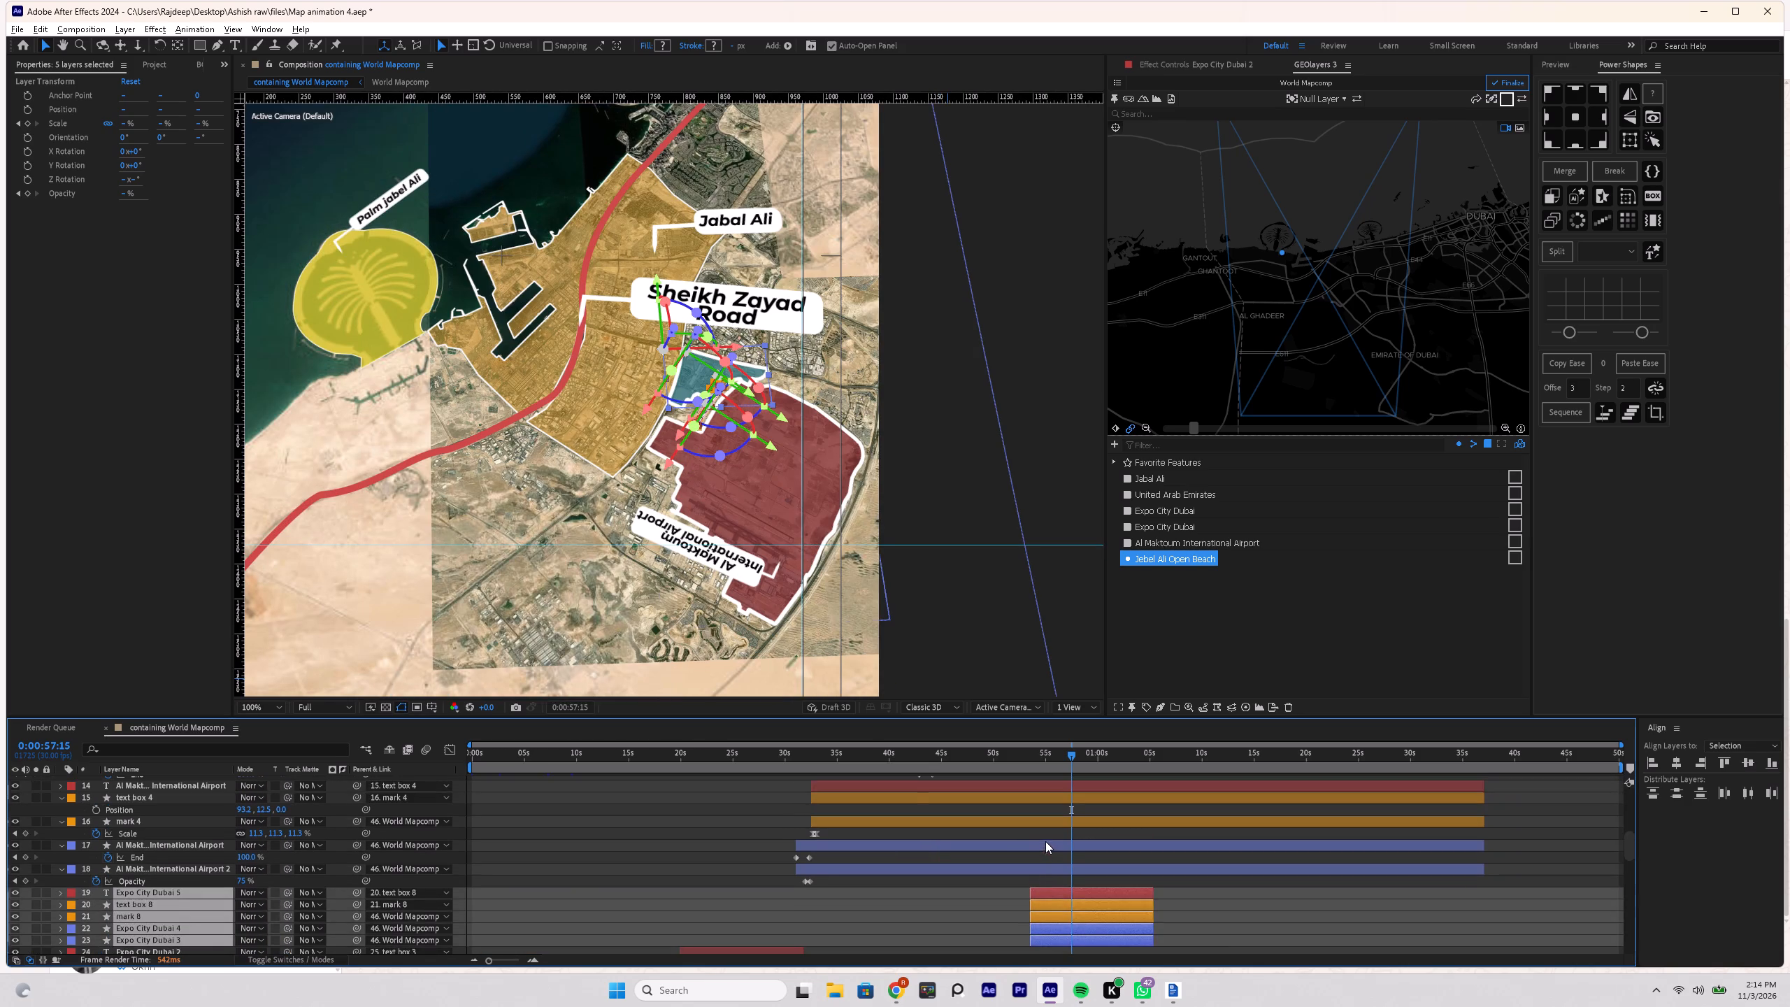
scroll(1048, 838, "up", 1)
left_click(1053, 821)
left_click(1057, 855, "shift")
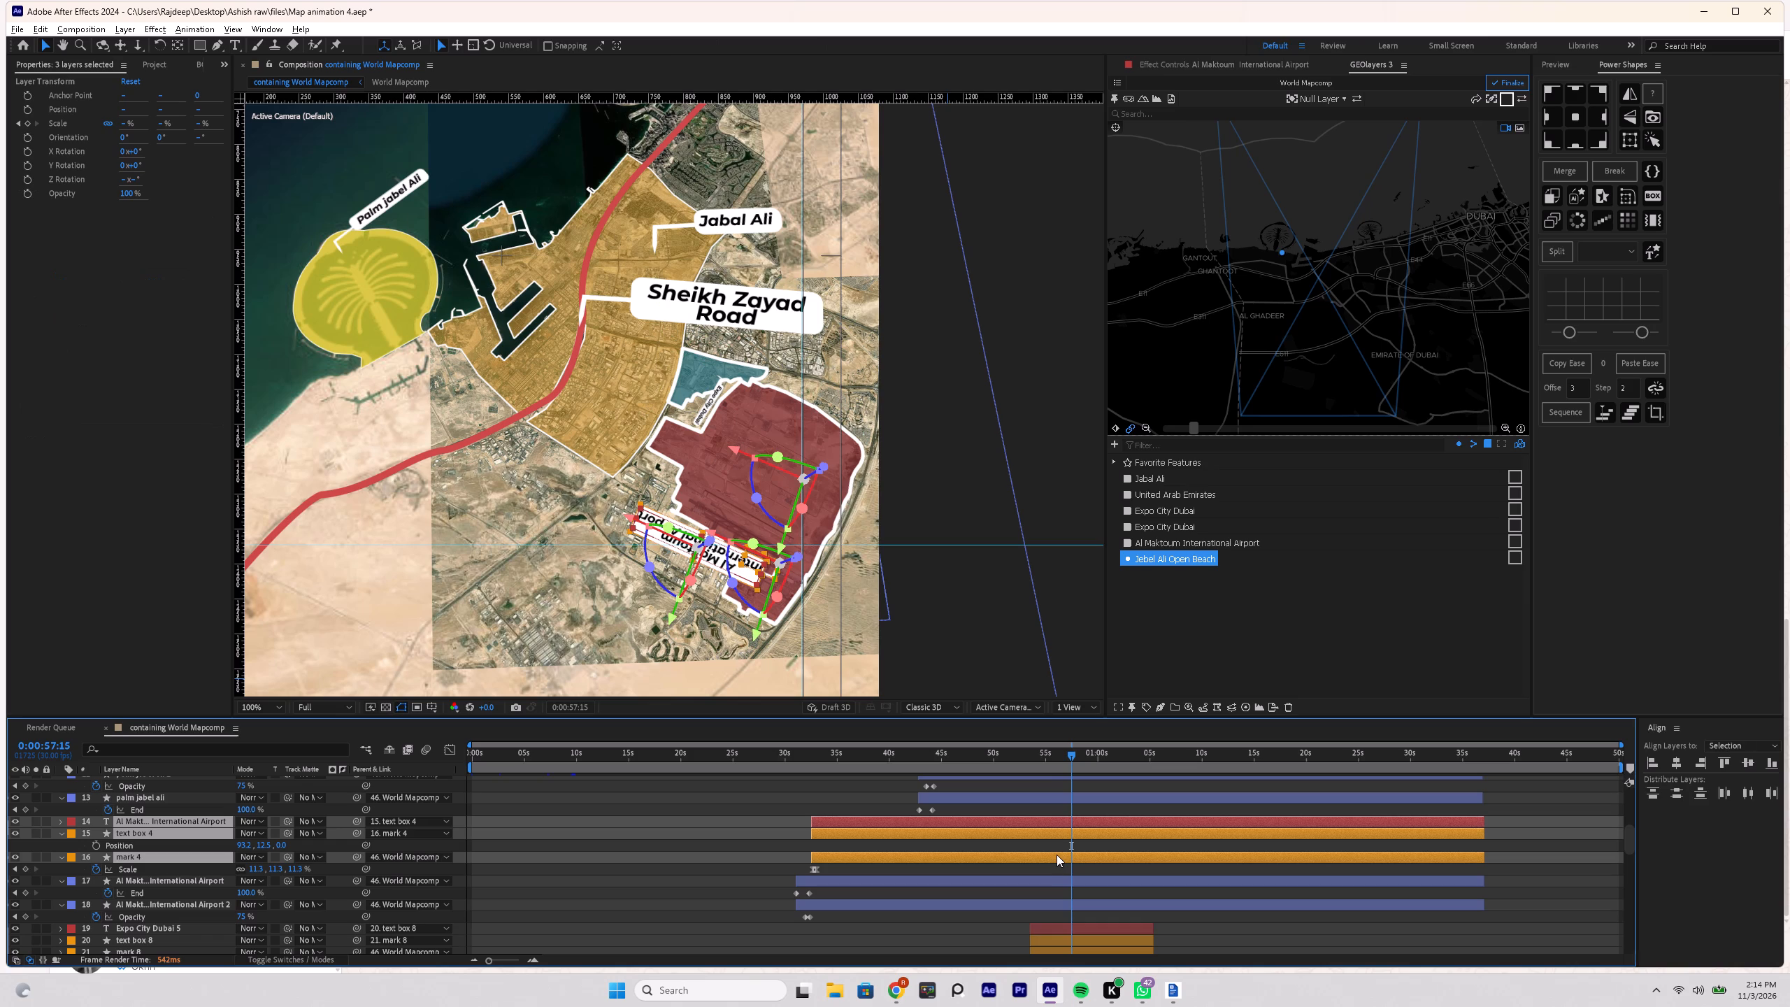
key("alt+bracketright")
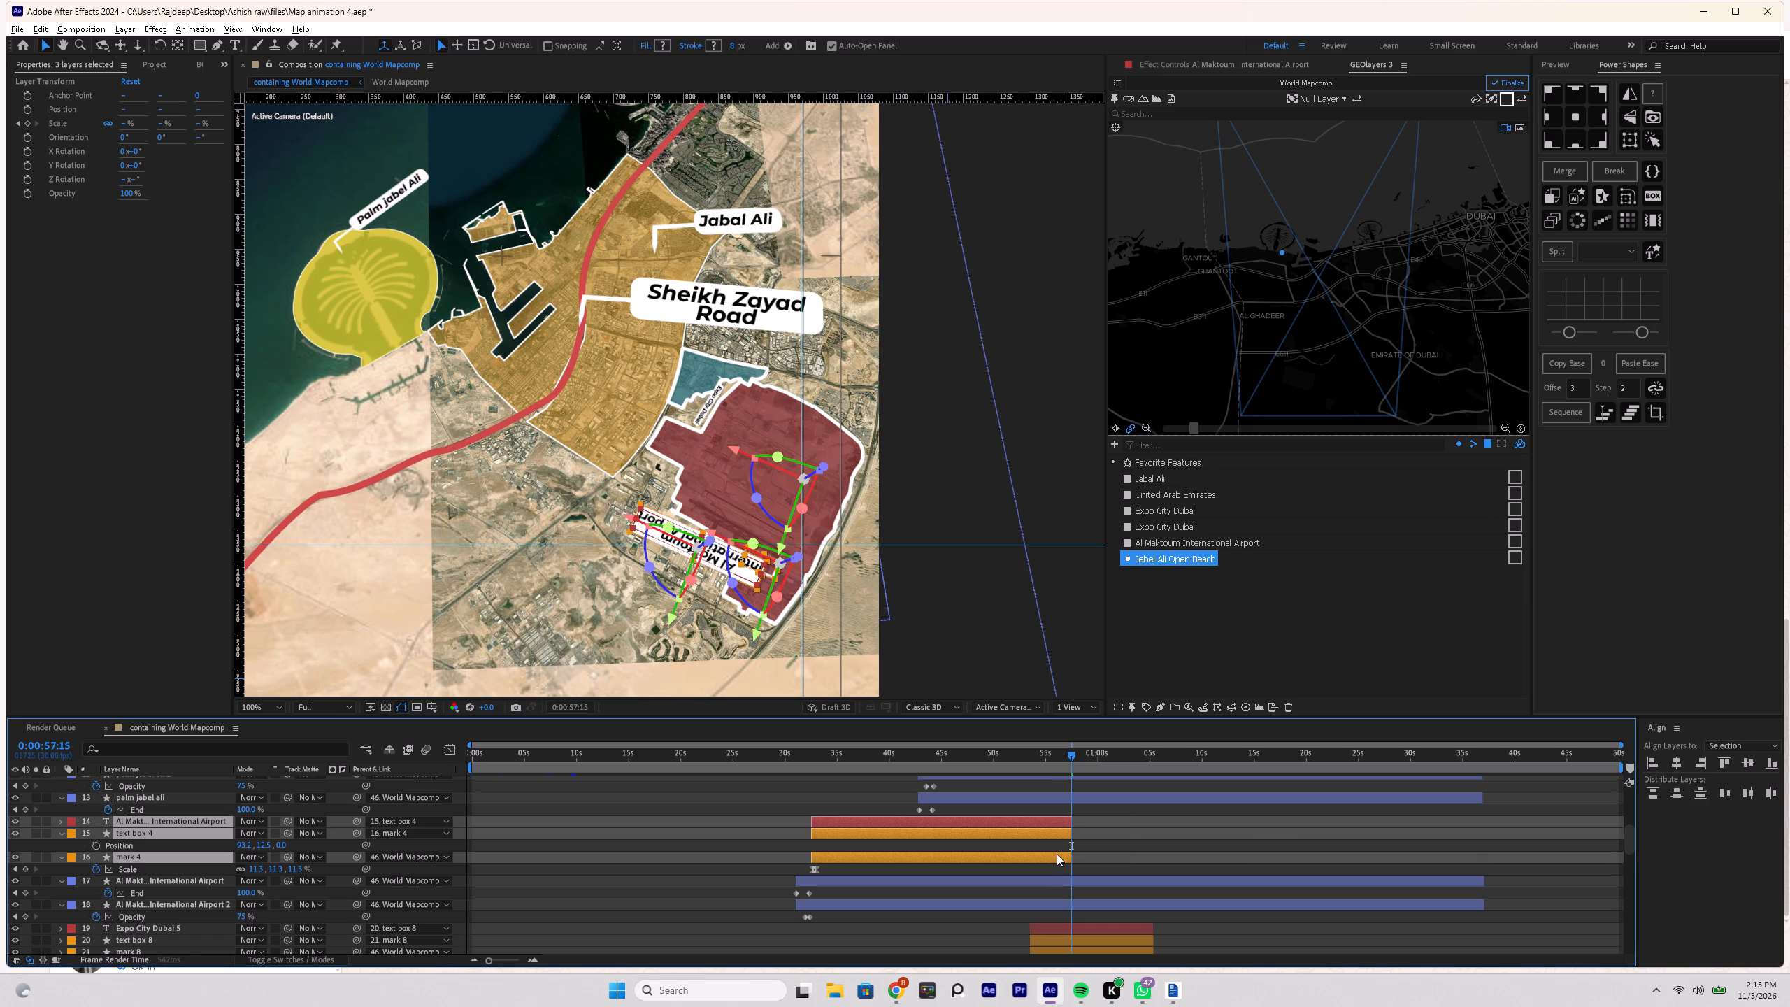
left_click_drag(1071, 822, 1032, 831)
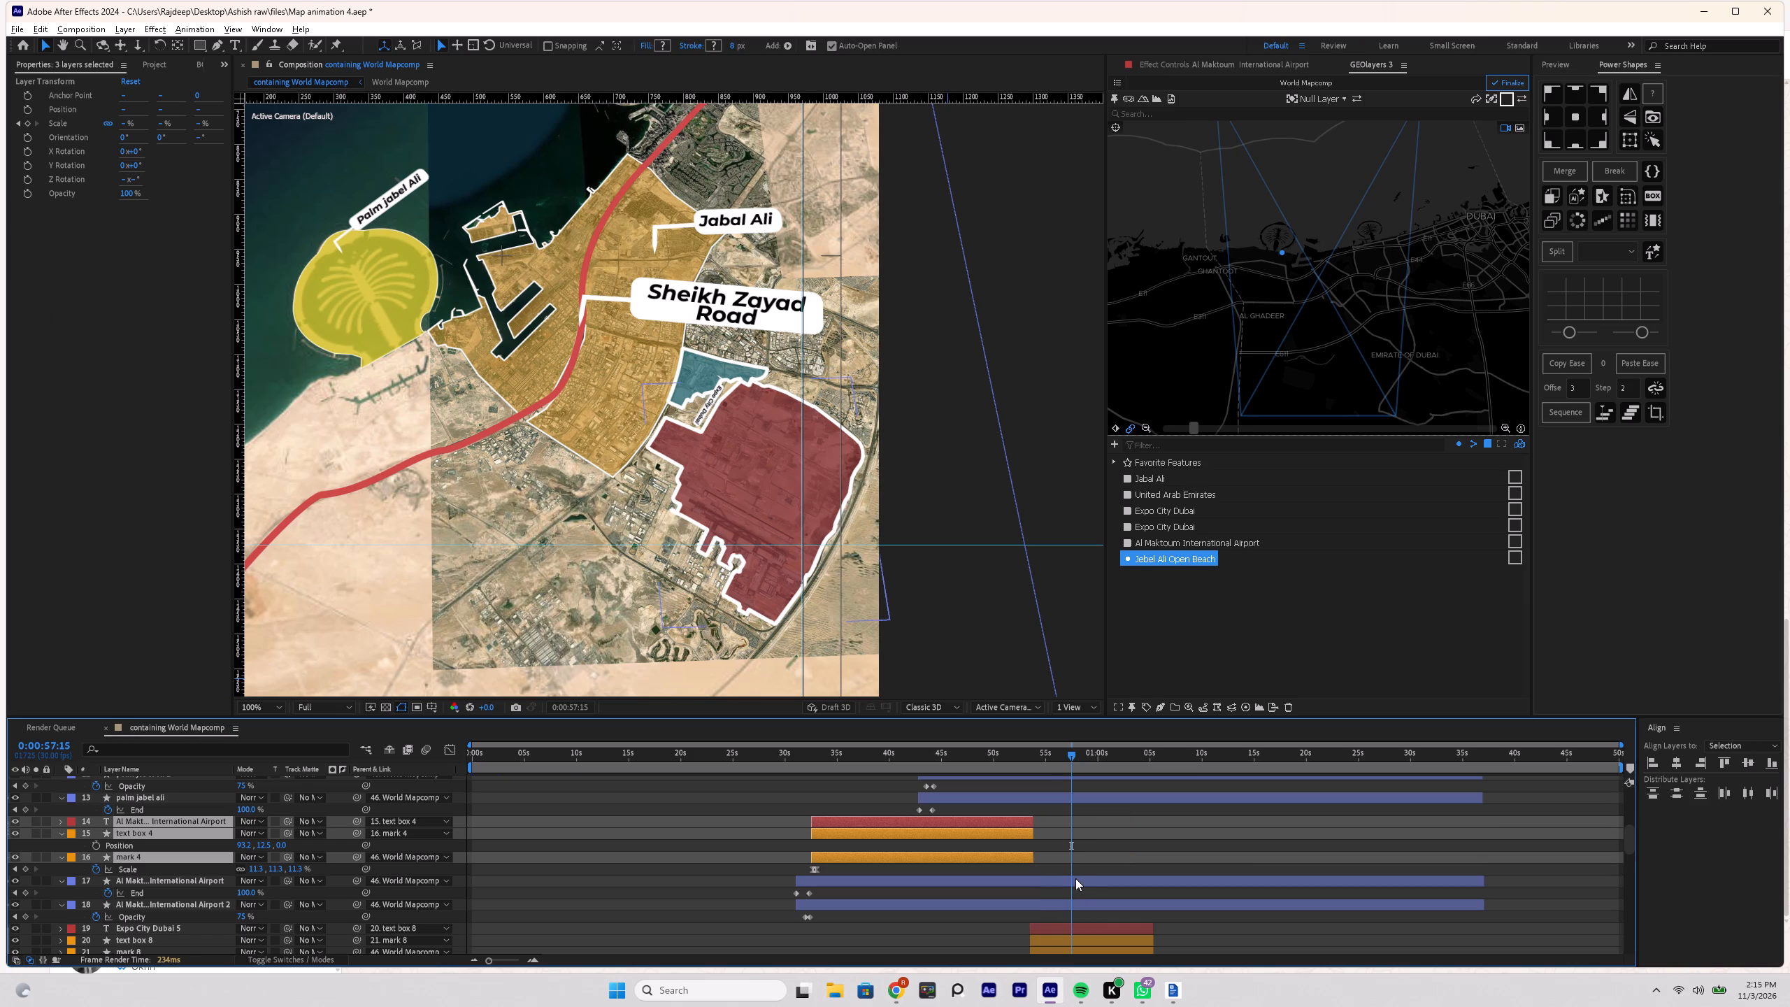
Delete the duplicated Expo City Dubai label with its text box 8 and mark 8, keeping the two duplicated highlight shapes.
scroll(1075, 878, "down", 1)
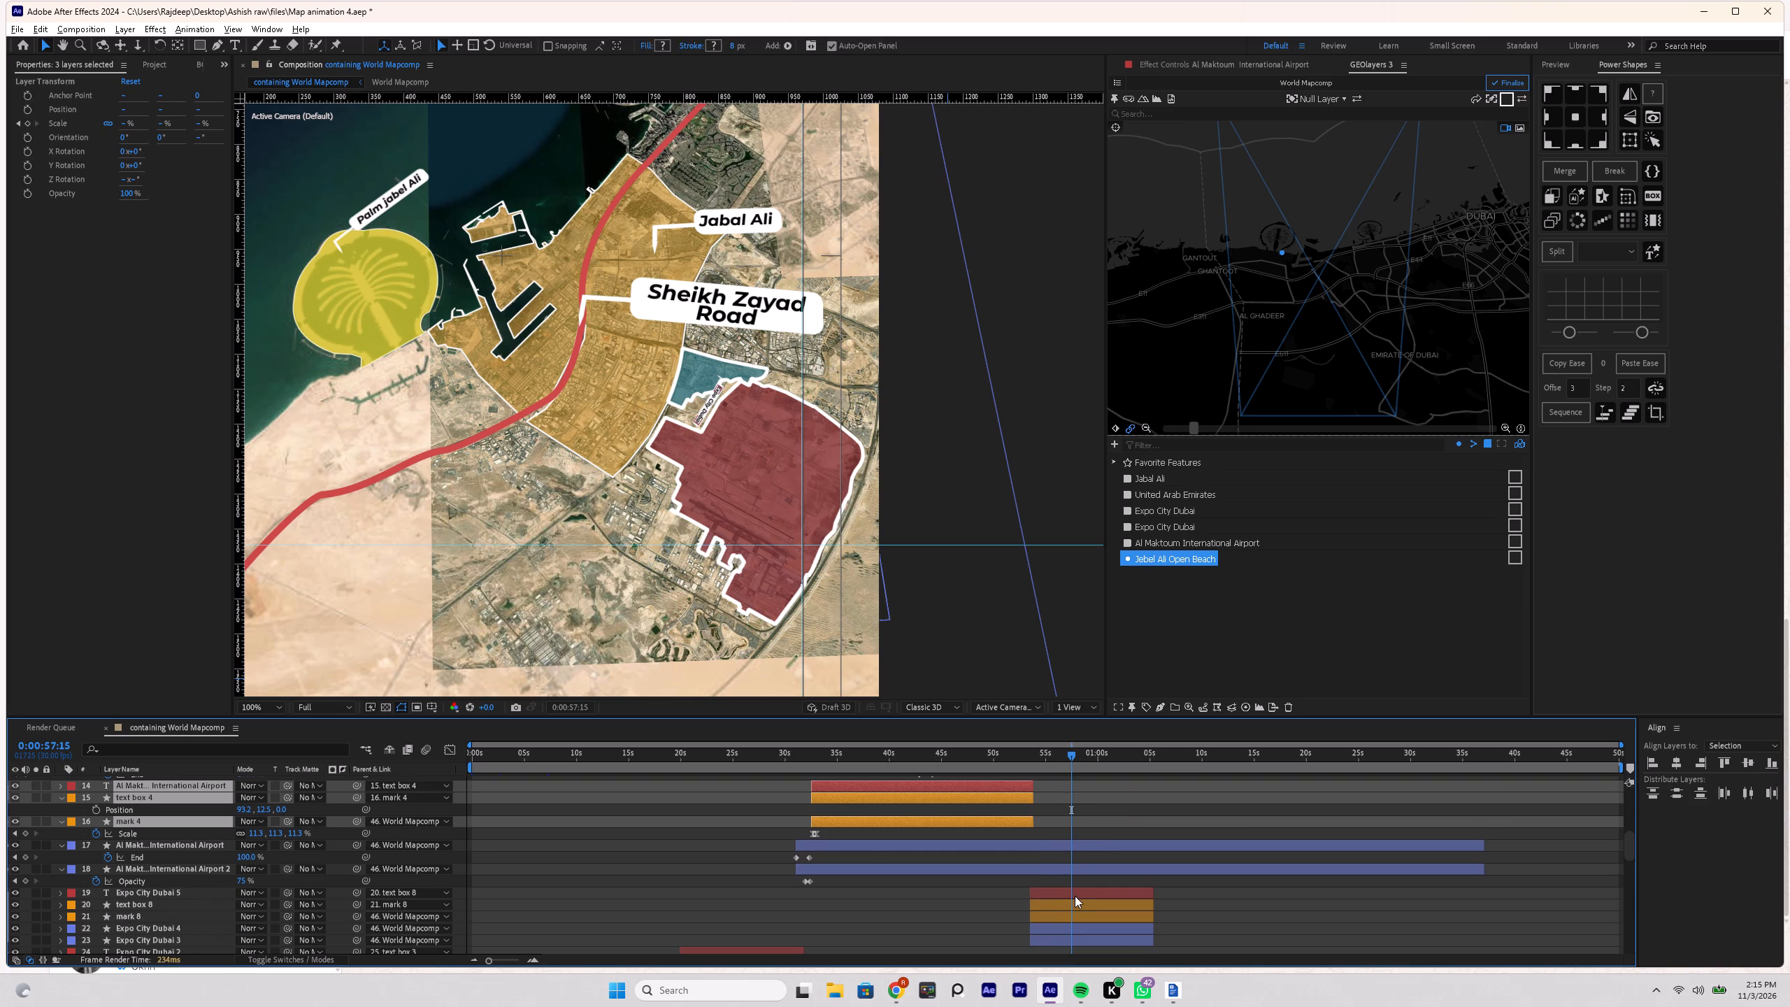
scroll(1075, 893, "down", 5)
scroll(1075, 892, "up", 4)
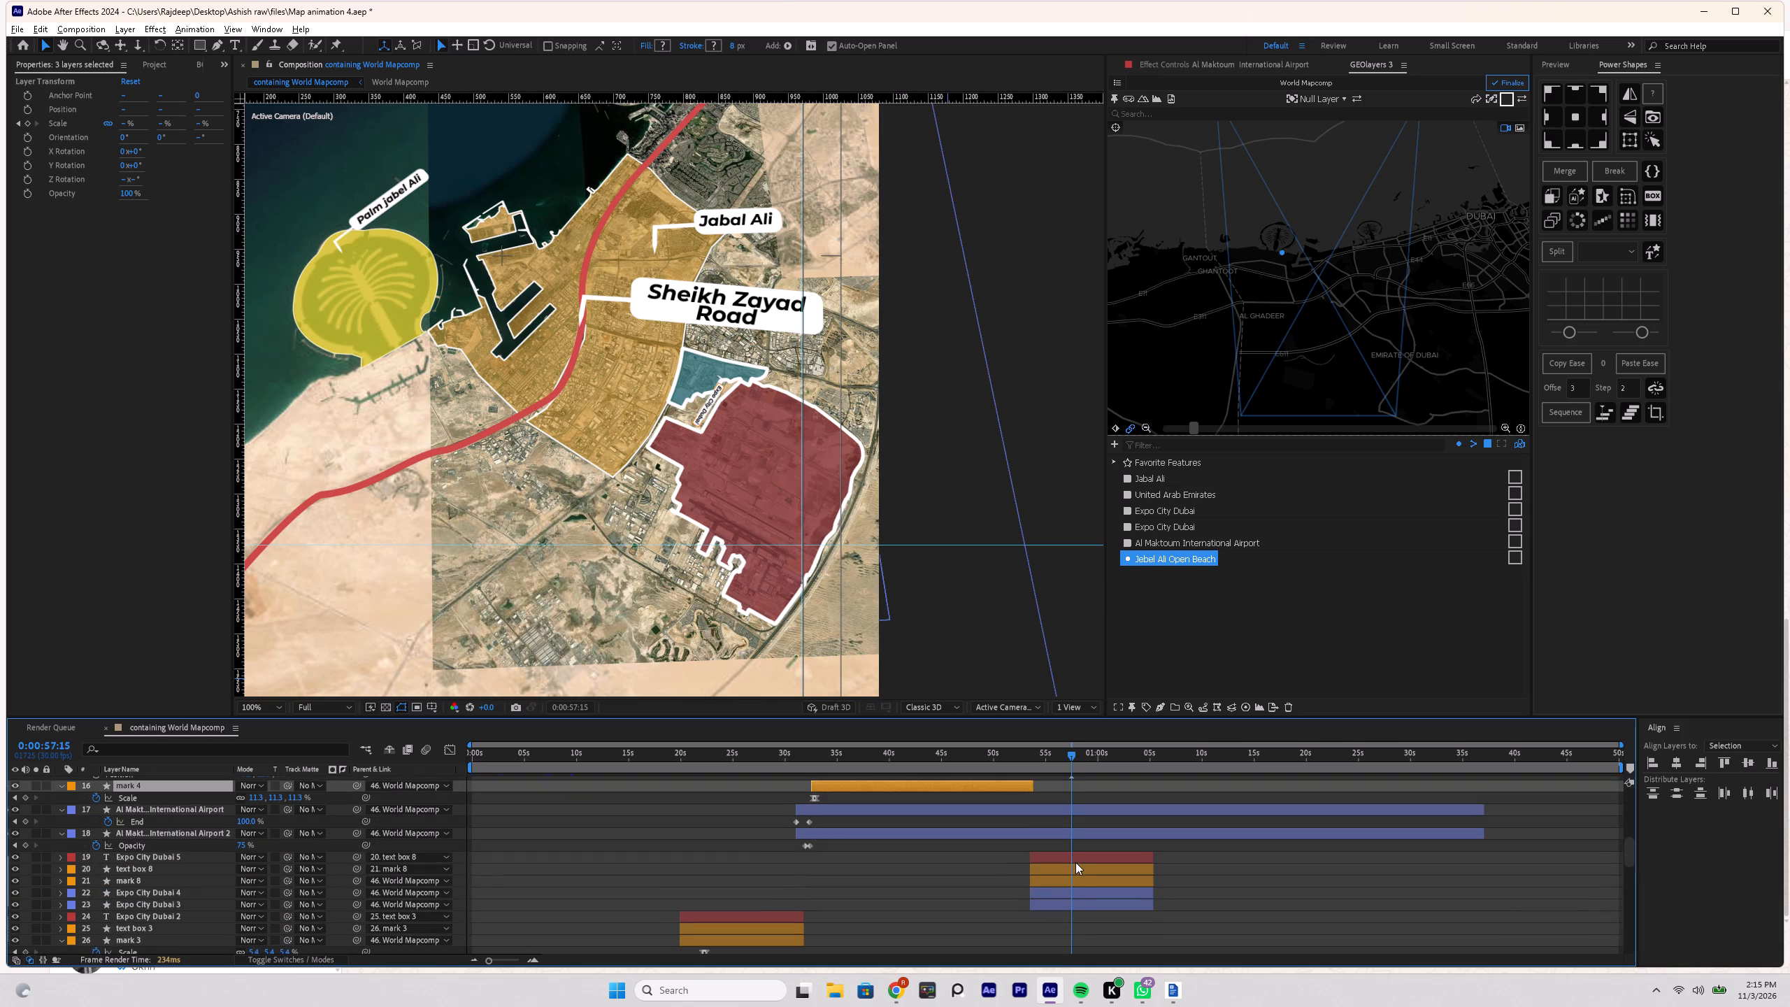
left_click(1075, 862)
left_click(1076, 883, "shift")
key("BackSpace")
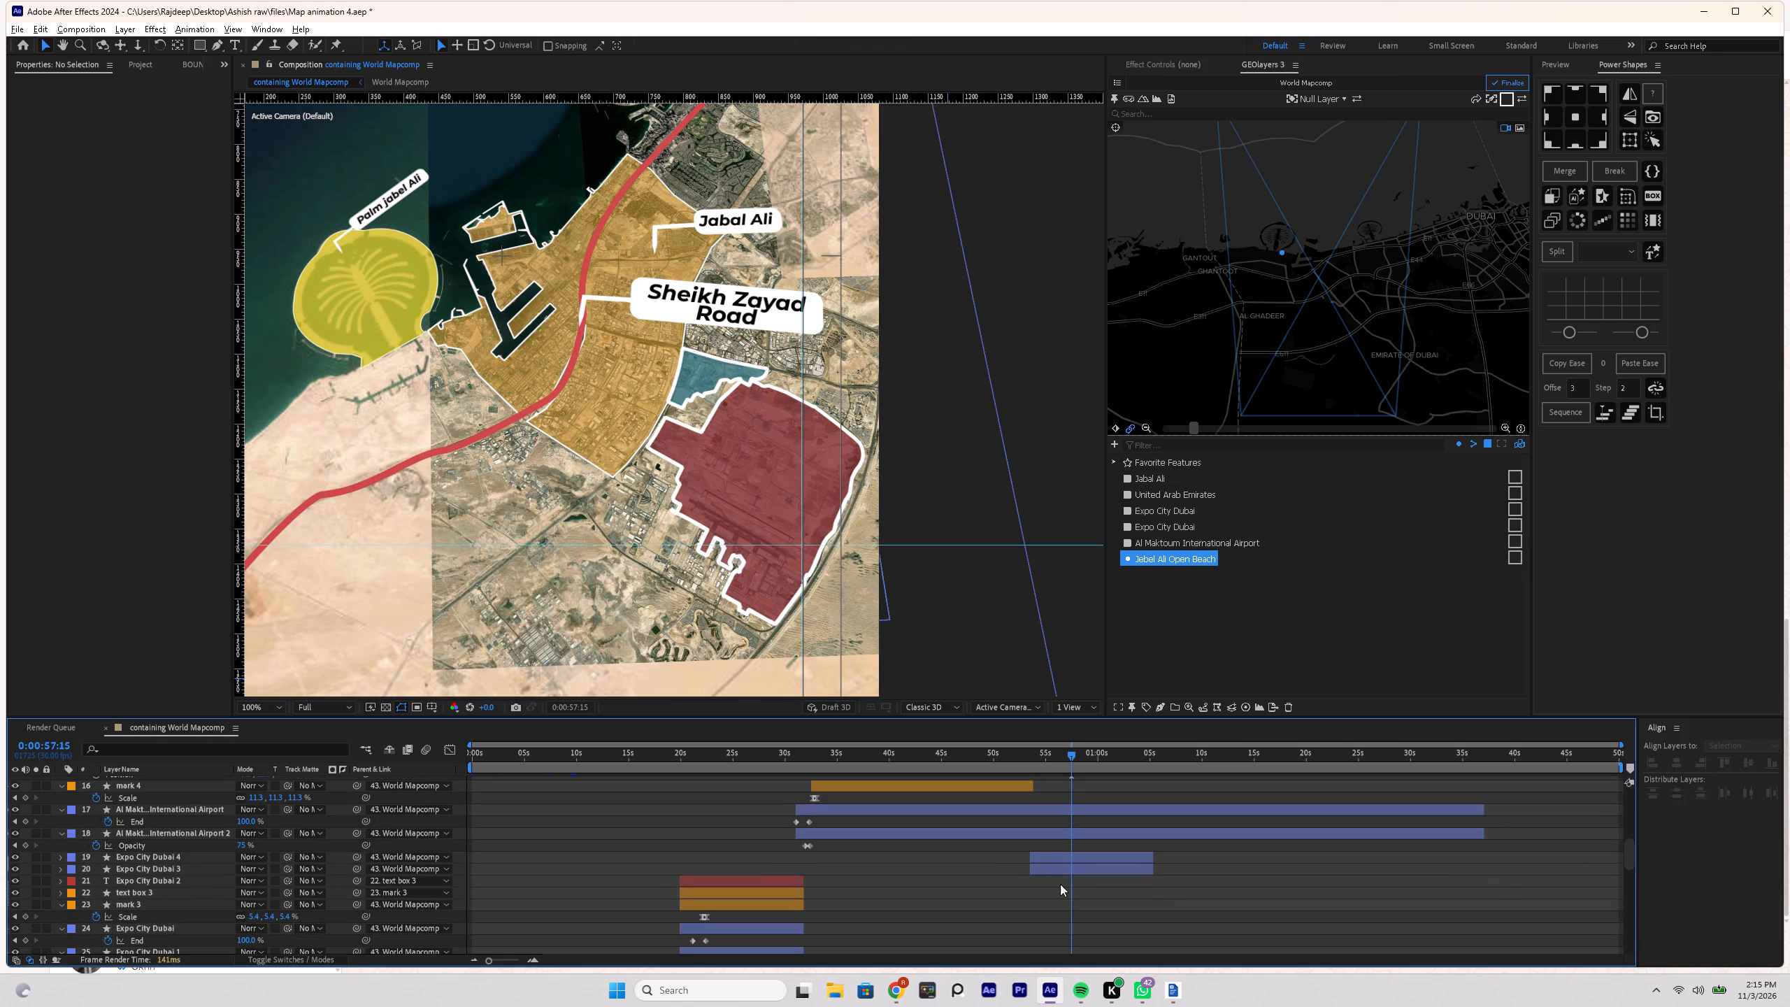
Trim the Palm Jabel Ali label, text box 5 and mark 5 layers to end at 0:00:57:15.
scroll(1082, 883, "down", 3)
scroll(1085, 882, "up", 1)
scroll(1087, 881, "down", 5)
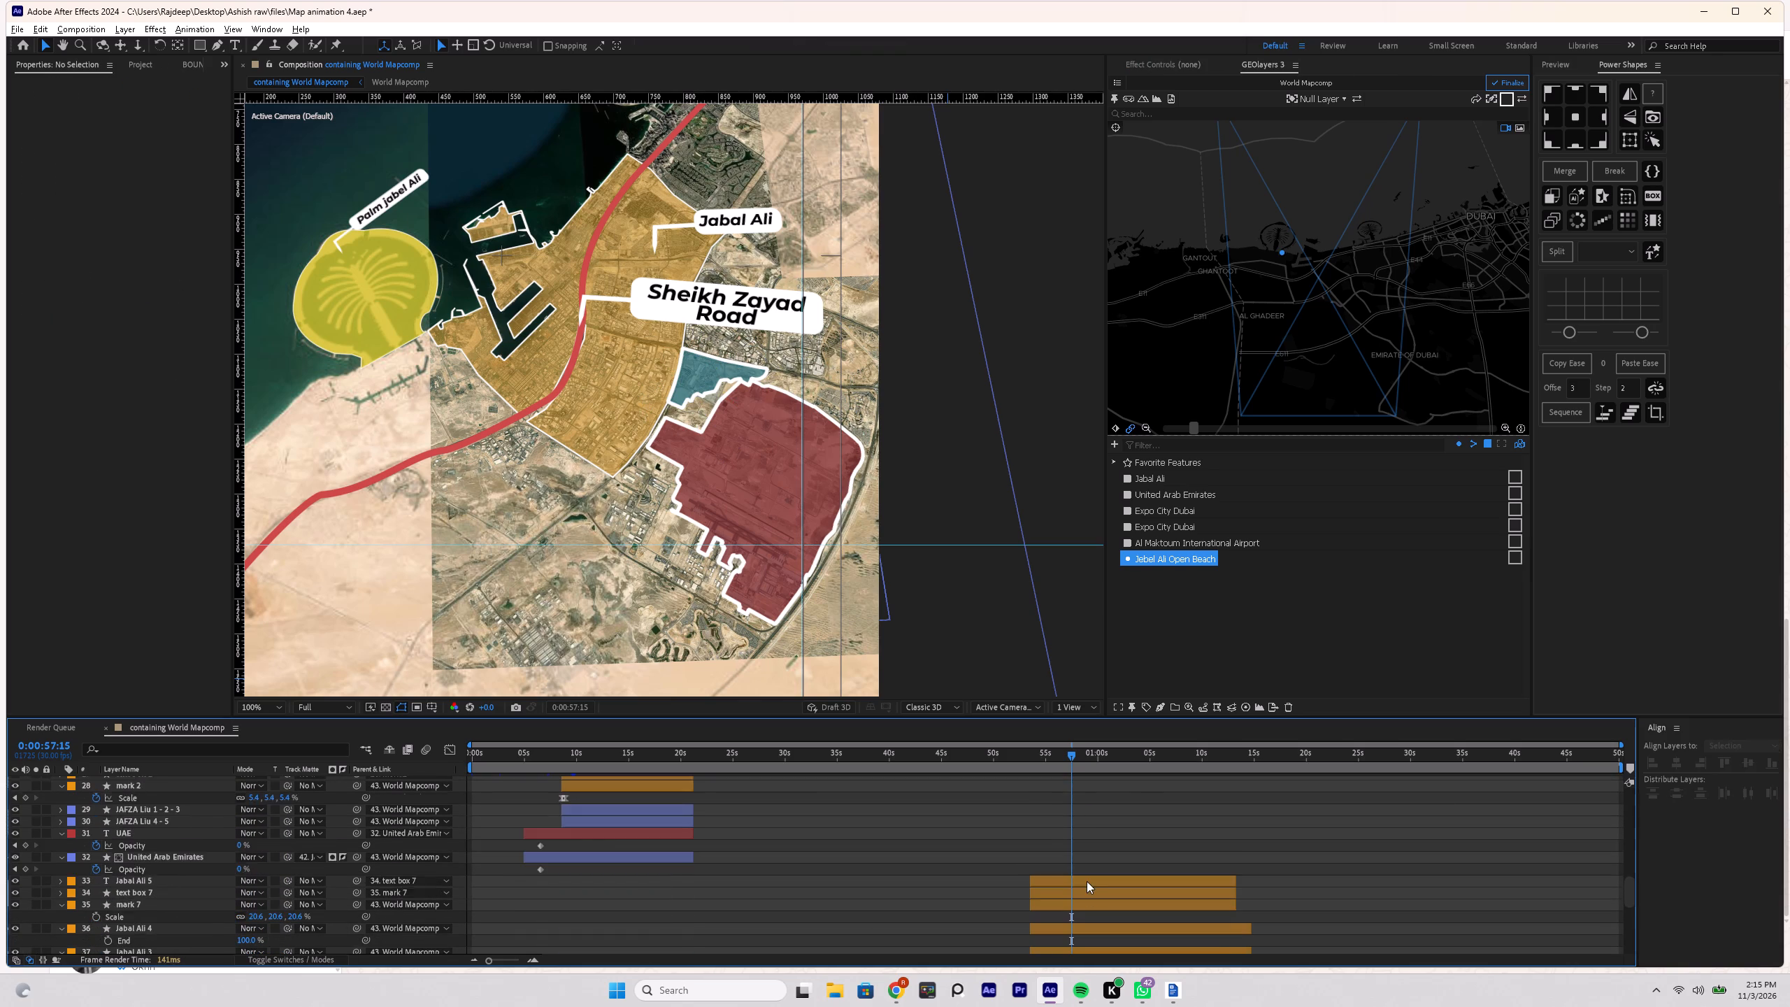
left_click(1090, 847)
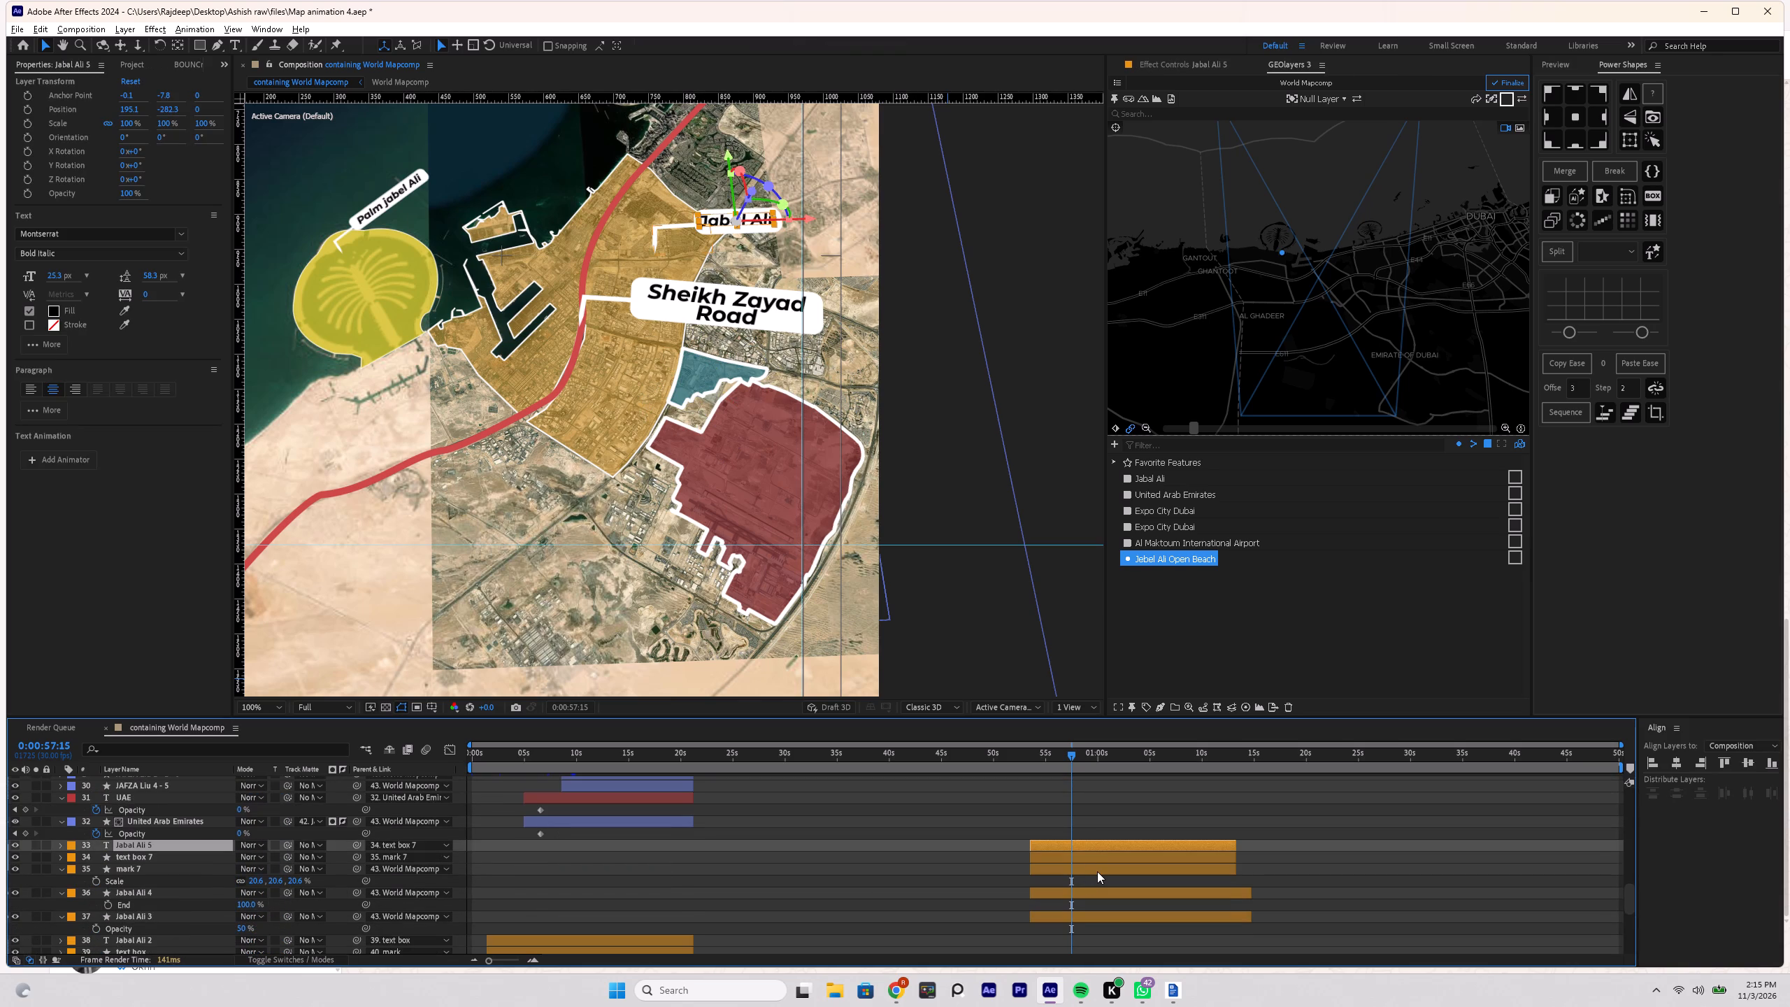
scroll(1077, 801, "down", 1, "alt")
scroll(1026, 810, "up", 2)
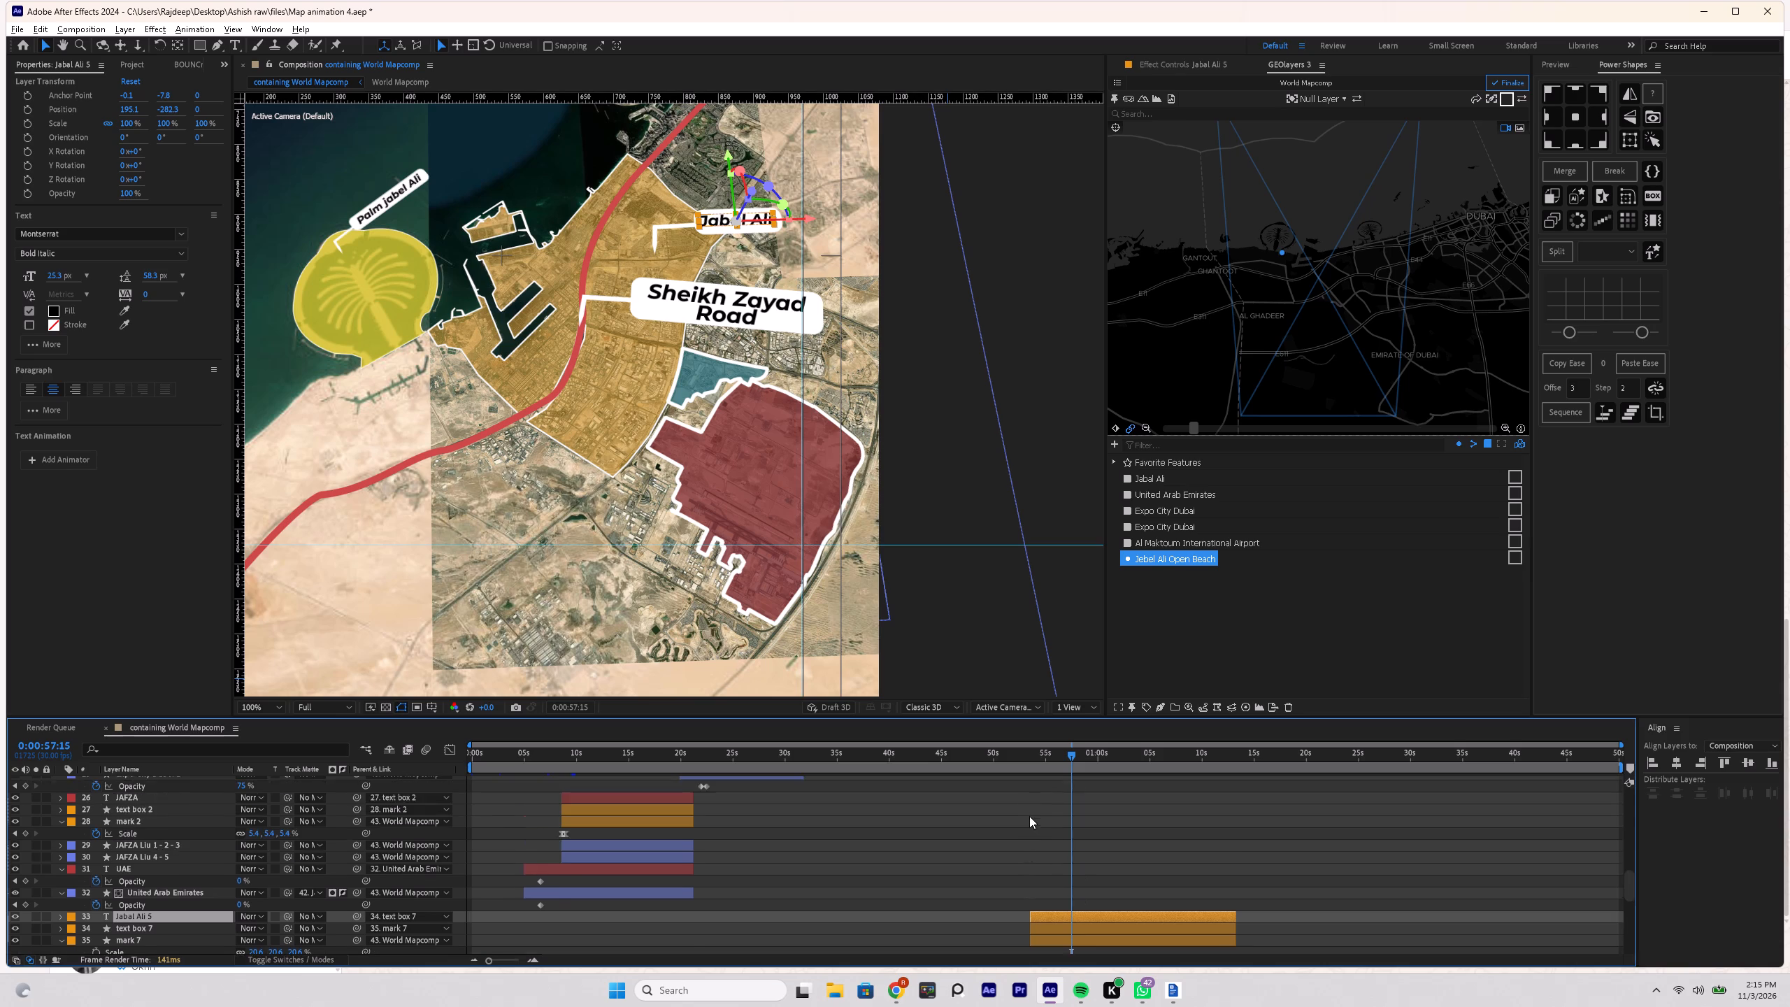
scroll(1034, 820, "down", 9)
scroll(1054, 834, "up", 19)
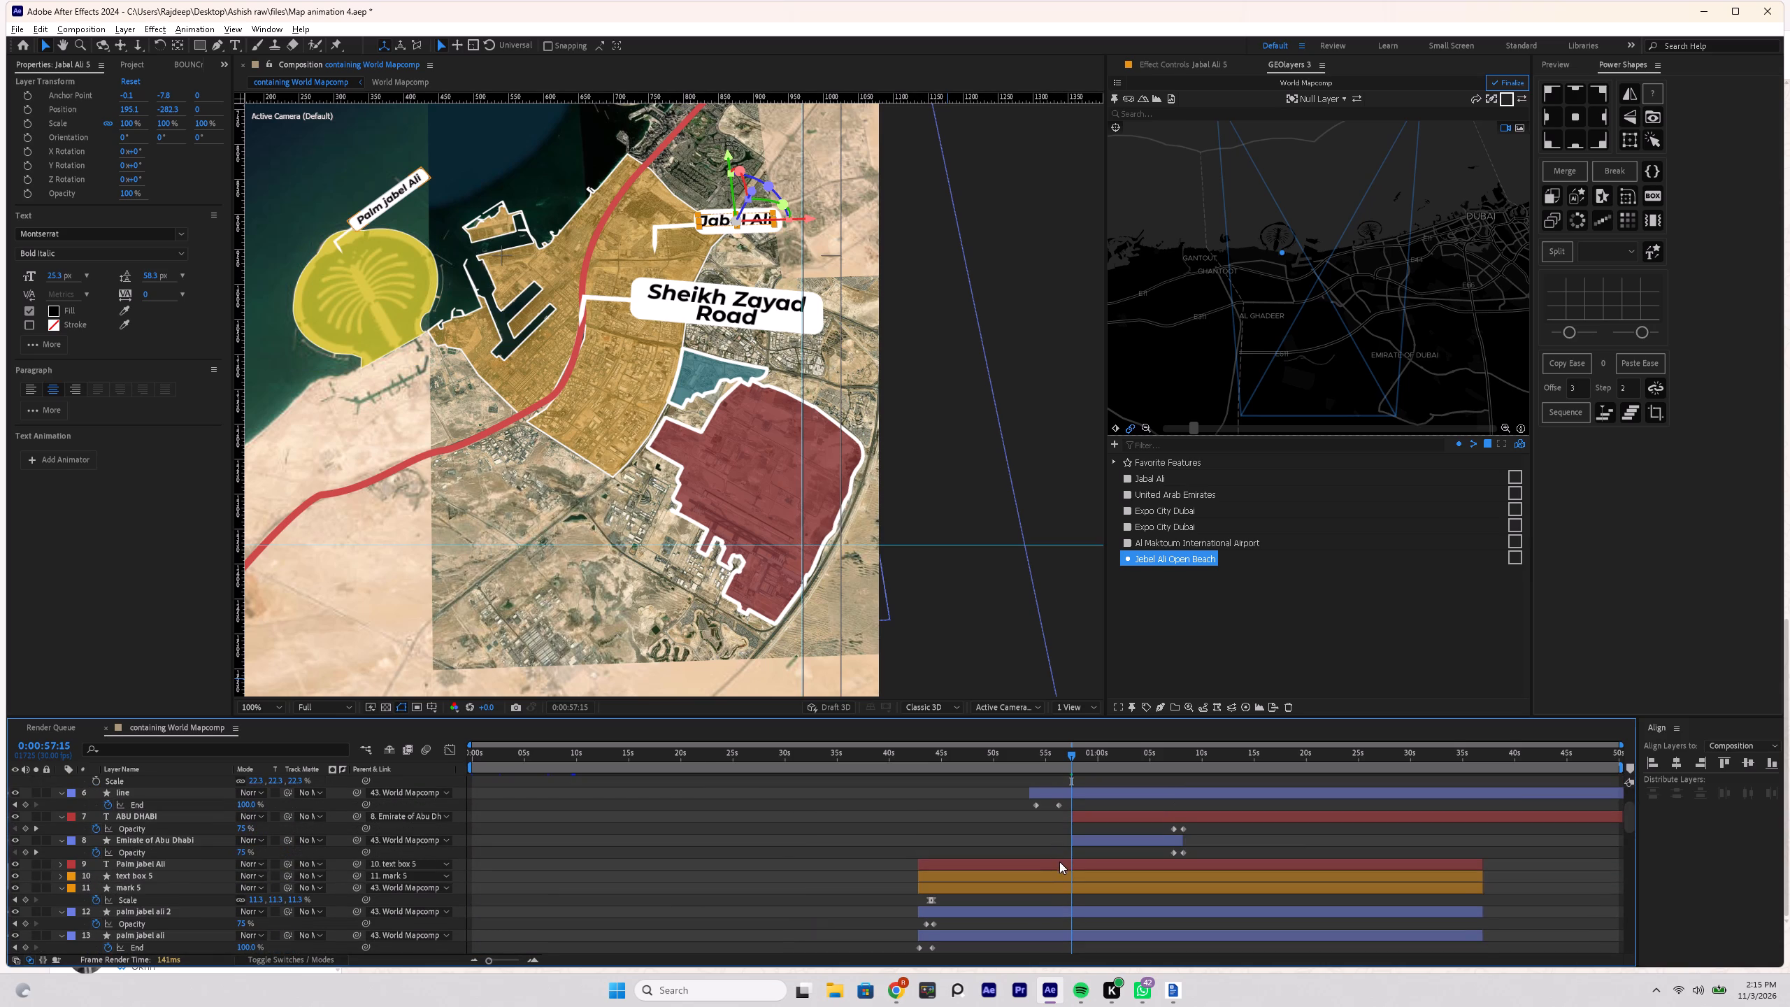
left_click(1059, 863, "shift")
left_click(1067, 898)
left_click(1075, 892)
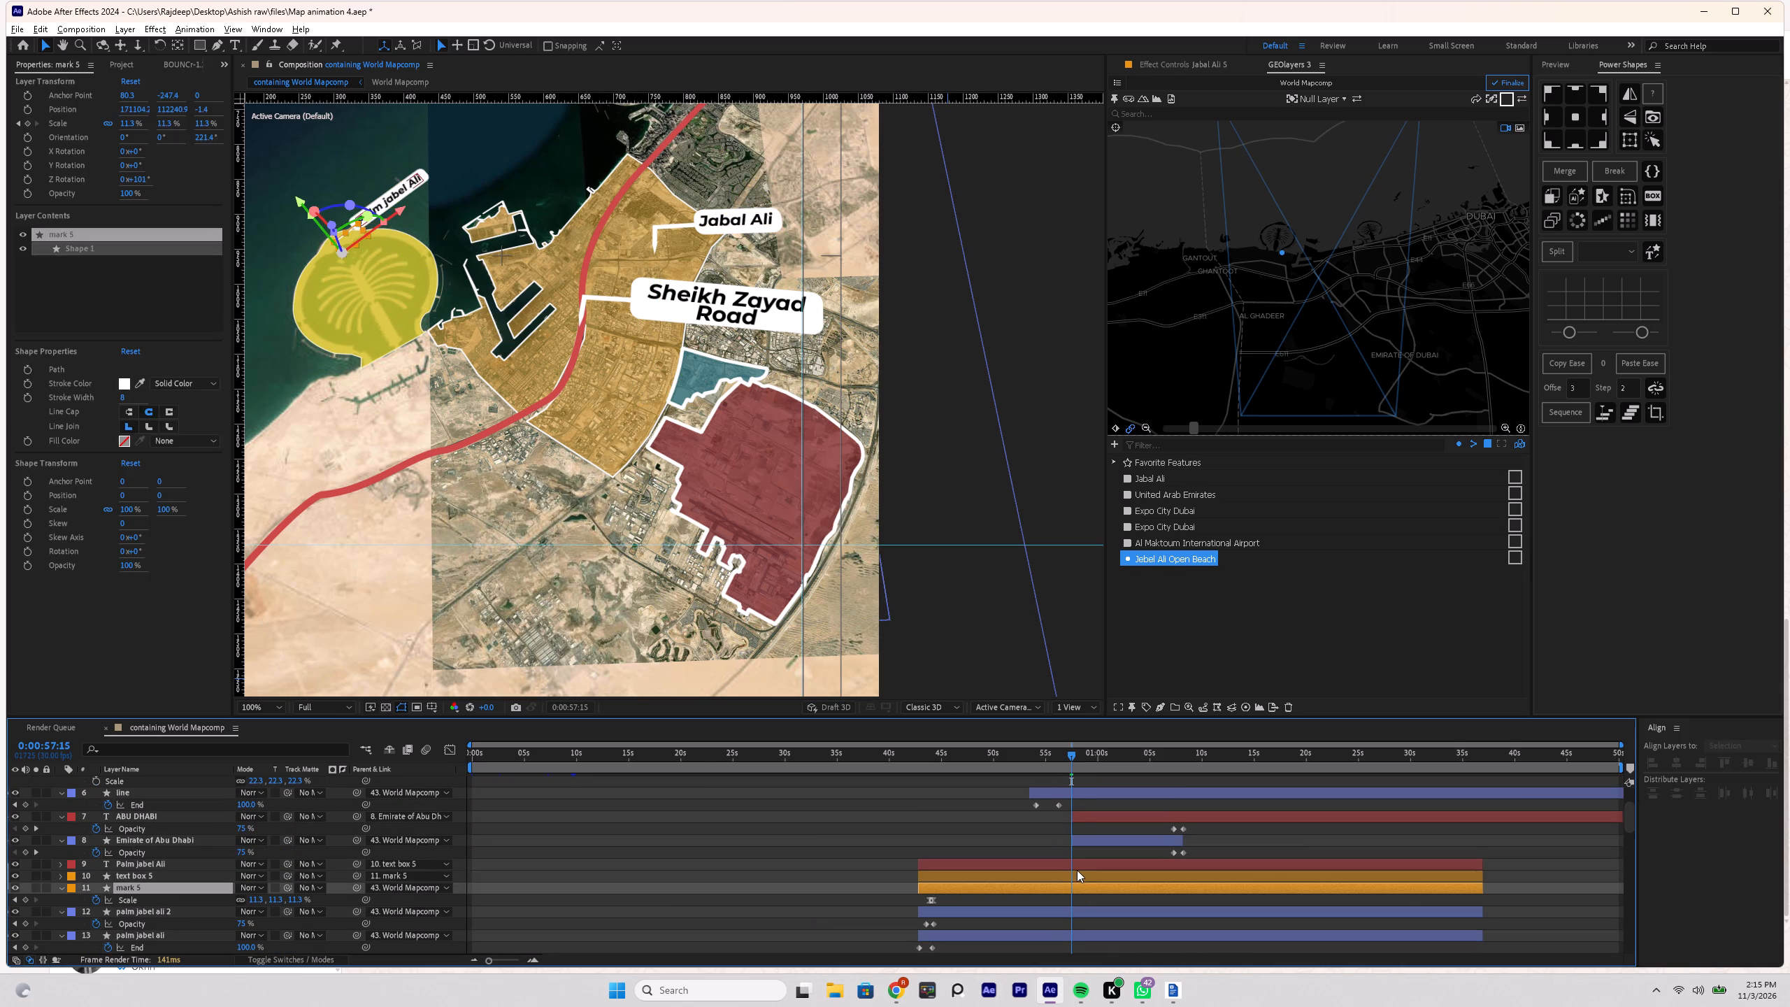
left_click(1077, 868, "shift")
key("alt+bracketright")
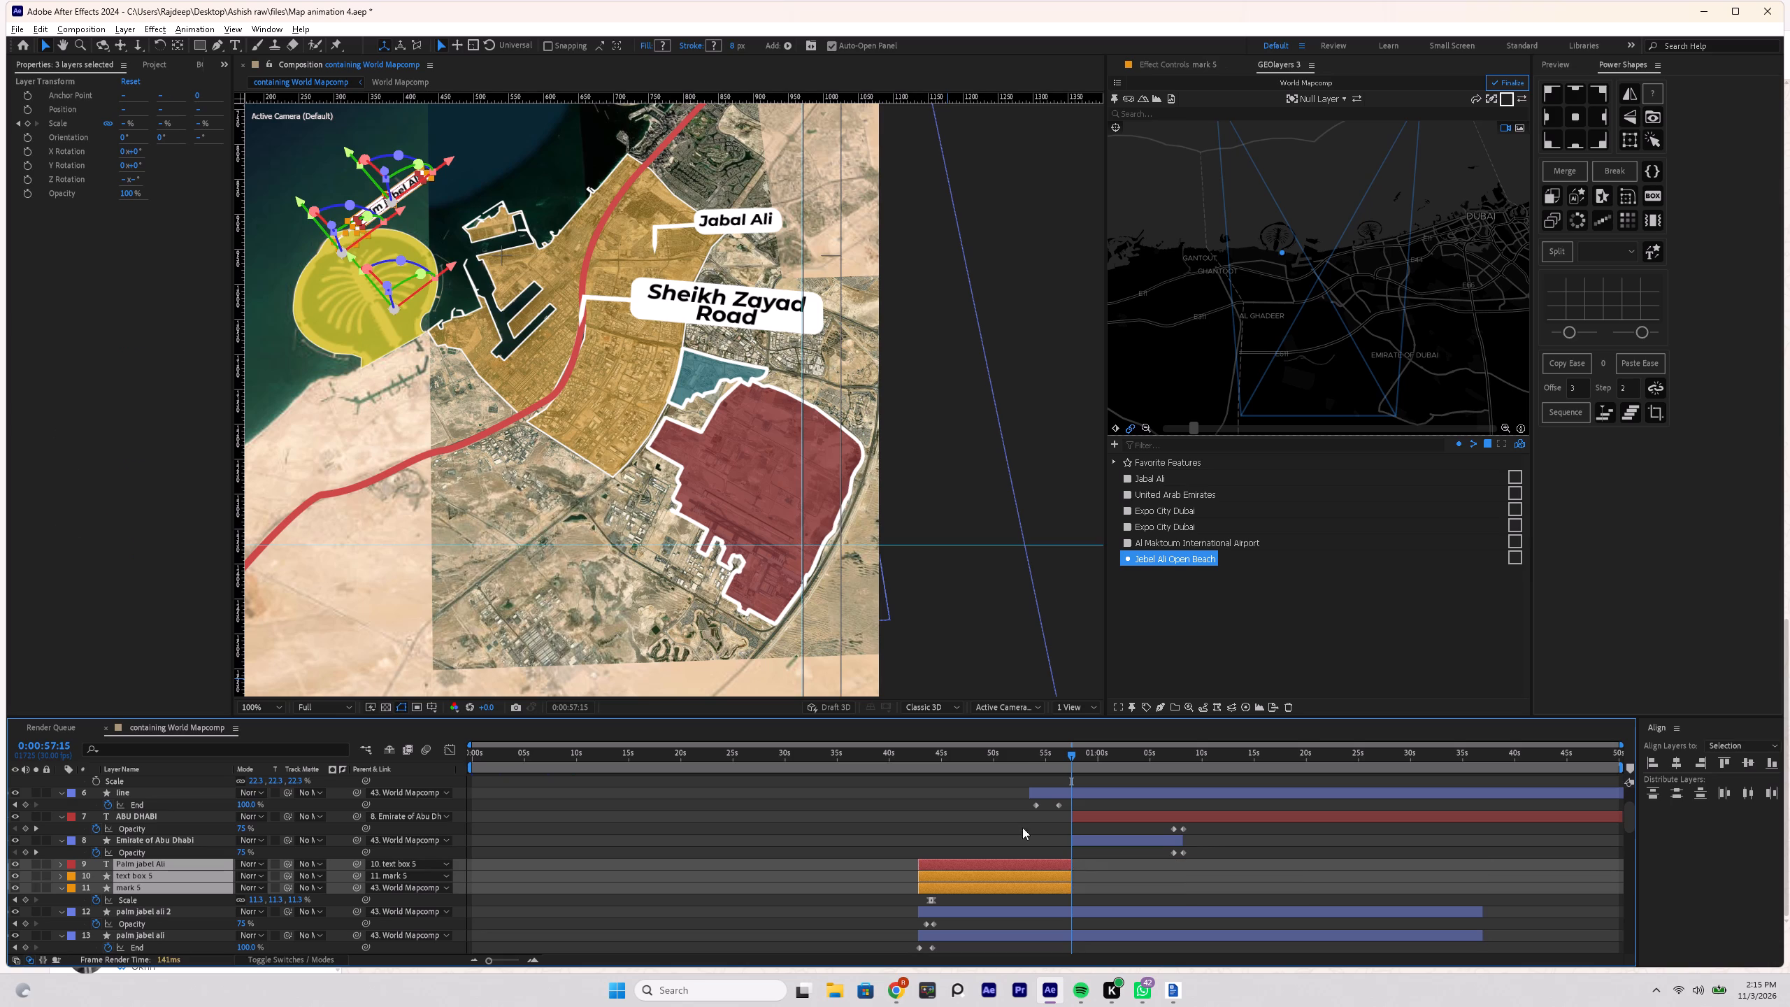
Preview the transition out of the Palm Jabel Ali close-up from 0:00:52:24, and again from about 0:00:50:25.
left_click(1022, 756)
key("space")
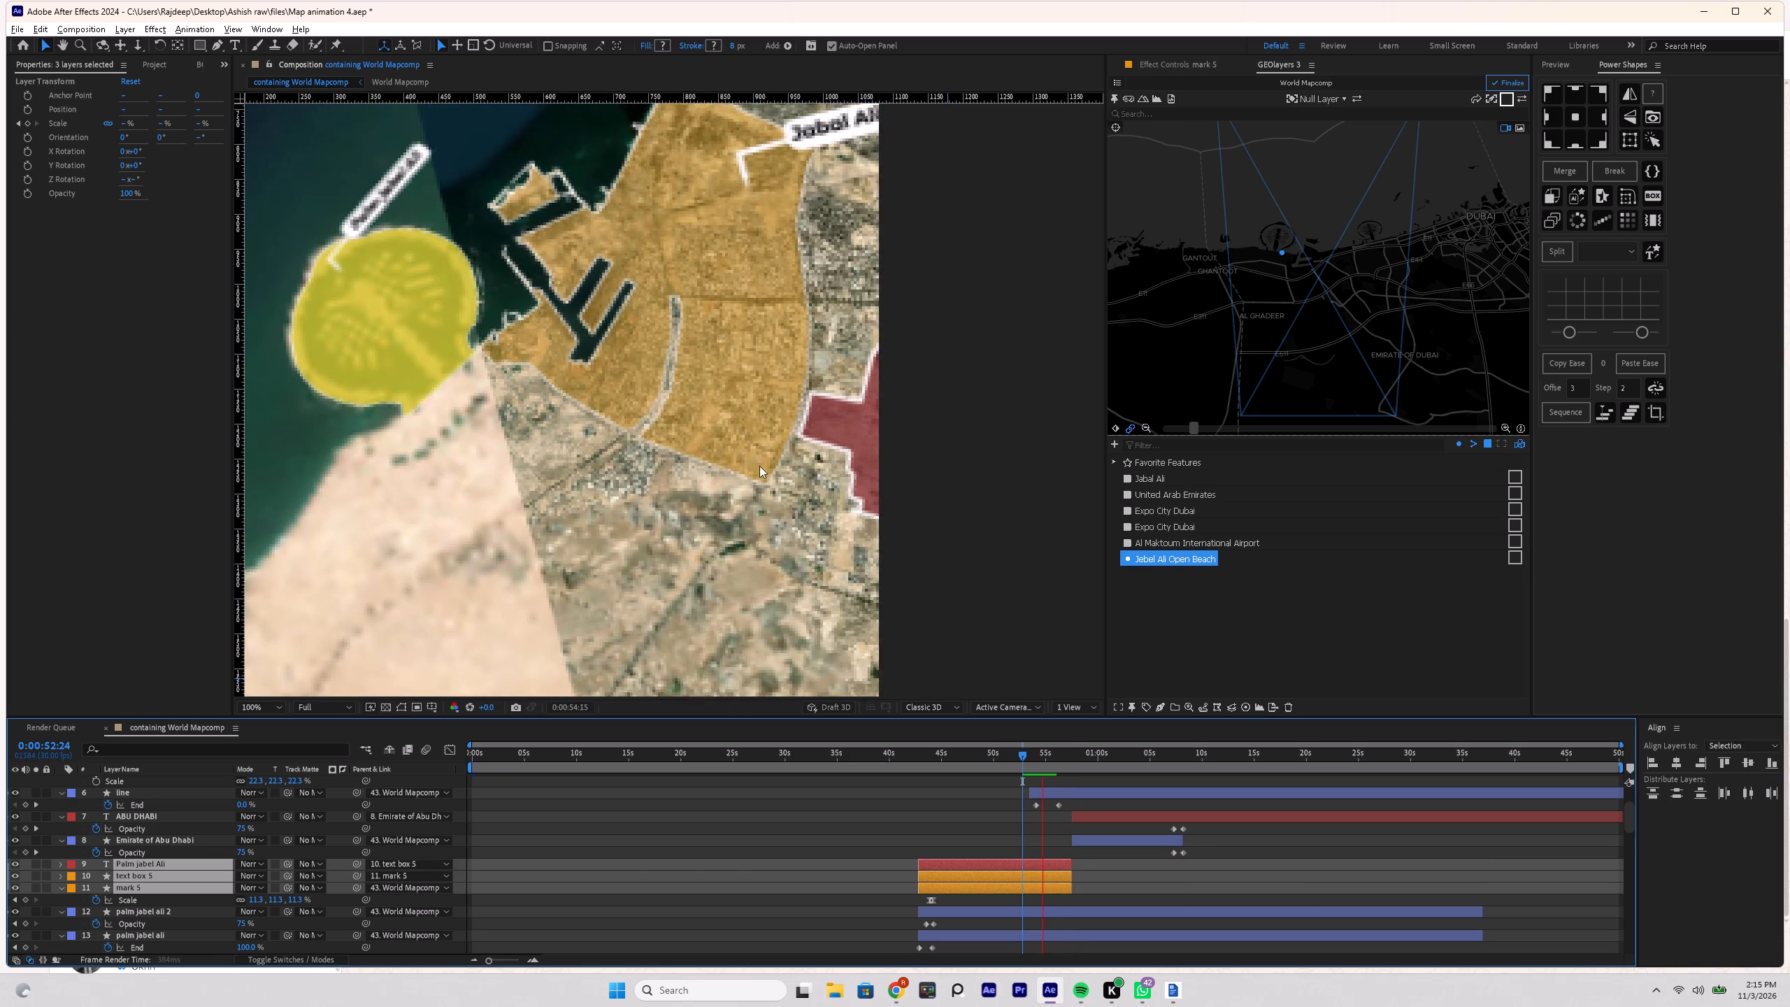
key("space")
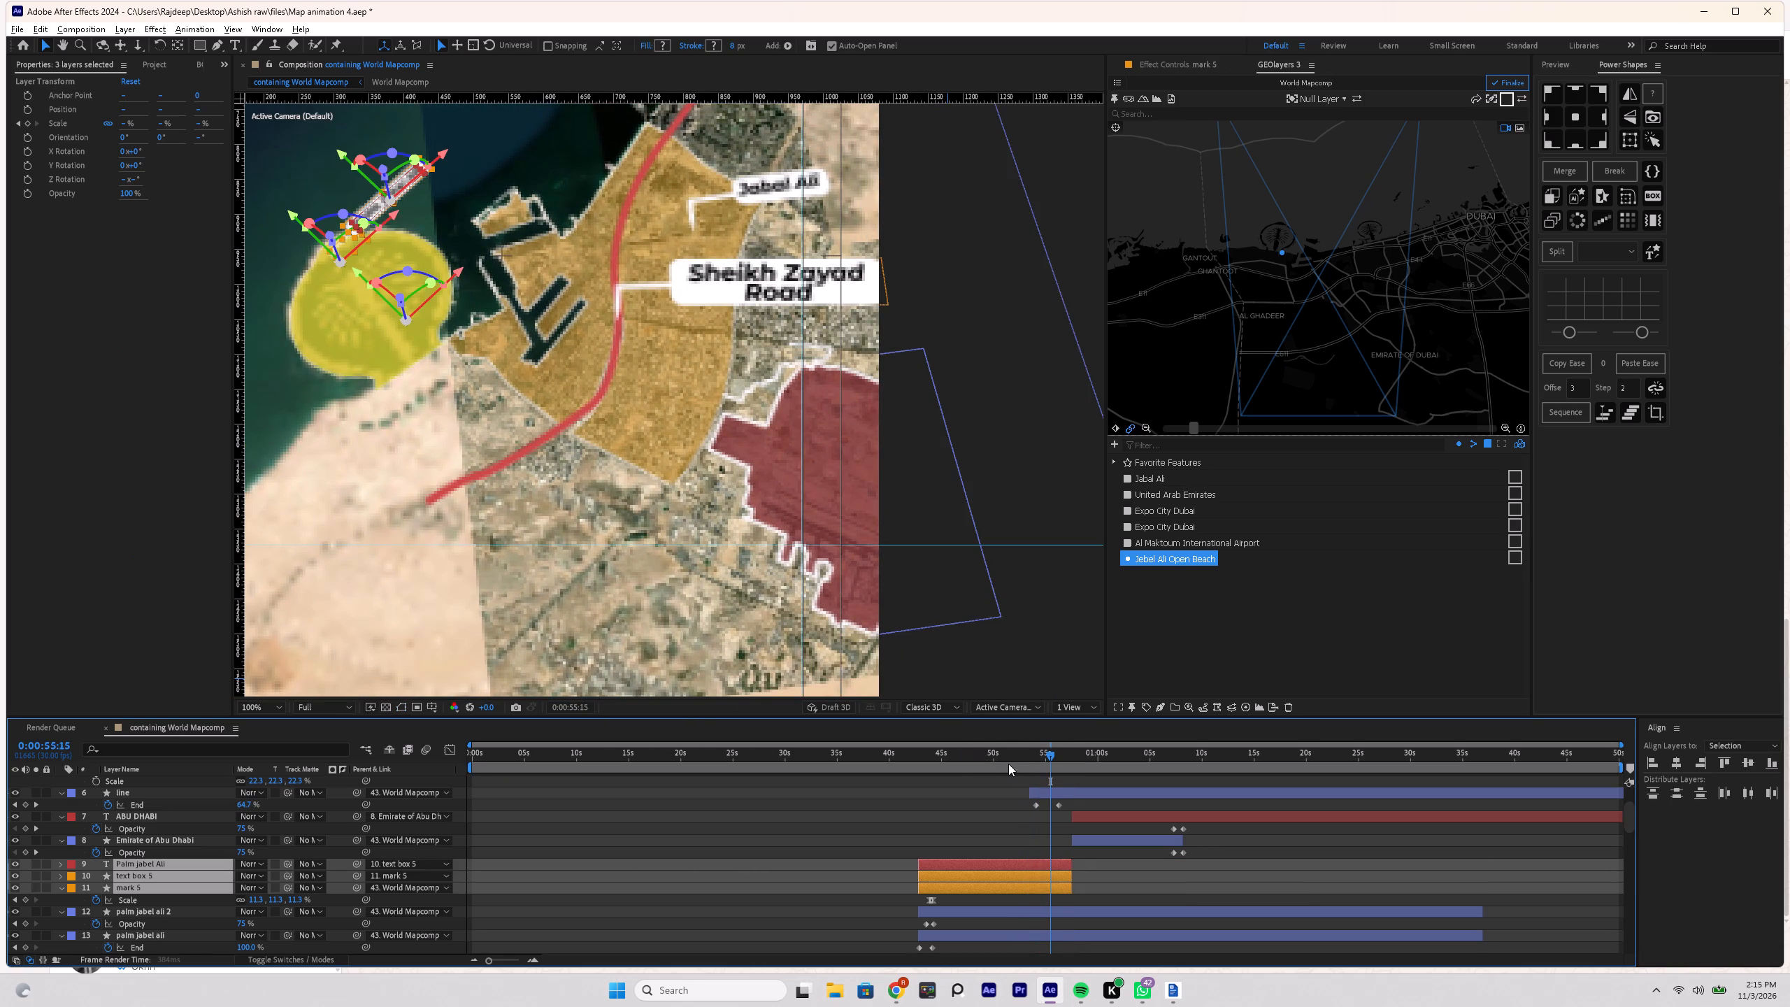
left_click(1002, 759)
key("space")
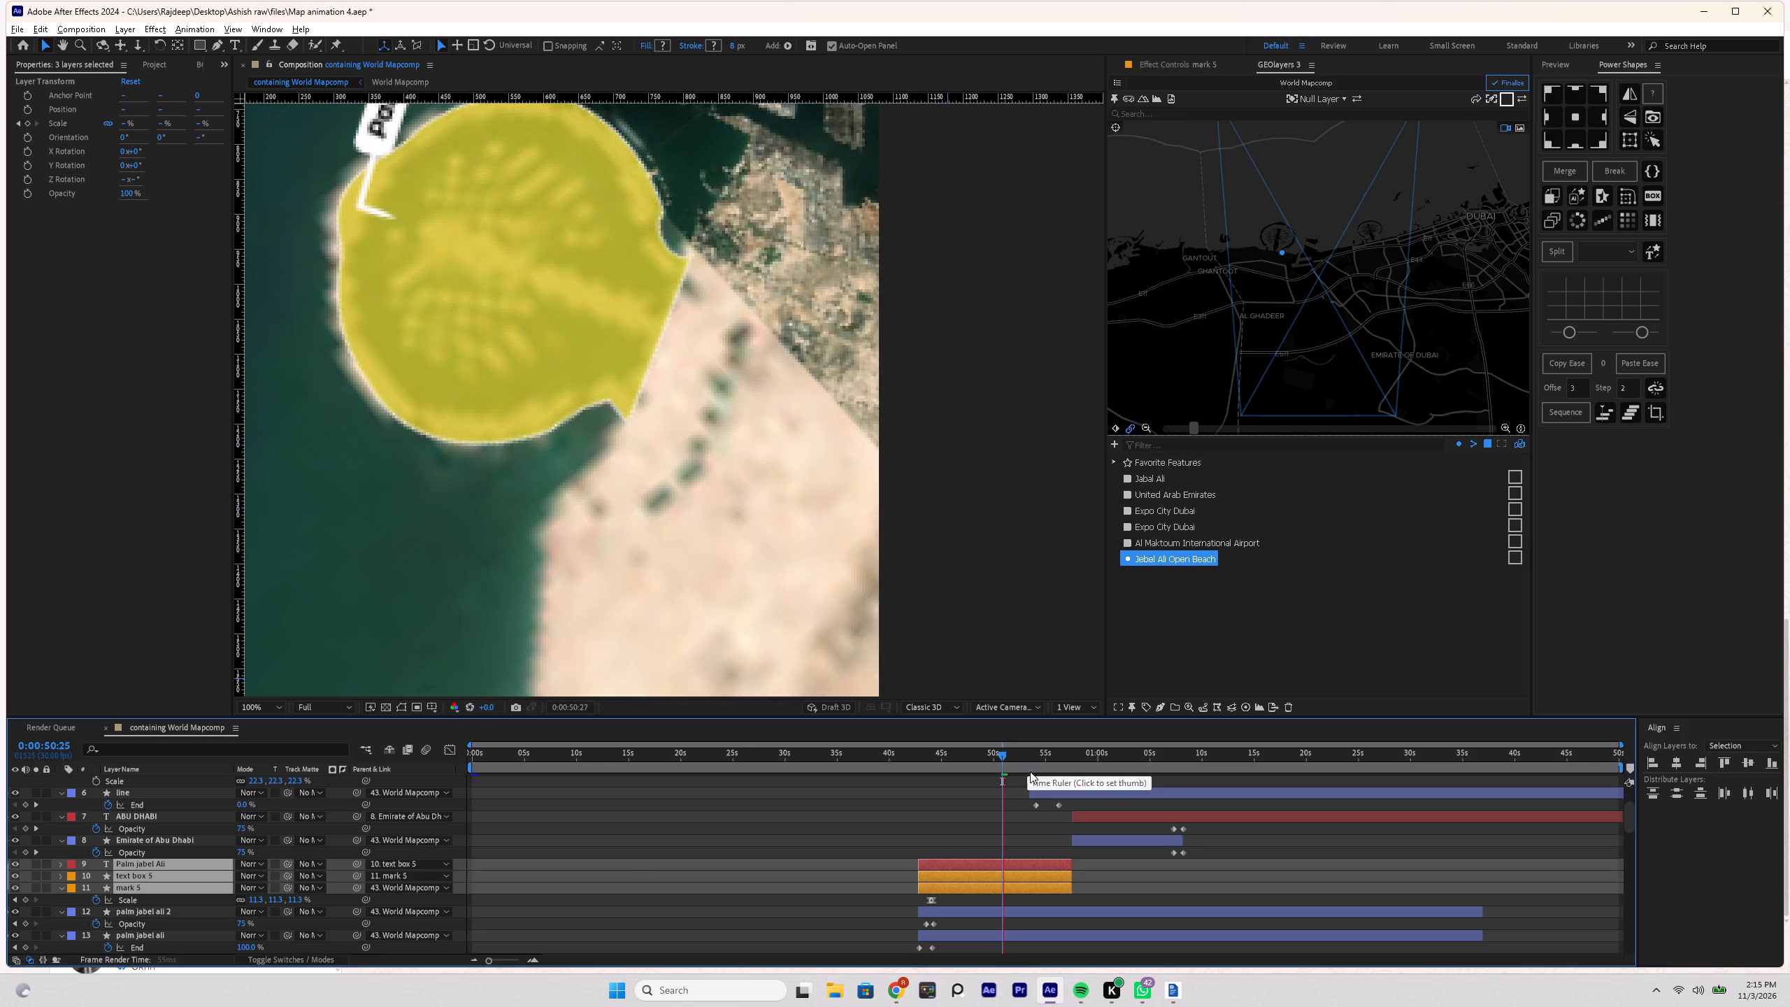
key("space")
Trim the Palm Jabel Ali label, text box 5 and mark 5 layers to end at 0:00:53:15.
scroll(1038, 825, "down", 16)
scroll(1050, 821, "up", 2, "alt")
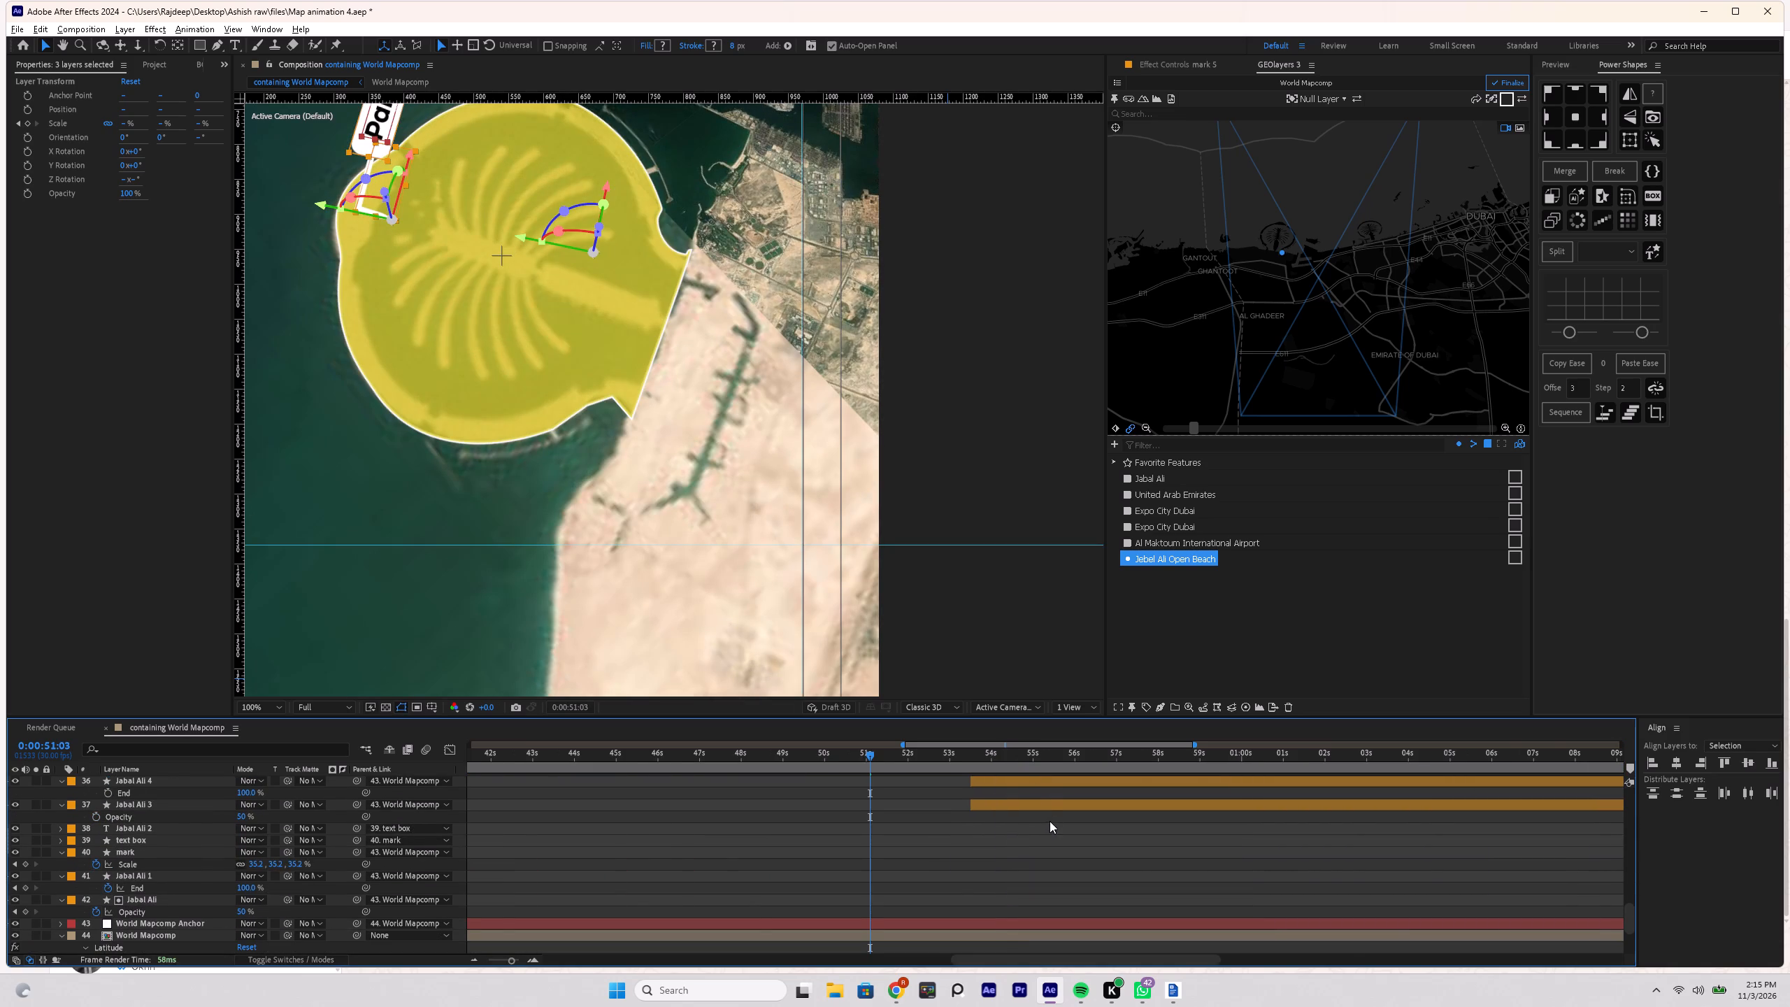
left_click_drag(980, 750, 968, 762)
scroll(971, 766, "up", 4, "alt")
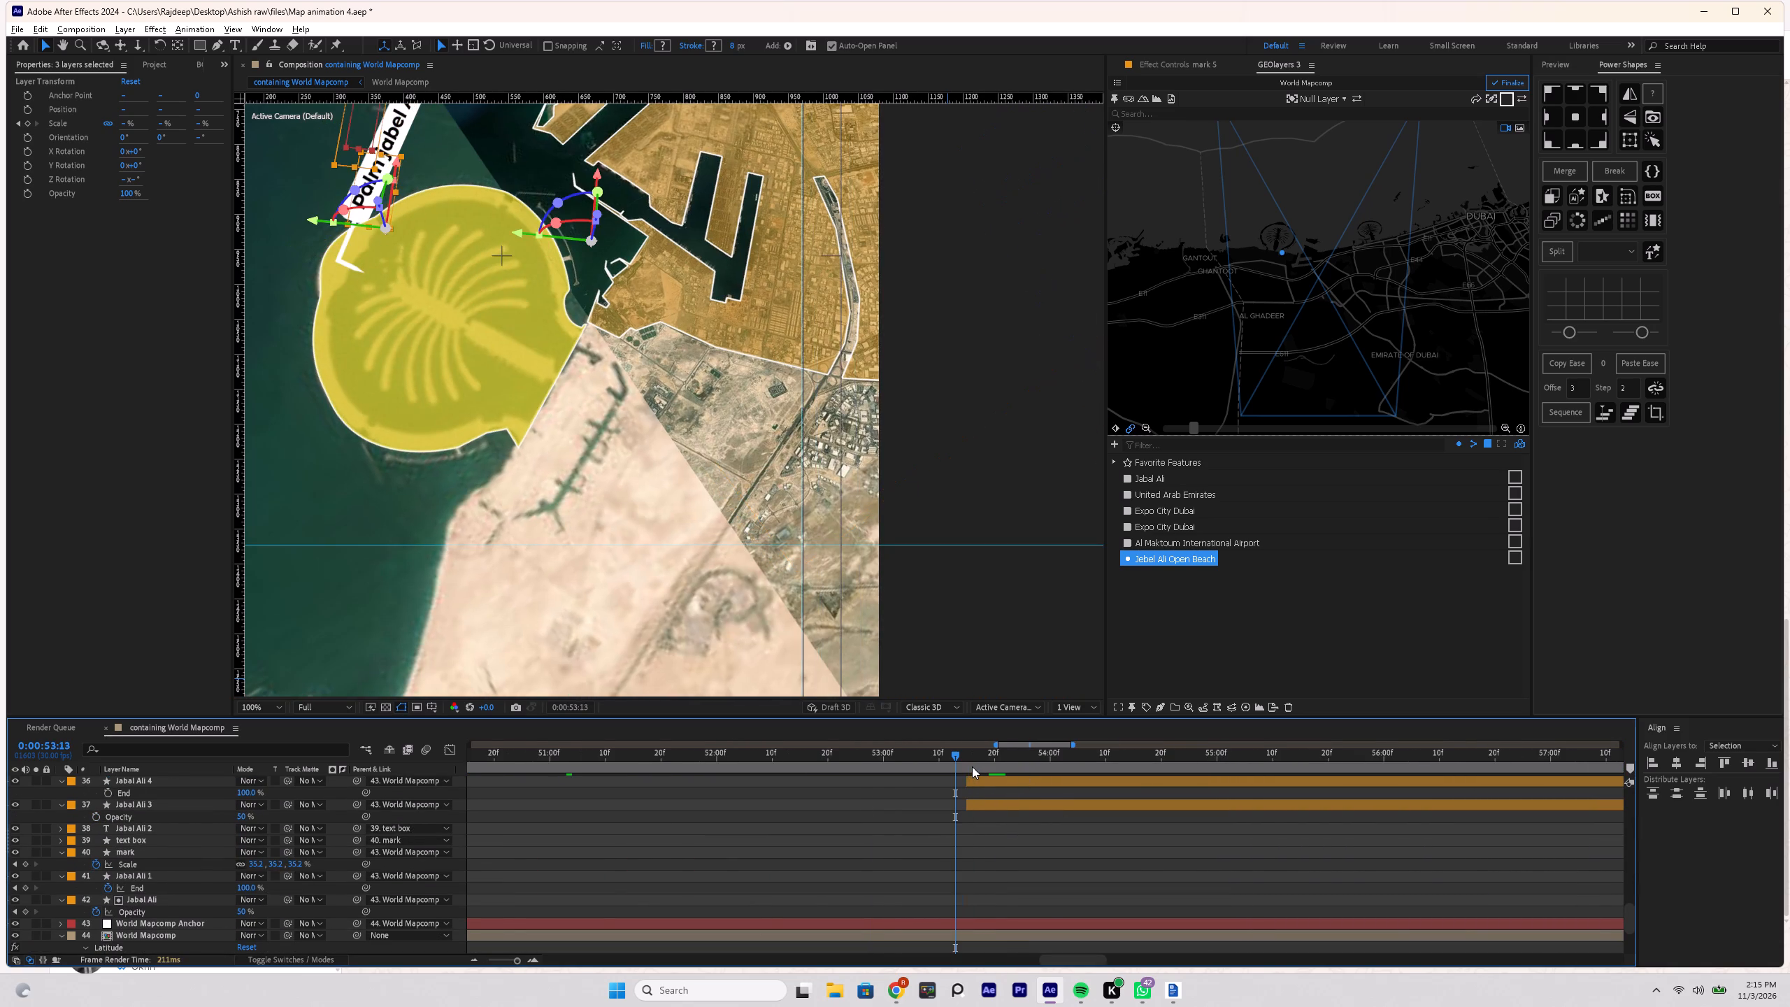
left_click(968, 756)
scroll(991, 792, "up", 13)
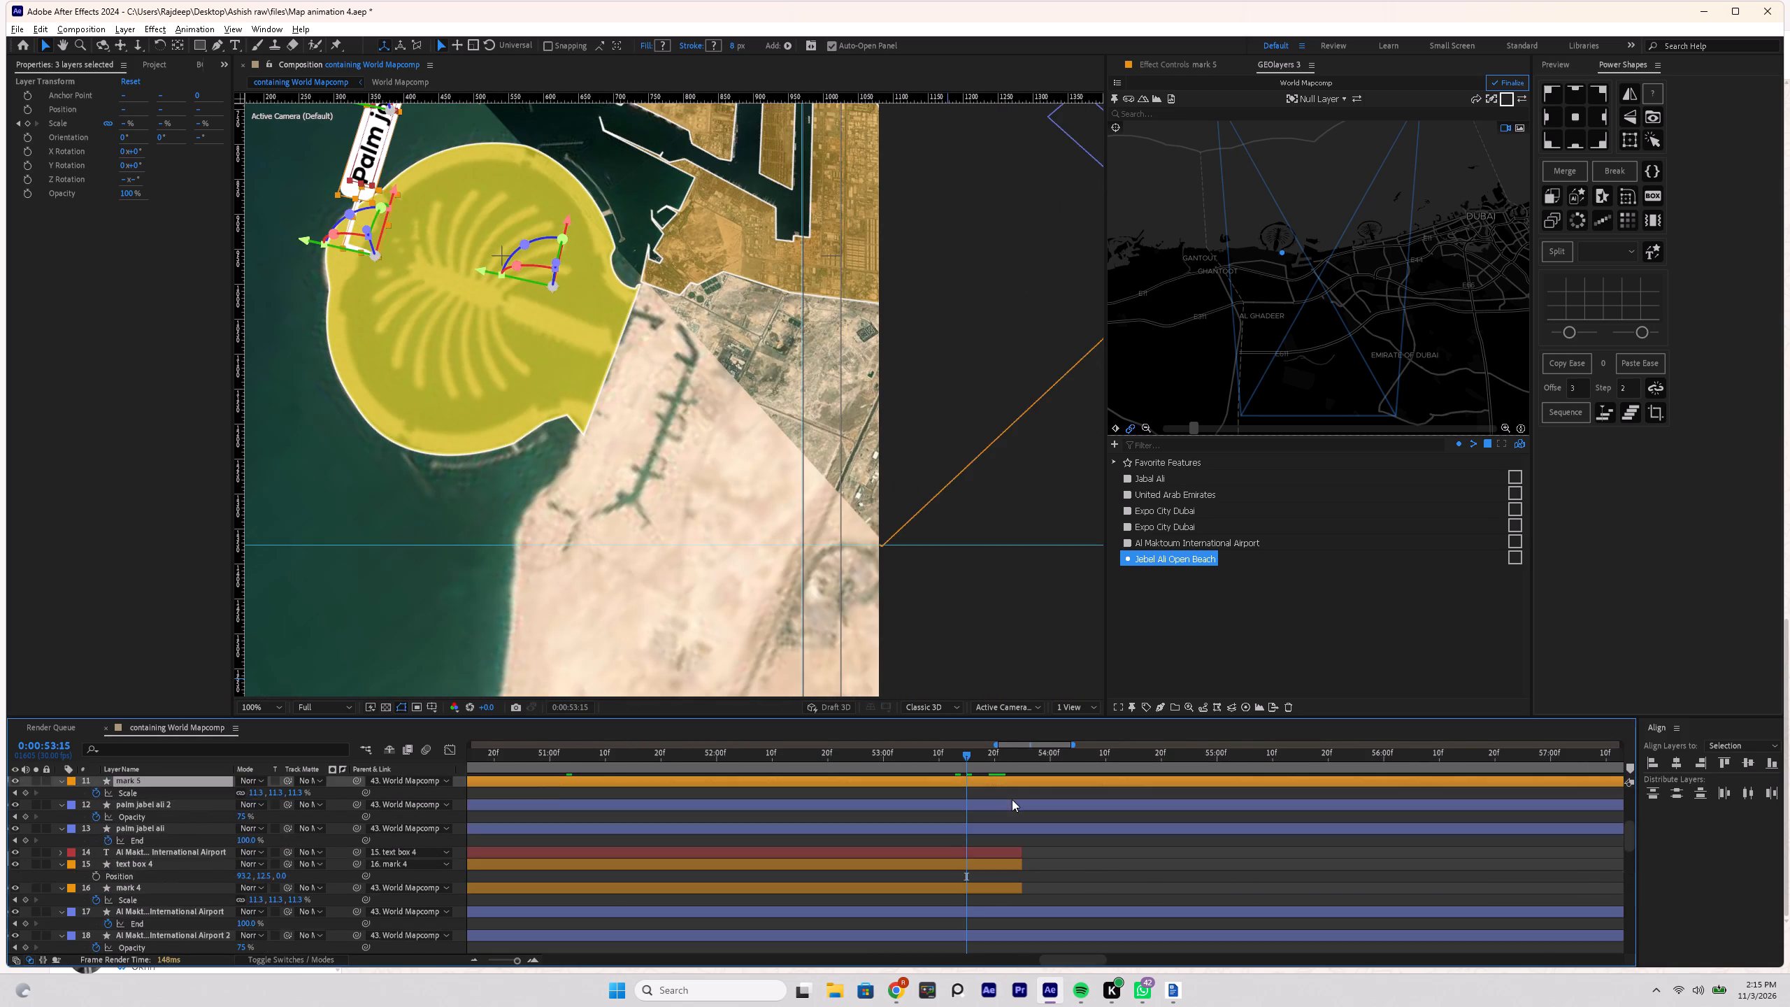
scroll(1012, 799, "up", 5)
scroll(1010, 800, "down", 2, "alt")
scroll(1005, 822, "down", 1)
key("alt+bracketright")
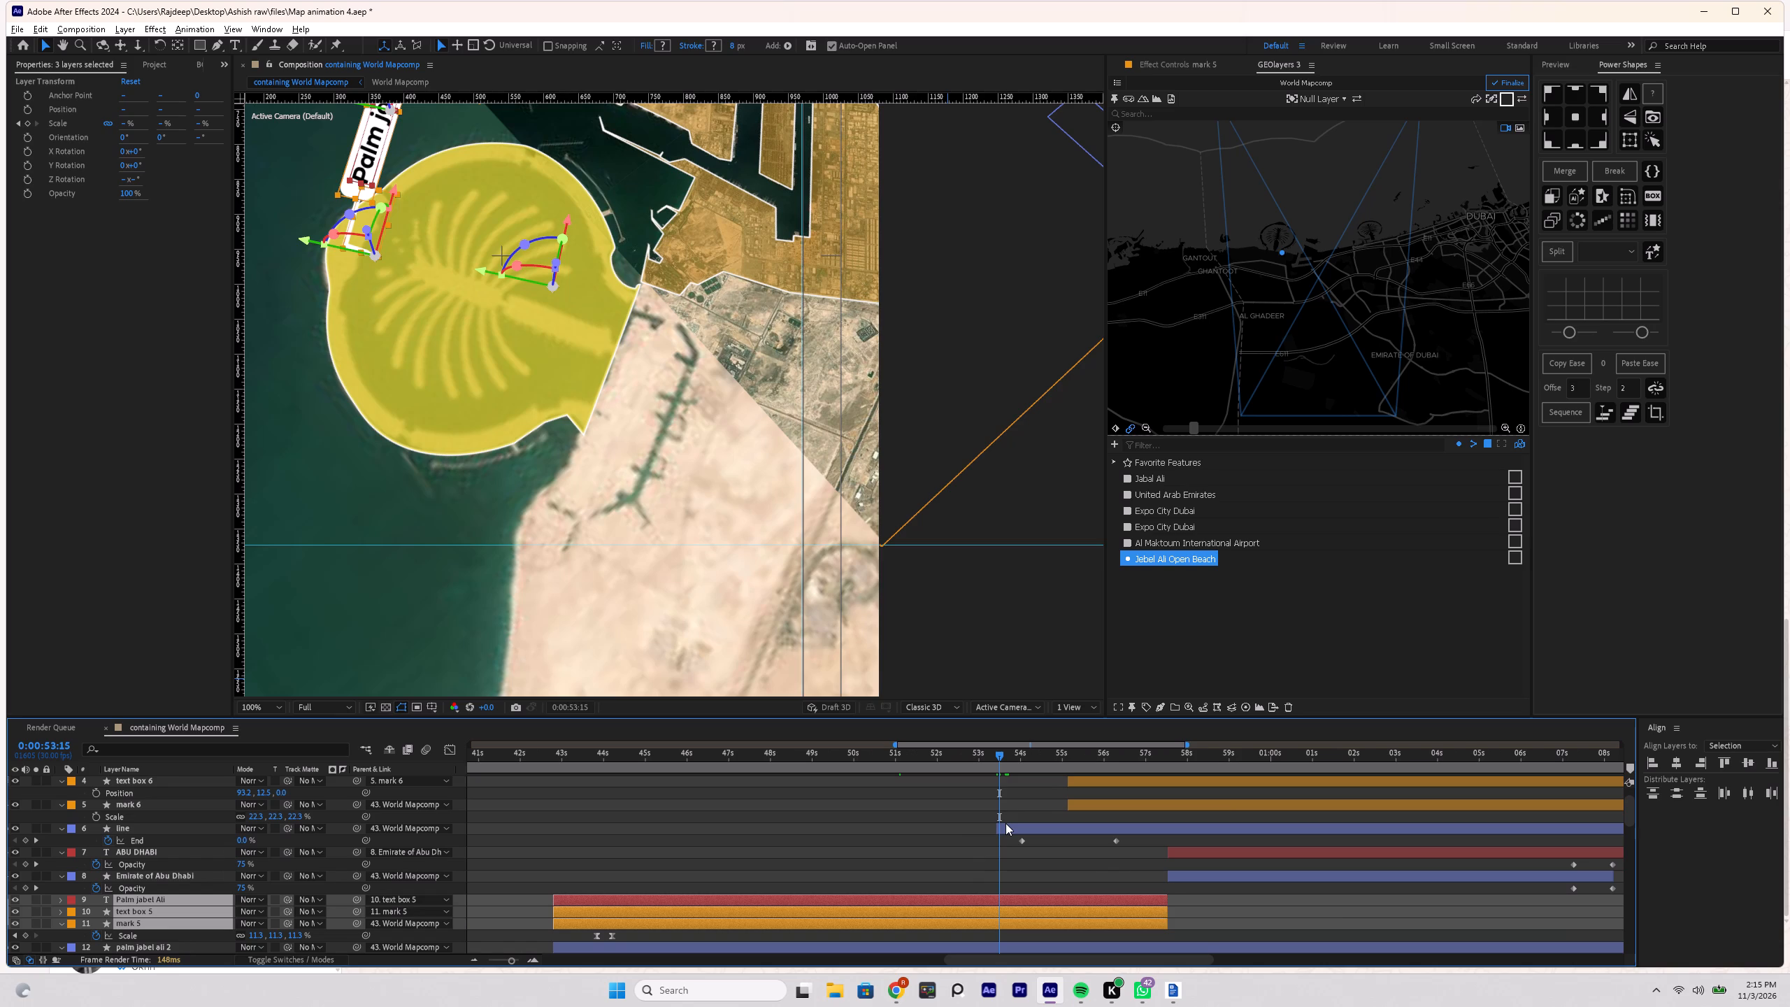
Fit the whole frame in the viewer and preview the closing transition from 0:00:46:22.
scroll(1005, 827, "down", 2, "alt")
left_click(944, 757)
key("space")
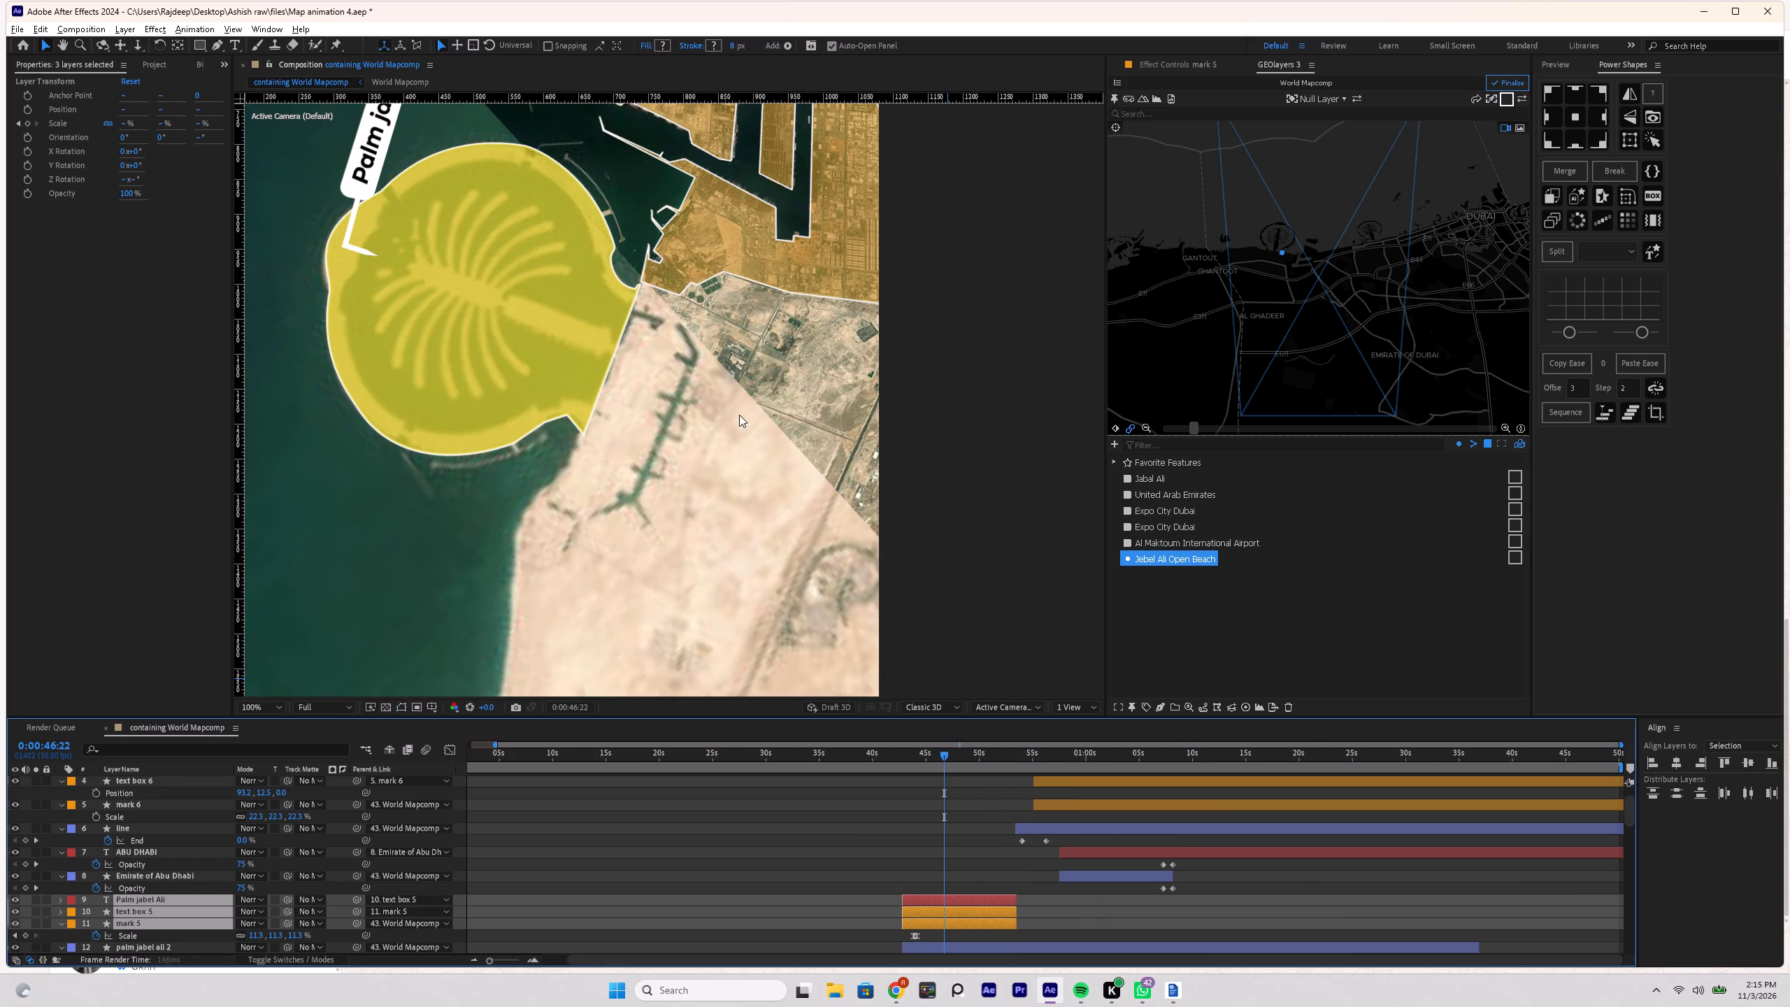
scroll(668, 372, "down", 1)
key("space")
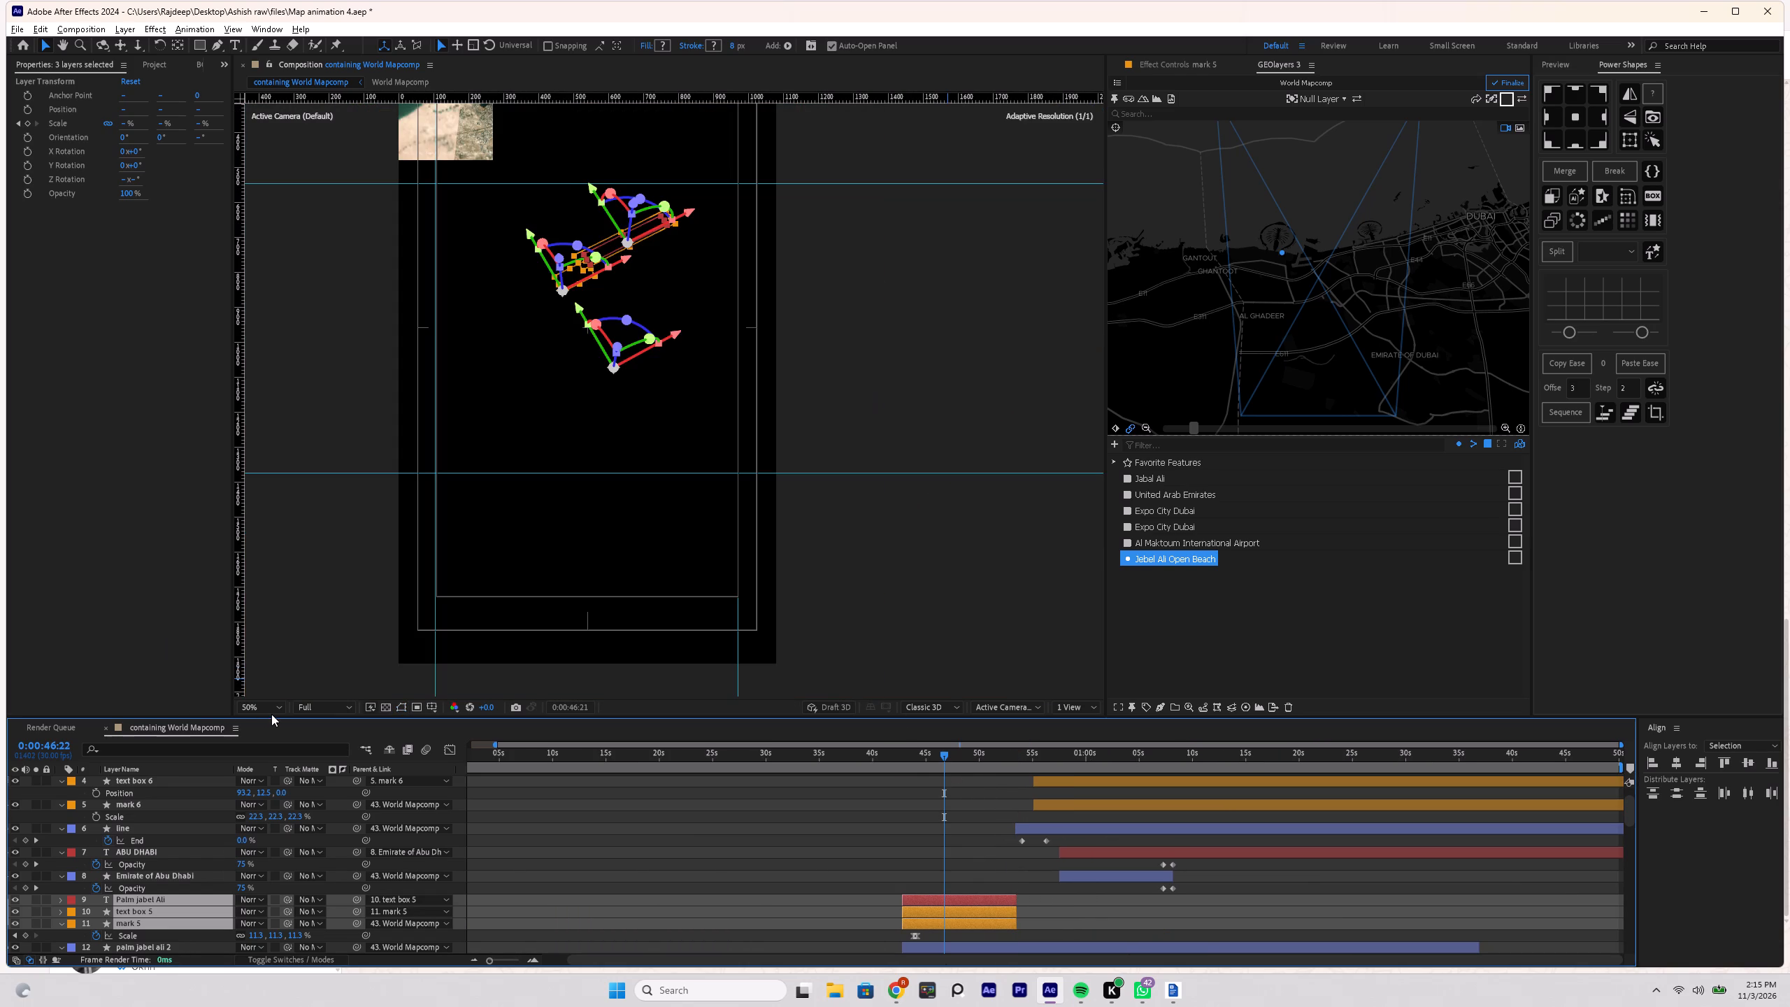
left_click(271, 712)
left_click(281, 720)
key("space")
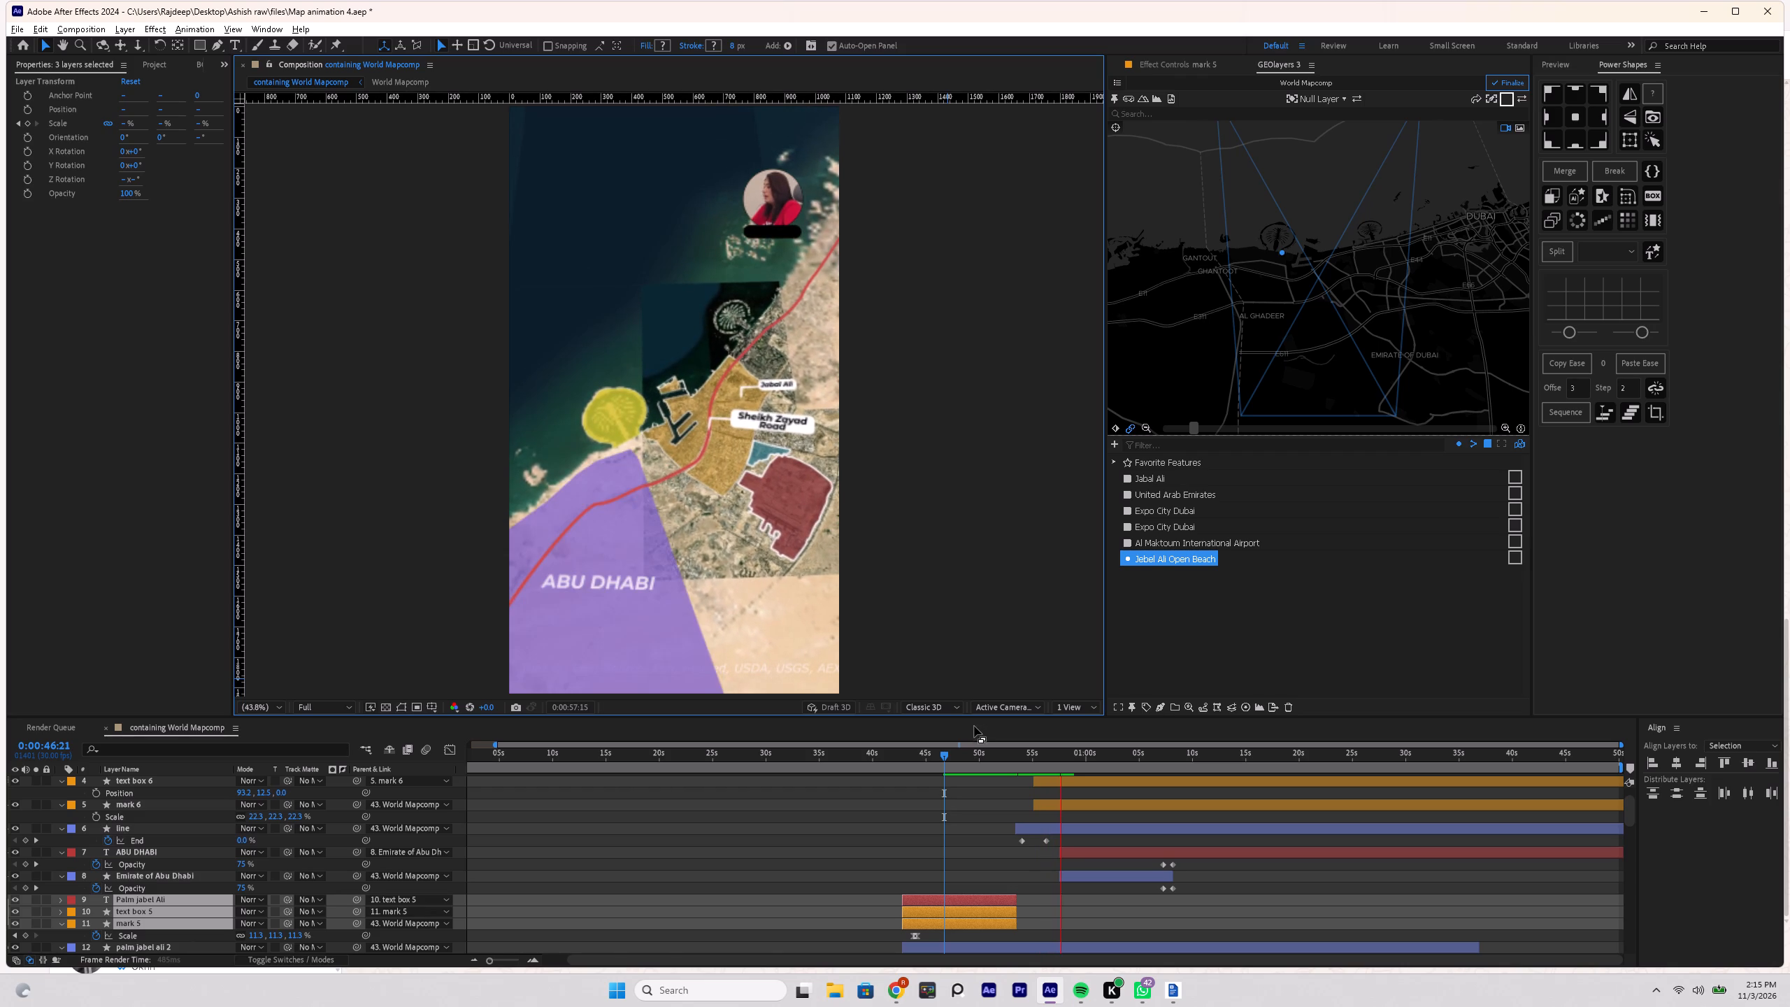
key("space")
Examine the layer stack at 0:00:58:15, checking mark 6, the road line and Jabal Ali 4 among the active layers.
scroll(1061, 817, "up", 1)
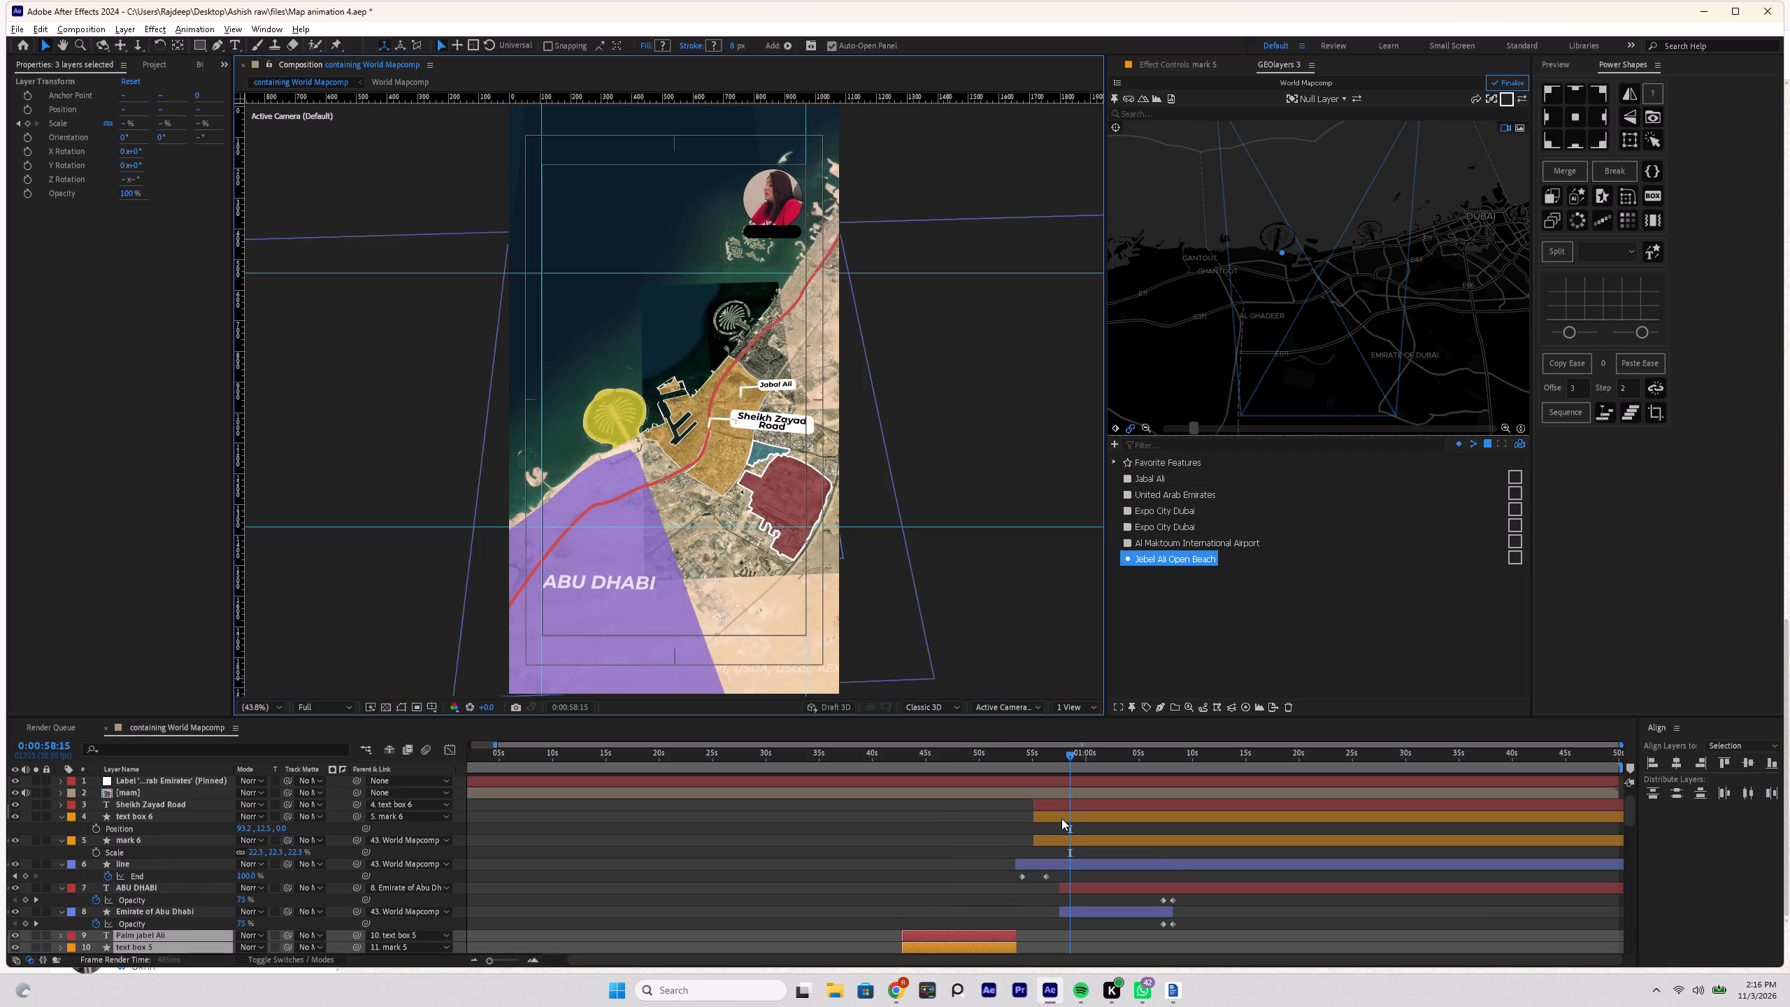
scroll(1071, 825, "down", 9)
scroll(1096, 822, "up", 4)
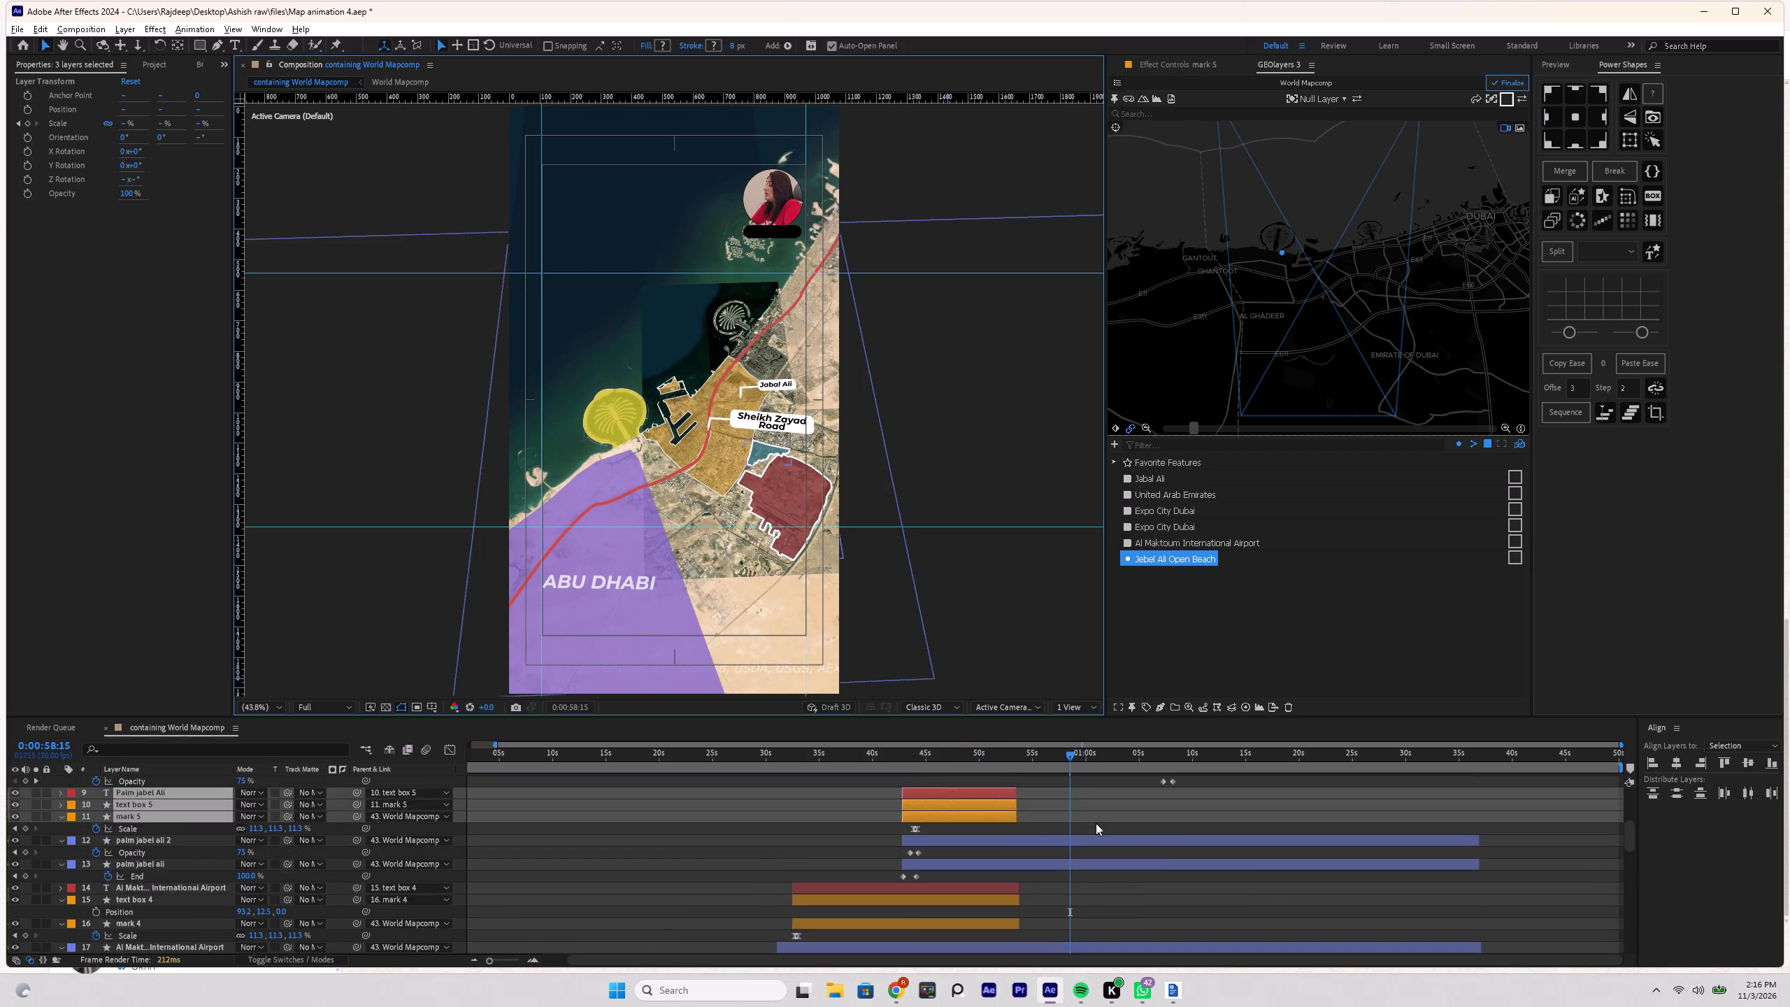
scroll(1096, 823, "up", 4)
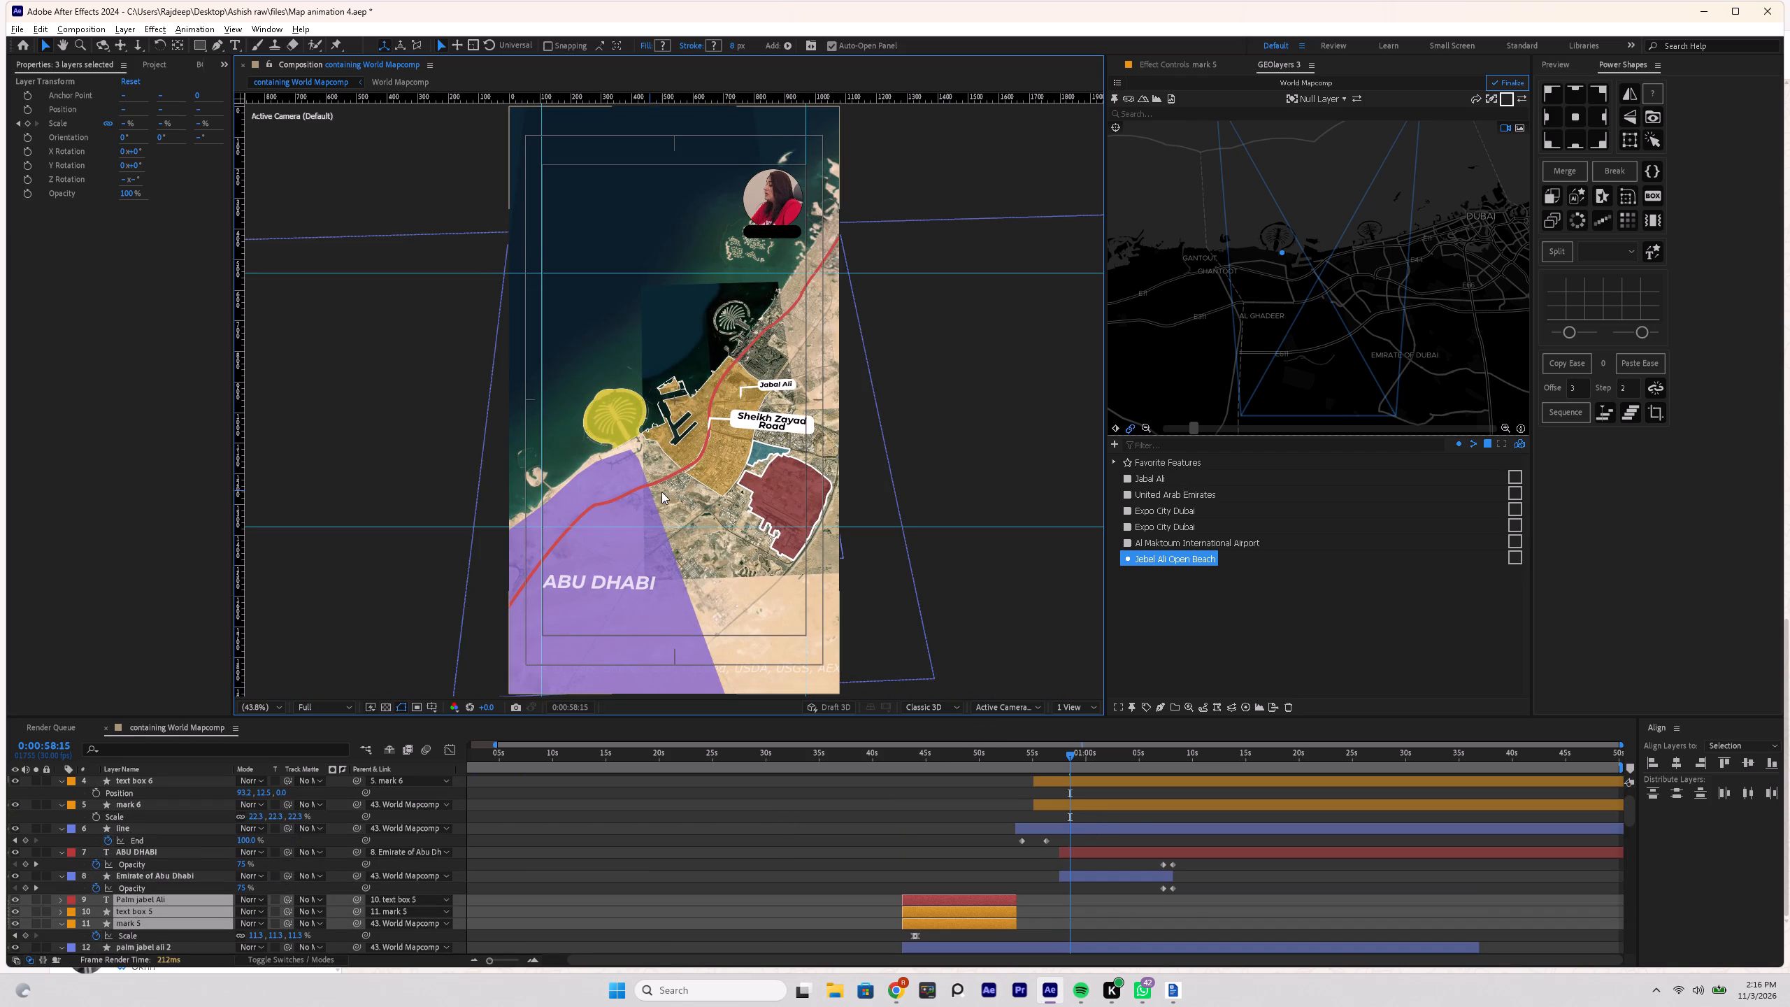
scroll(1081, 839, "up", 4)
scroll(1073, 823, "down", 2)
scroll(1073, 823, "up", 2)
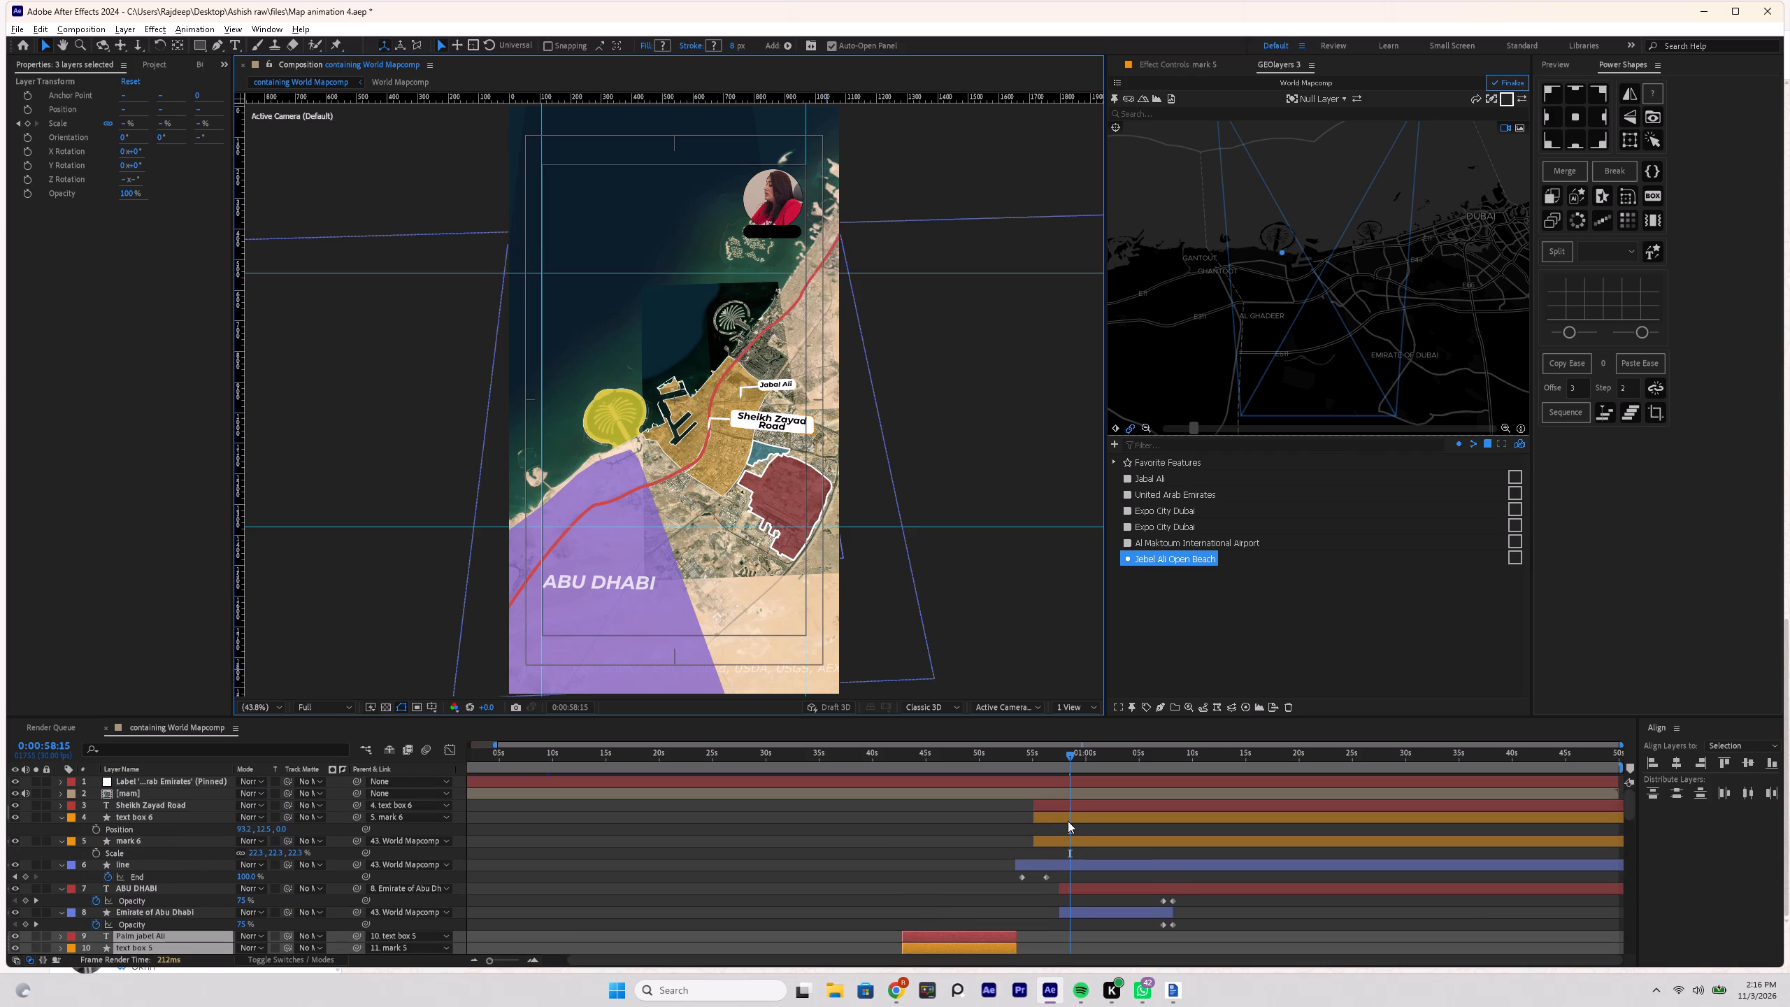
left_click(1068, 817)
left_click(1066, 842)
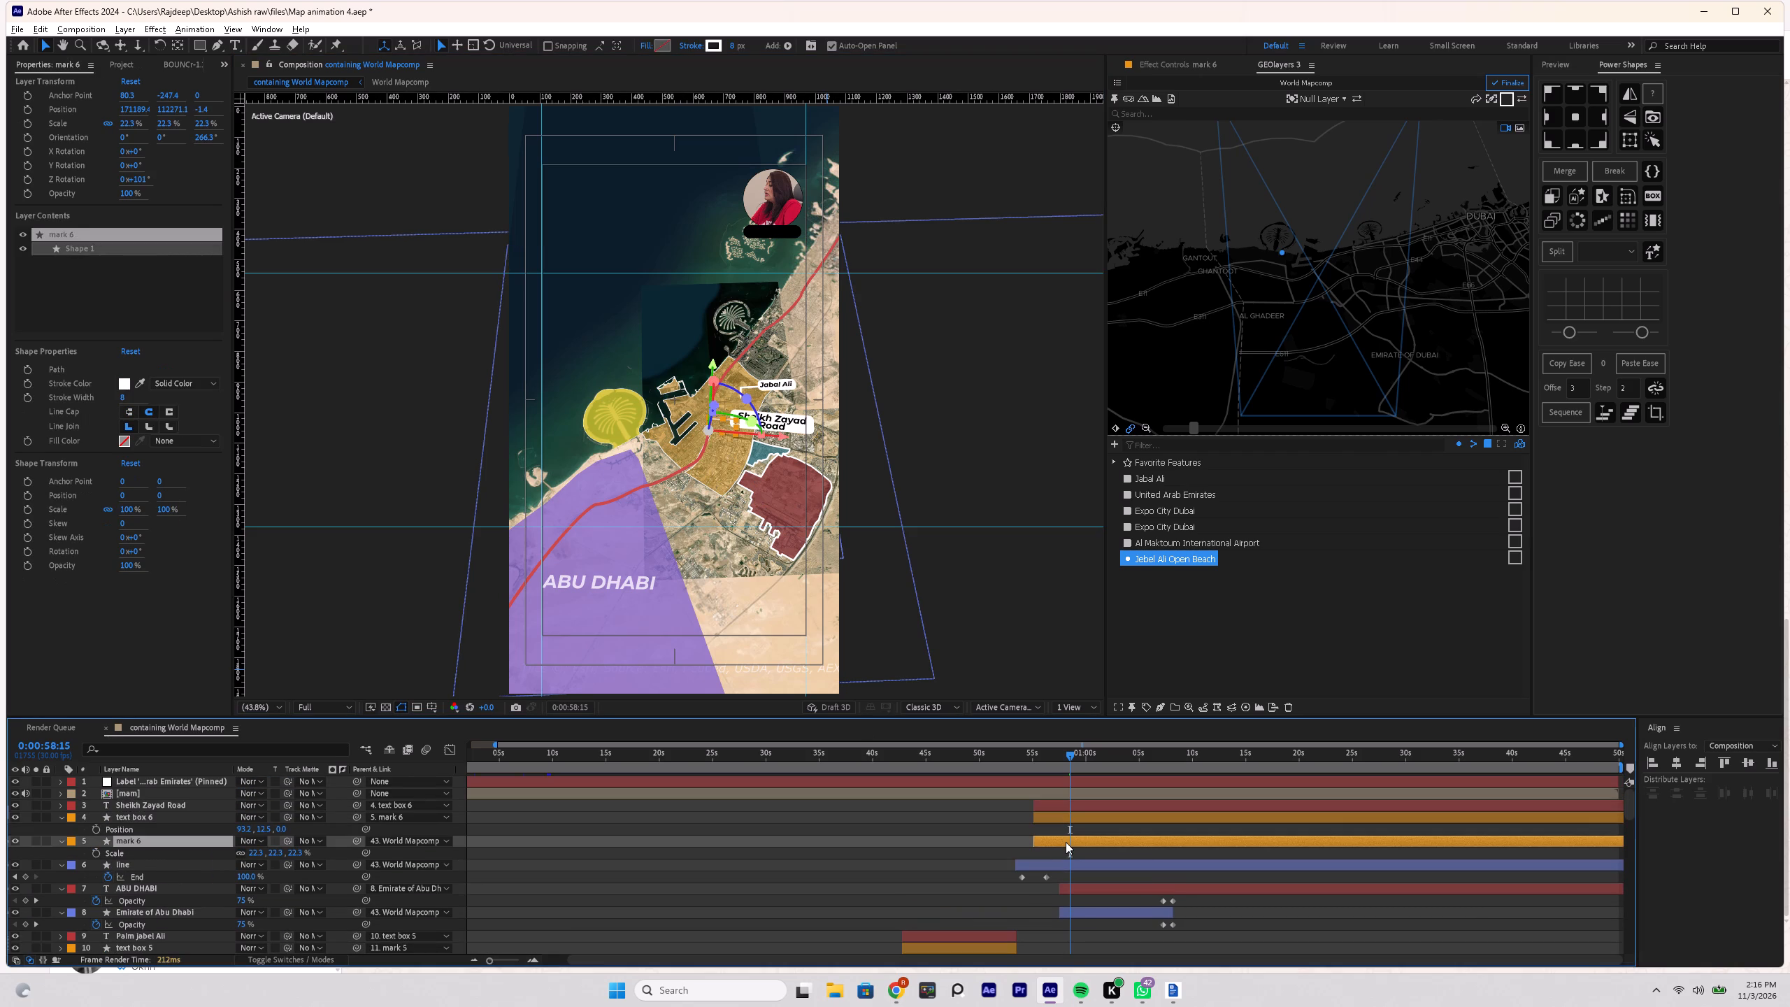
left_click(1072, 868)
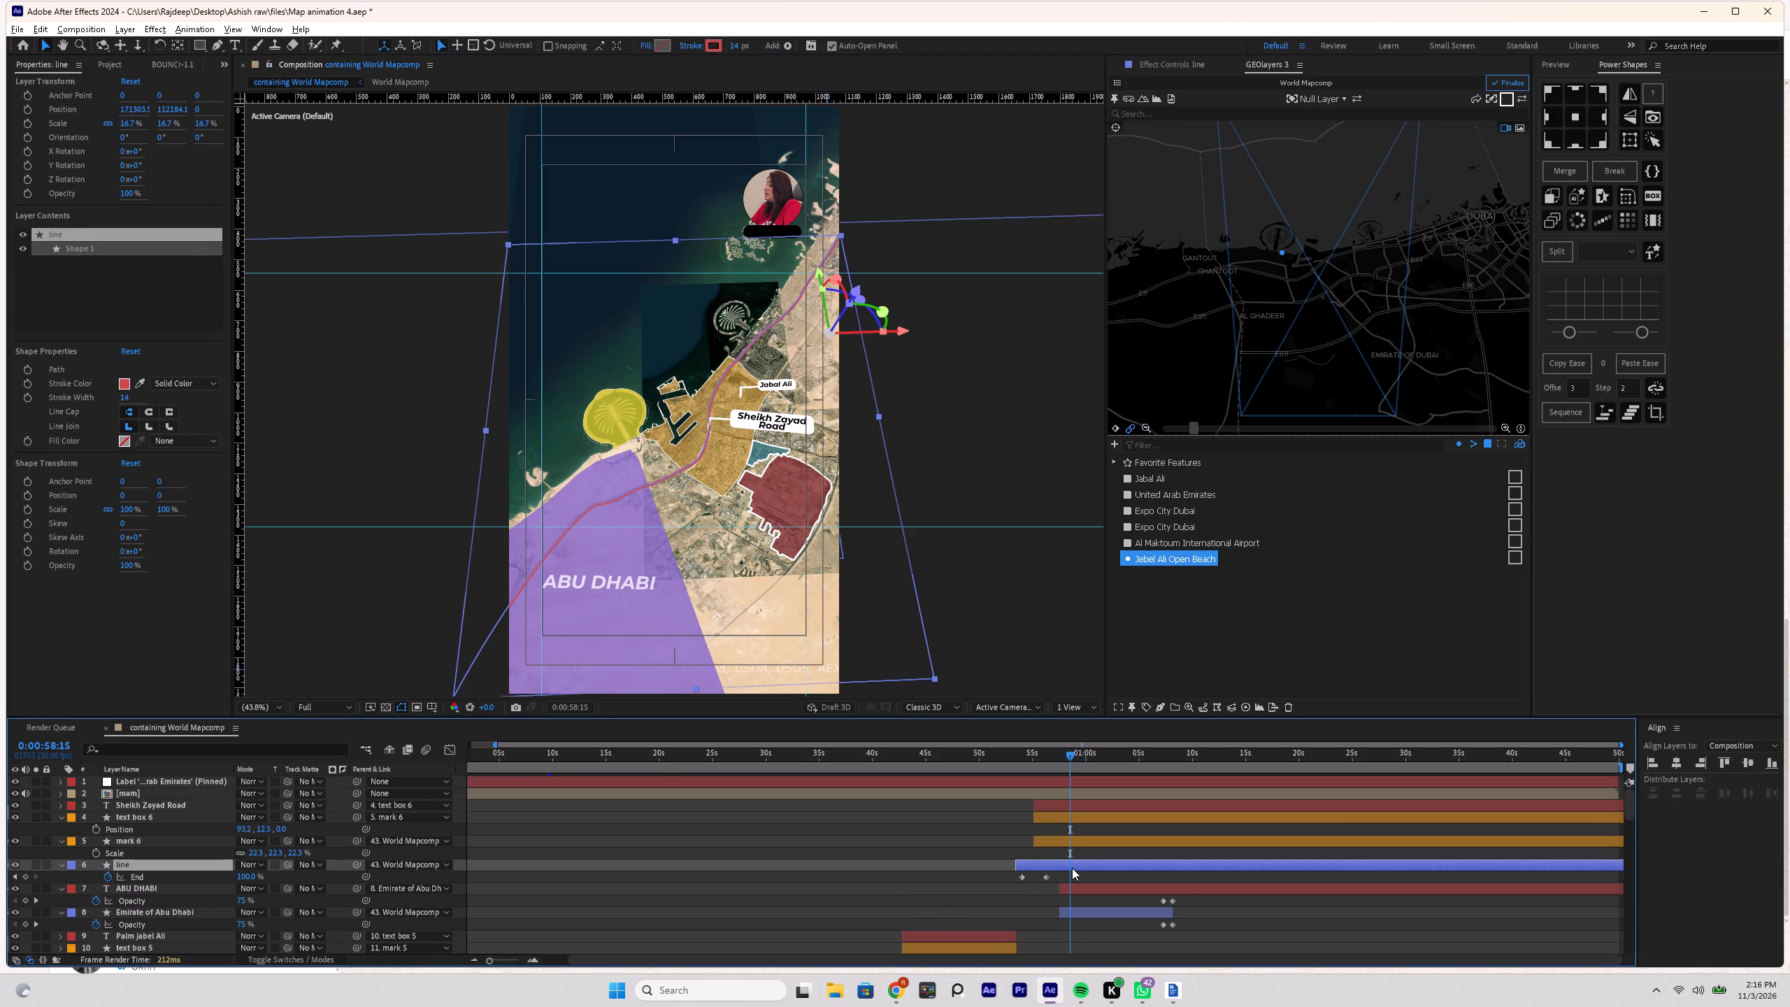
scroll(1075, 868, "down", 8)
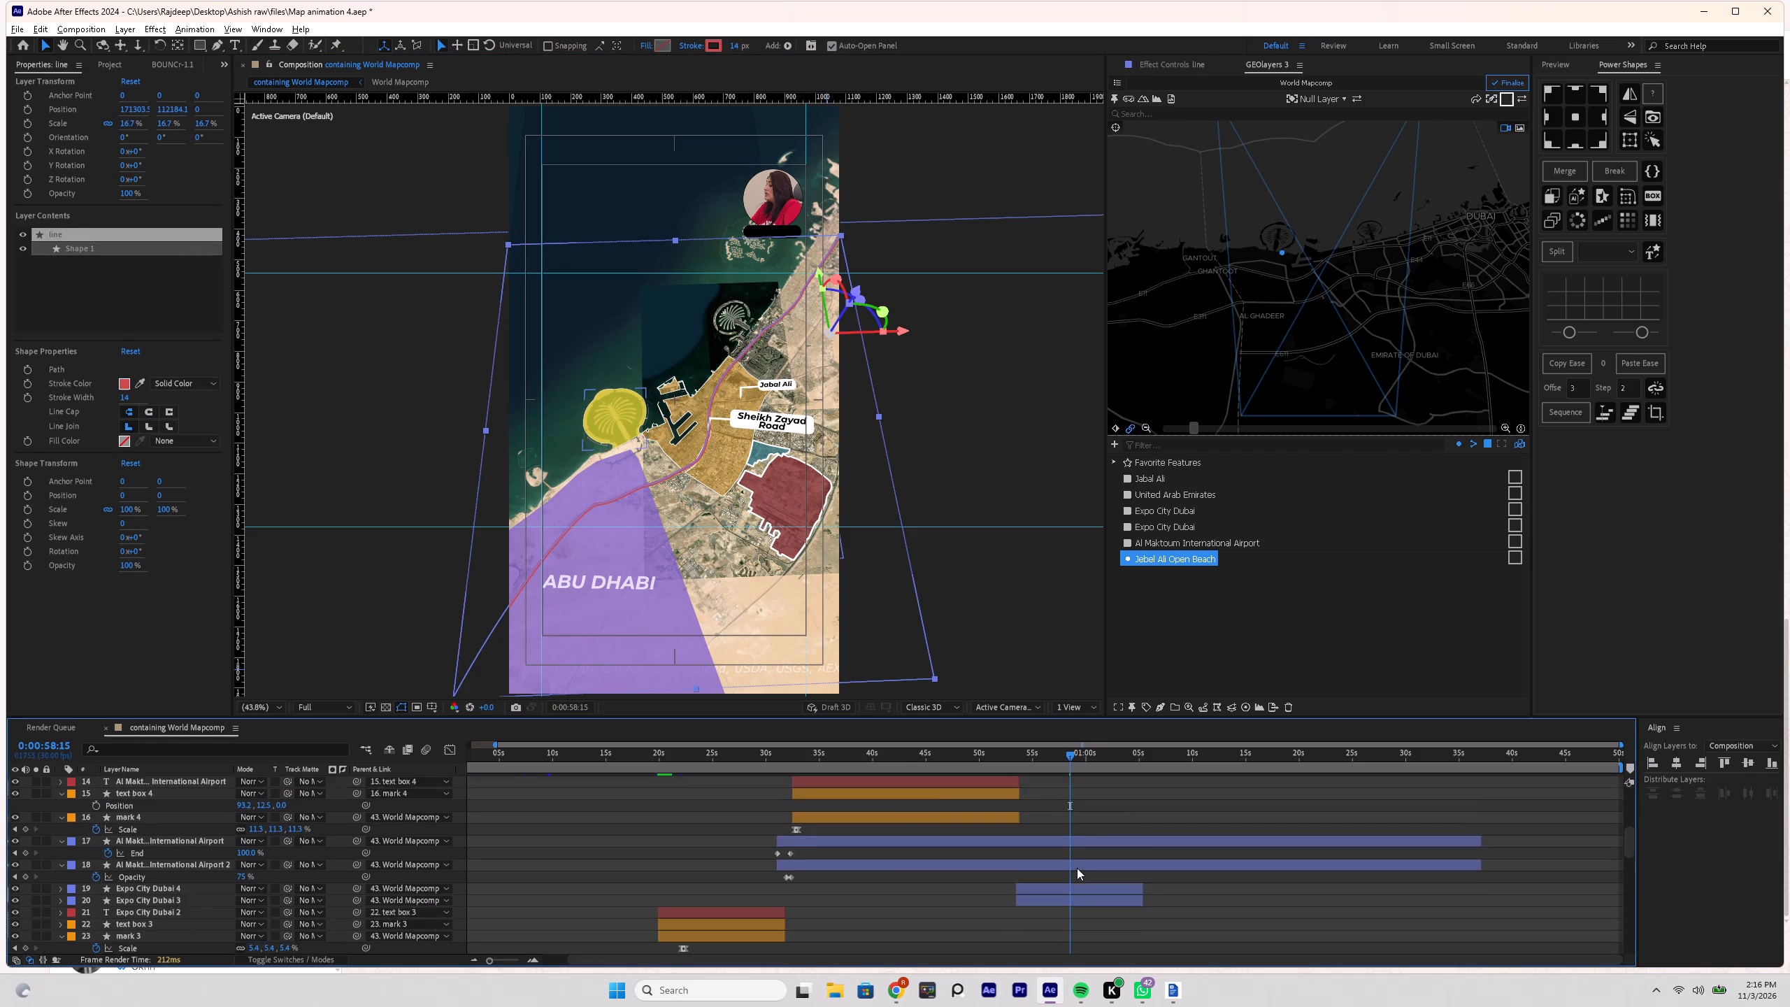
scroll(1077, 868, "down", 7)
left_click(1055, 886)
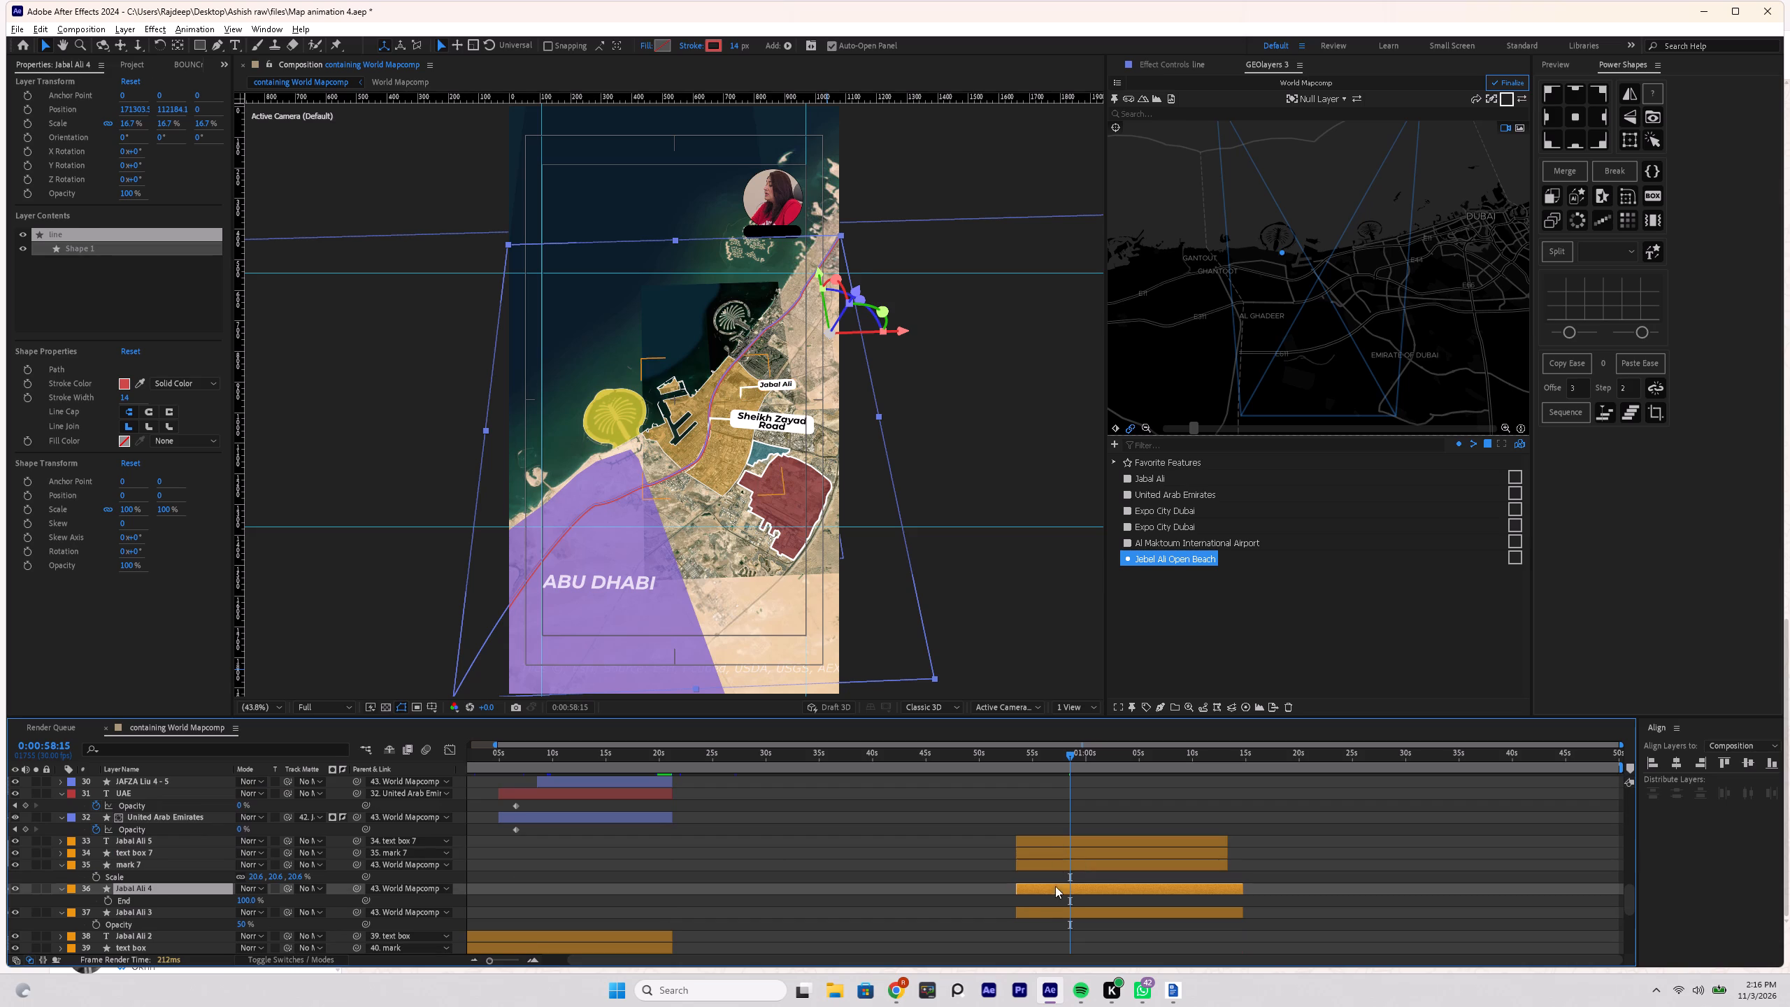
scroll(1065, 886, "up", 7)
scroll(1065, 883, "down", 1)
scroll(1066, 882, "up", 2)
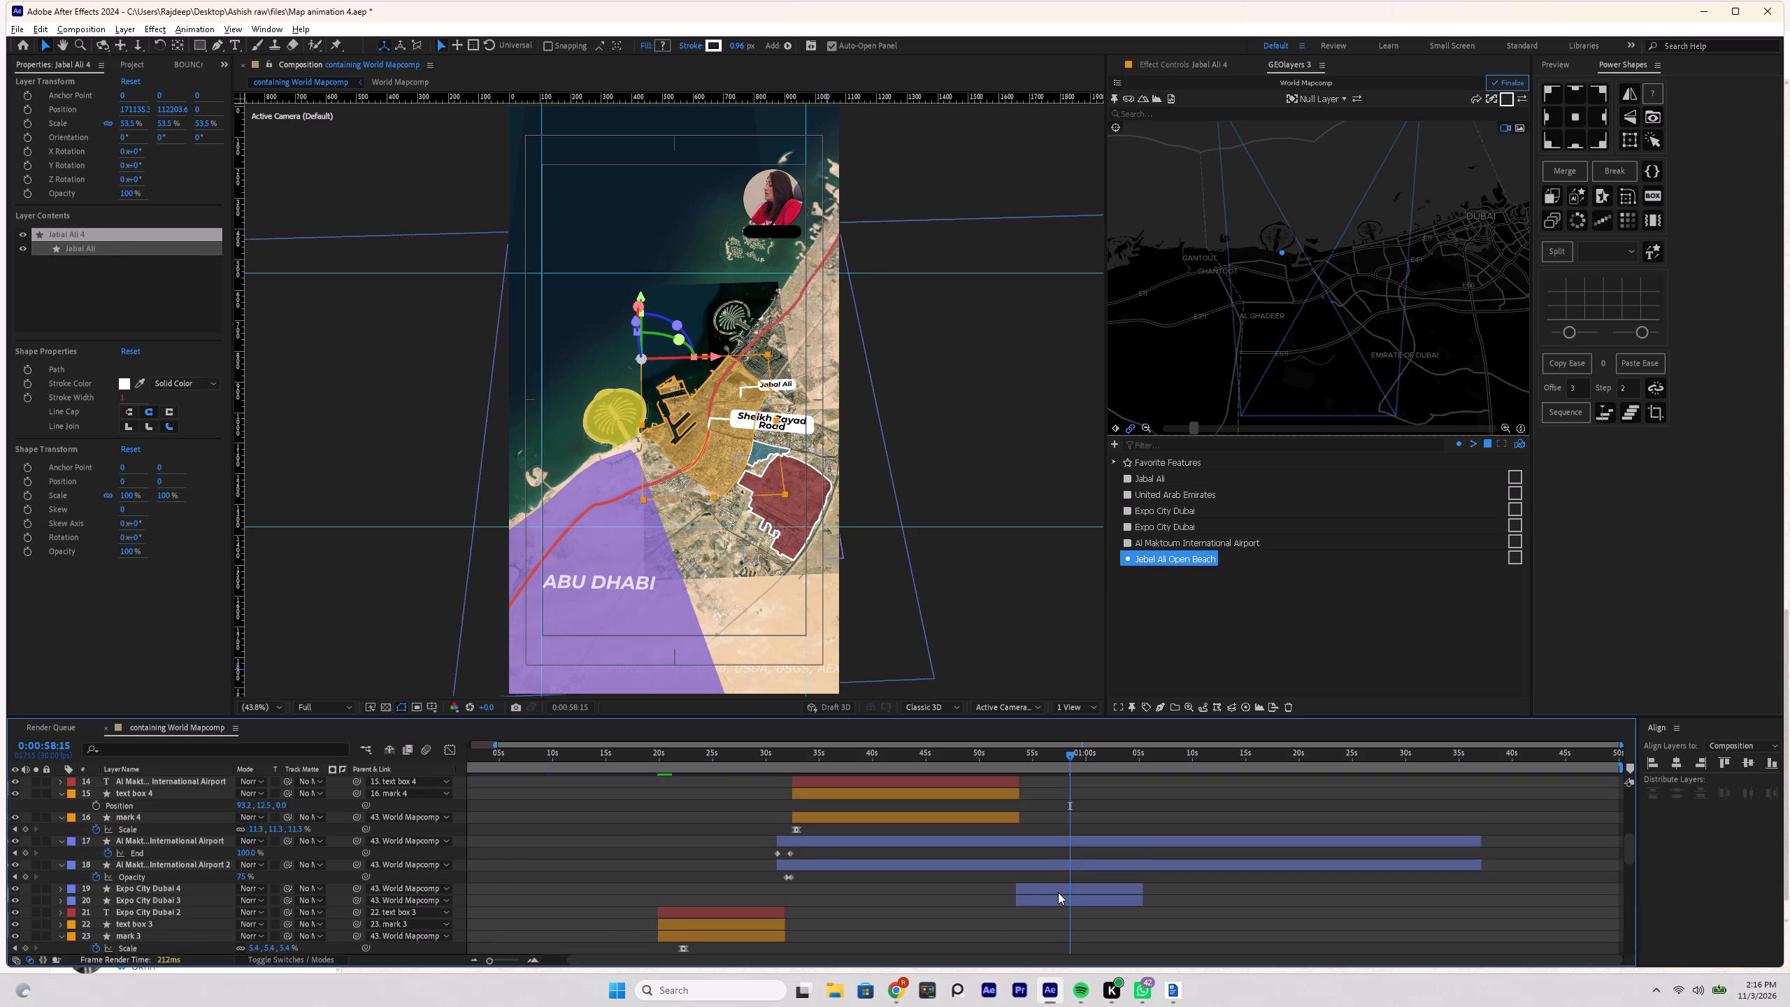
Delete the End keyframes of Expo City Dubai 4 and the Opacity keyframes of Expo City Dubai 3.
left_click(1057, 897)
key("u")
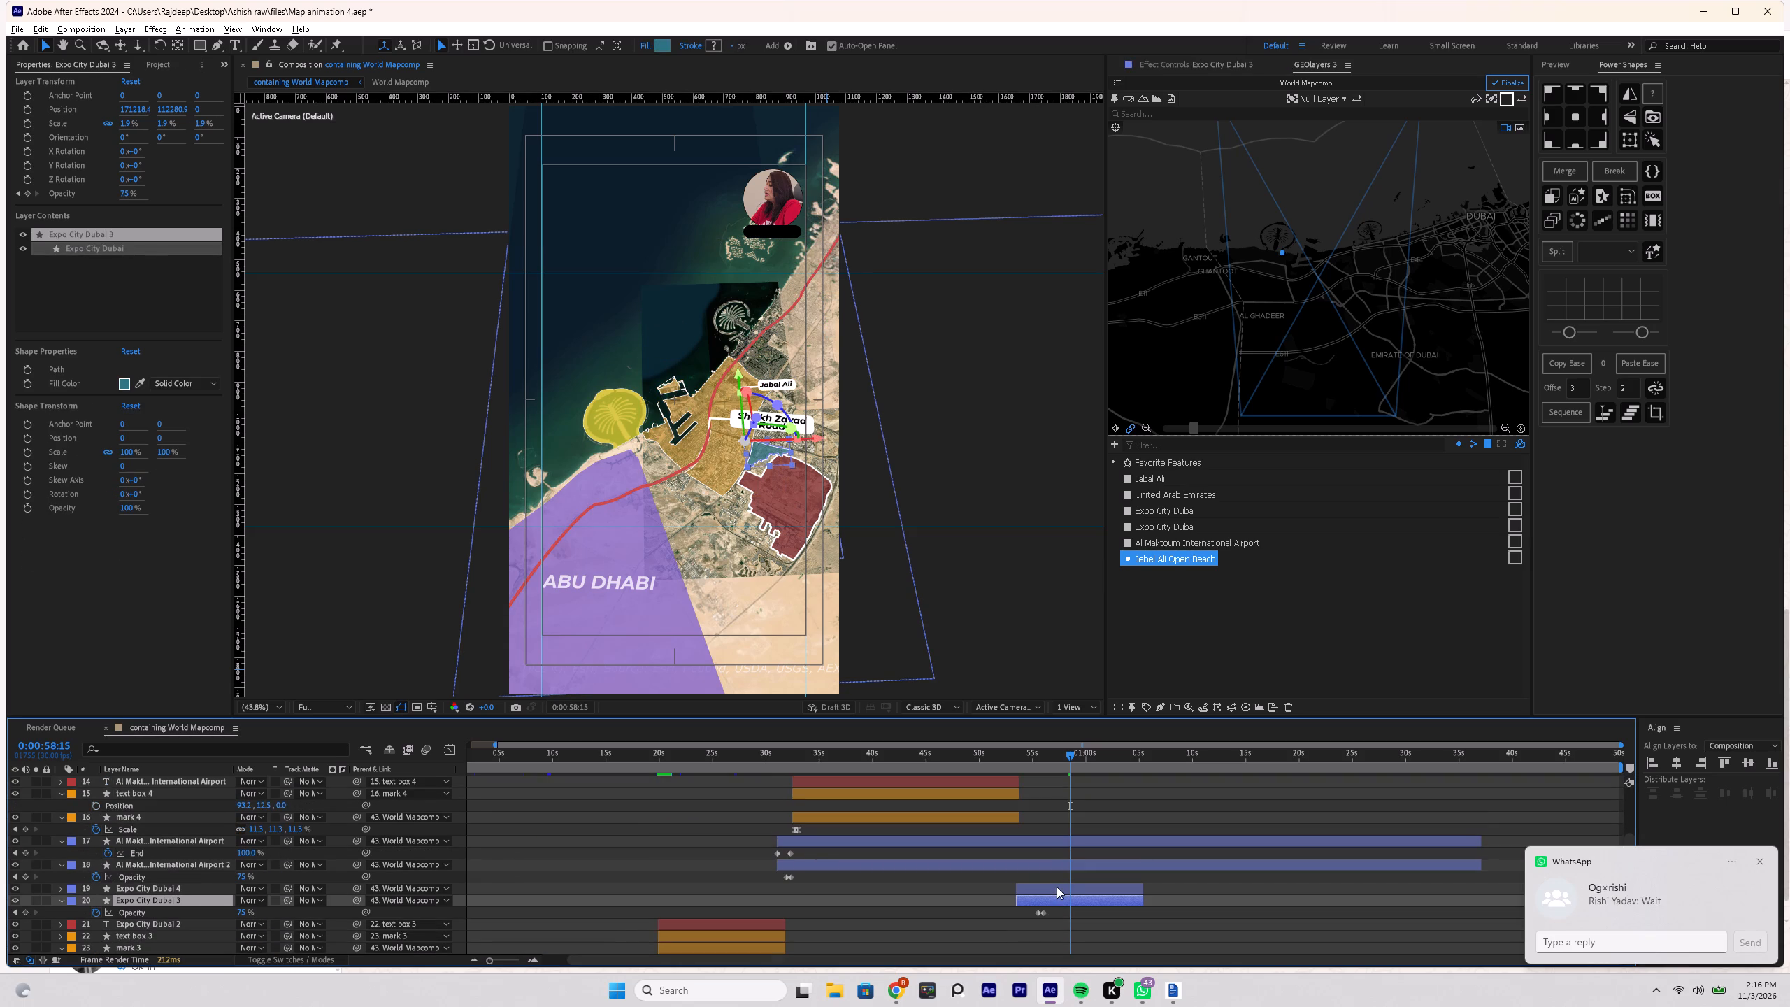
left_click(1057, 884)
key("u")
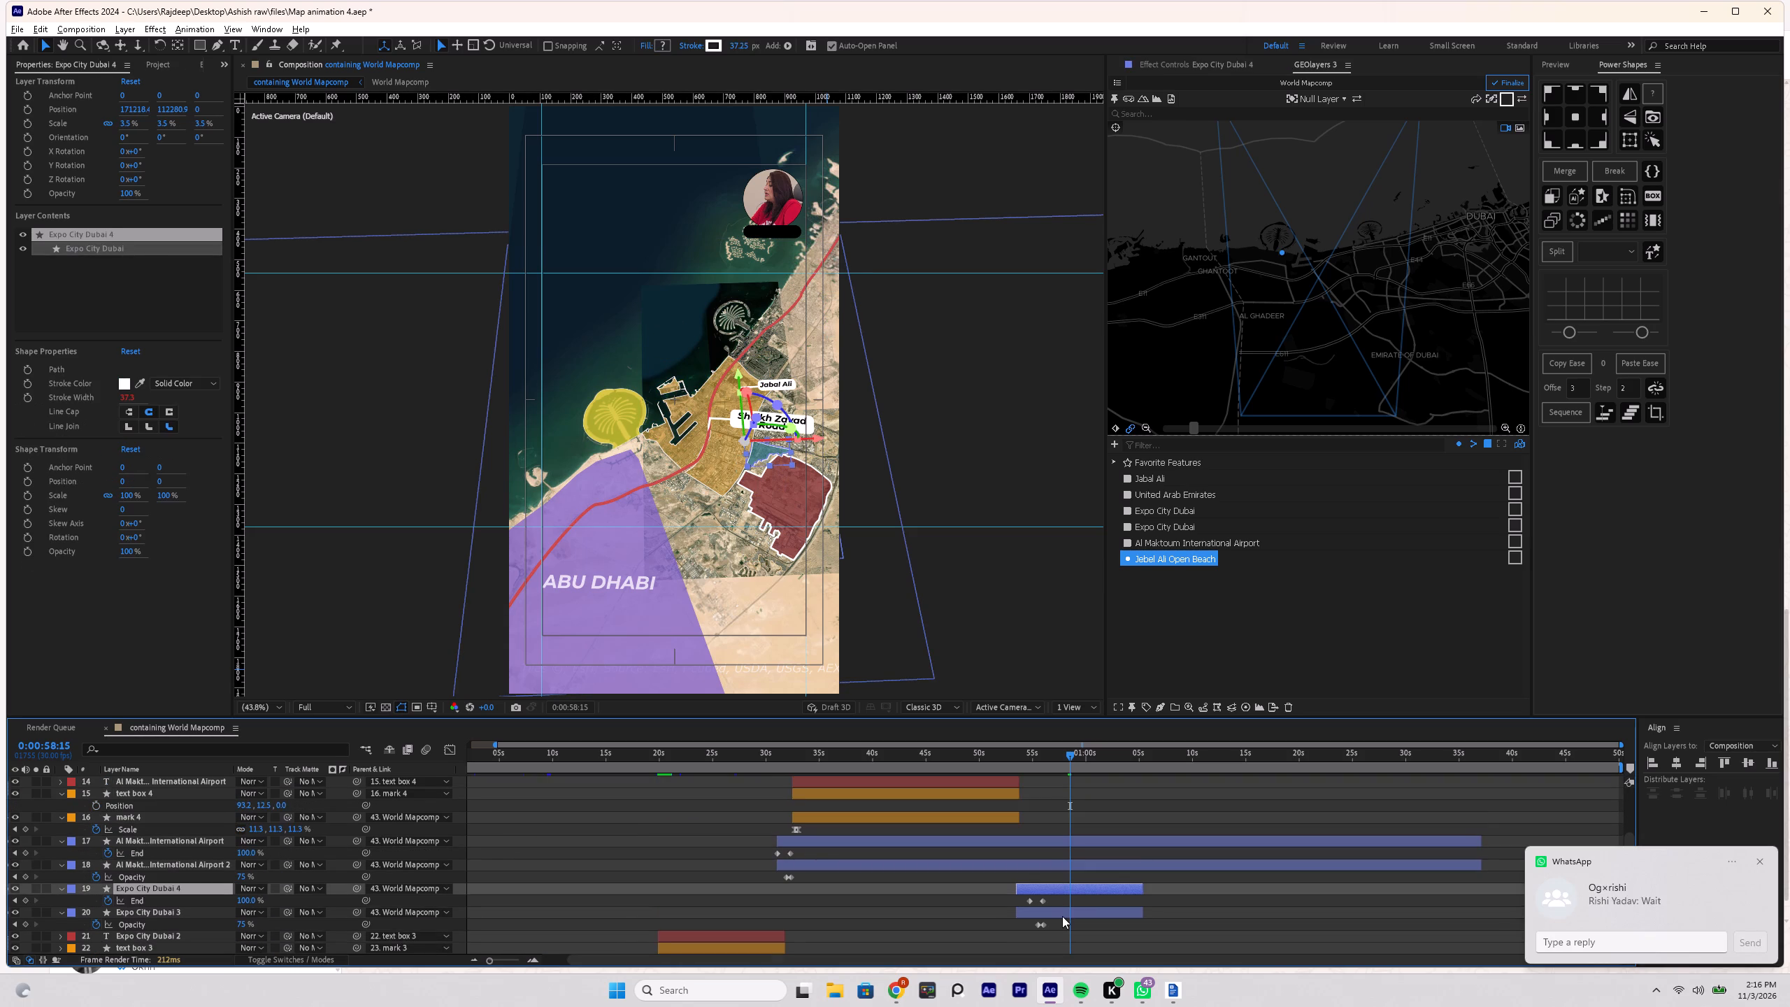
left_click_drag(1055, 898, 1018, 929)
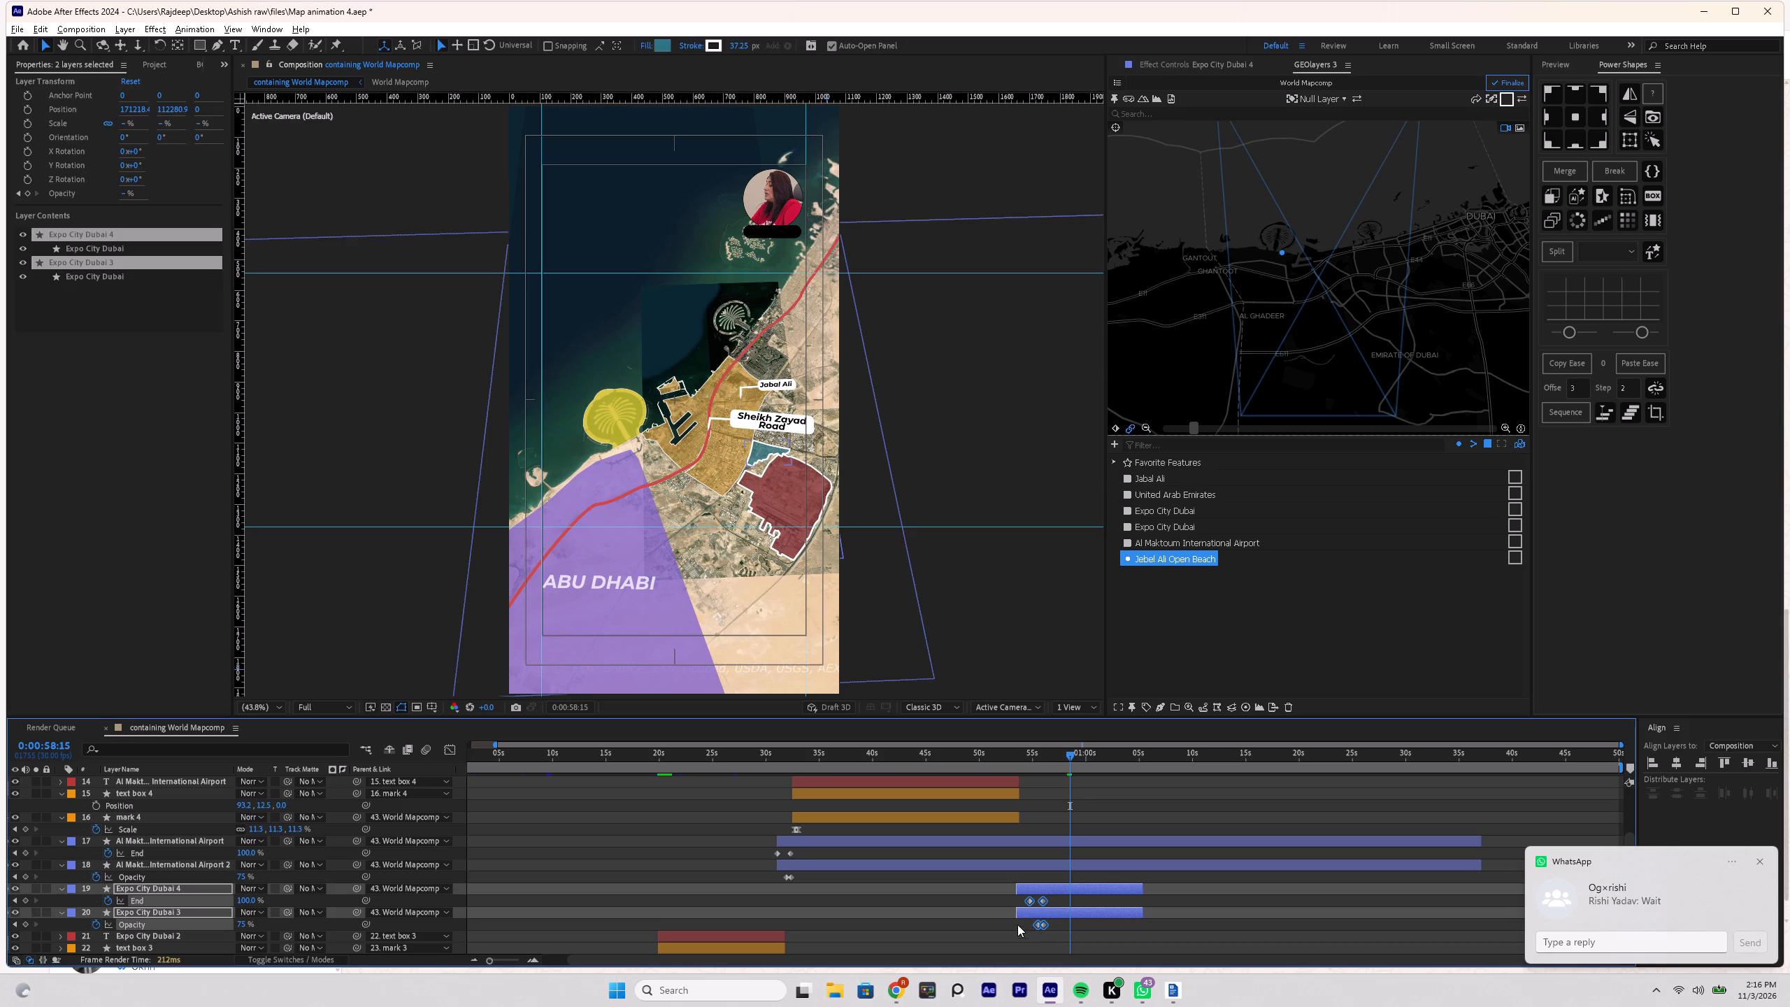
key("BackSpace")
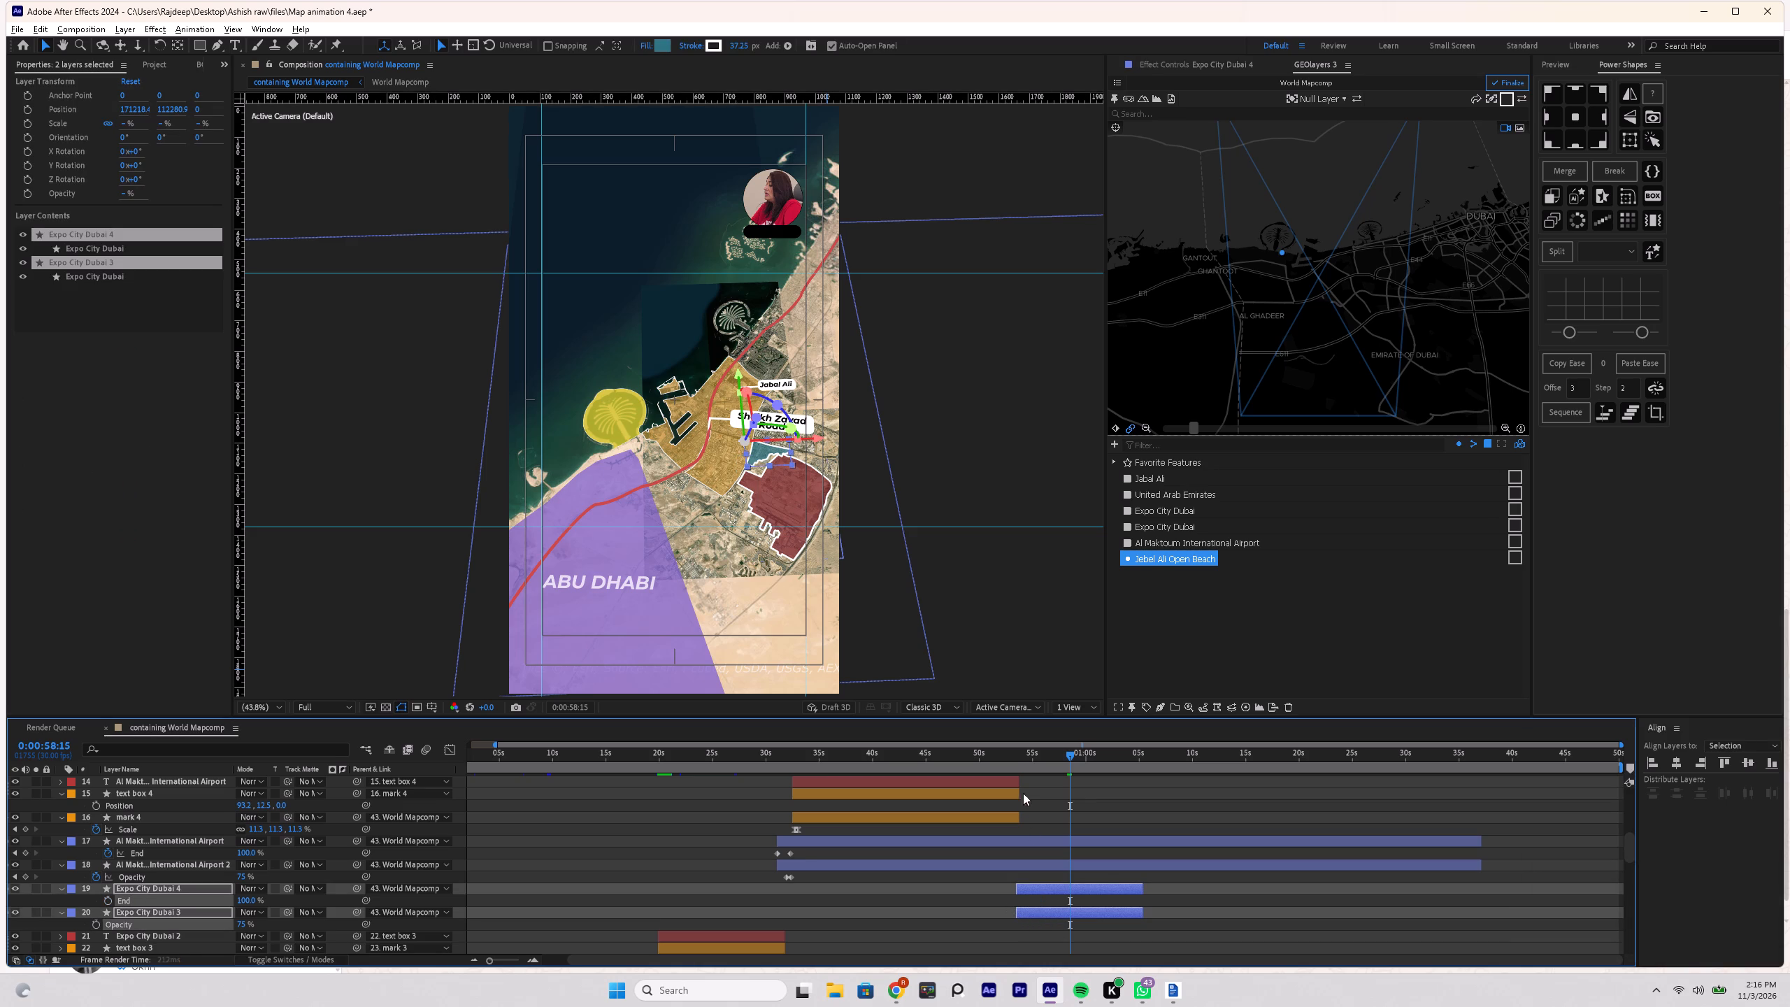
Preview the closing section from about 0:00:52:25 and look through the layers at 0:00:58:06.
left_click(1009, 755)
key("space")
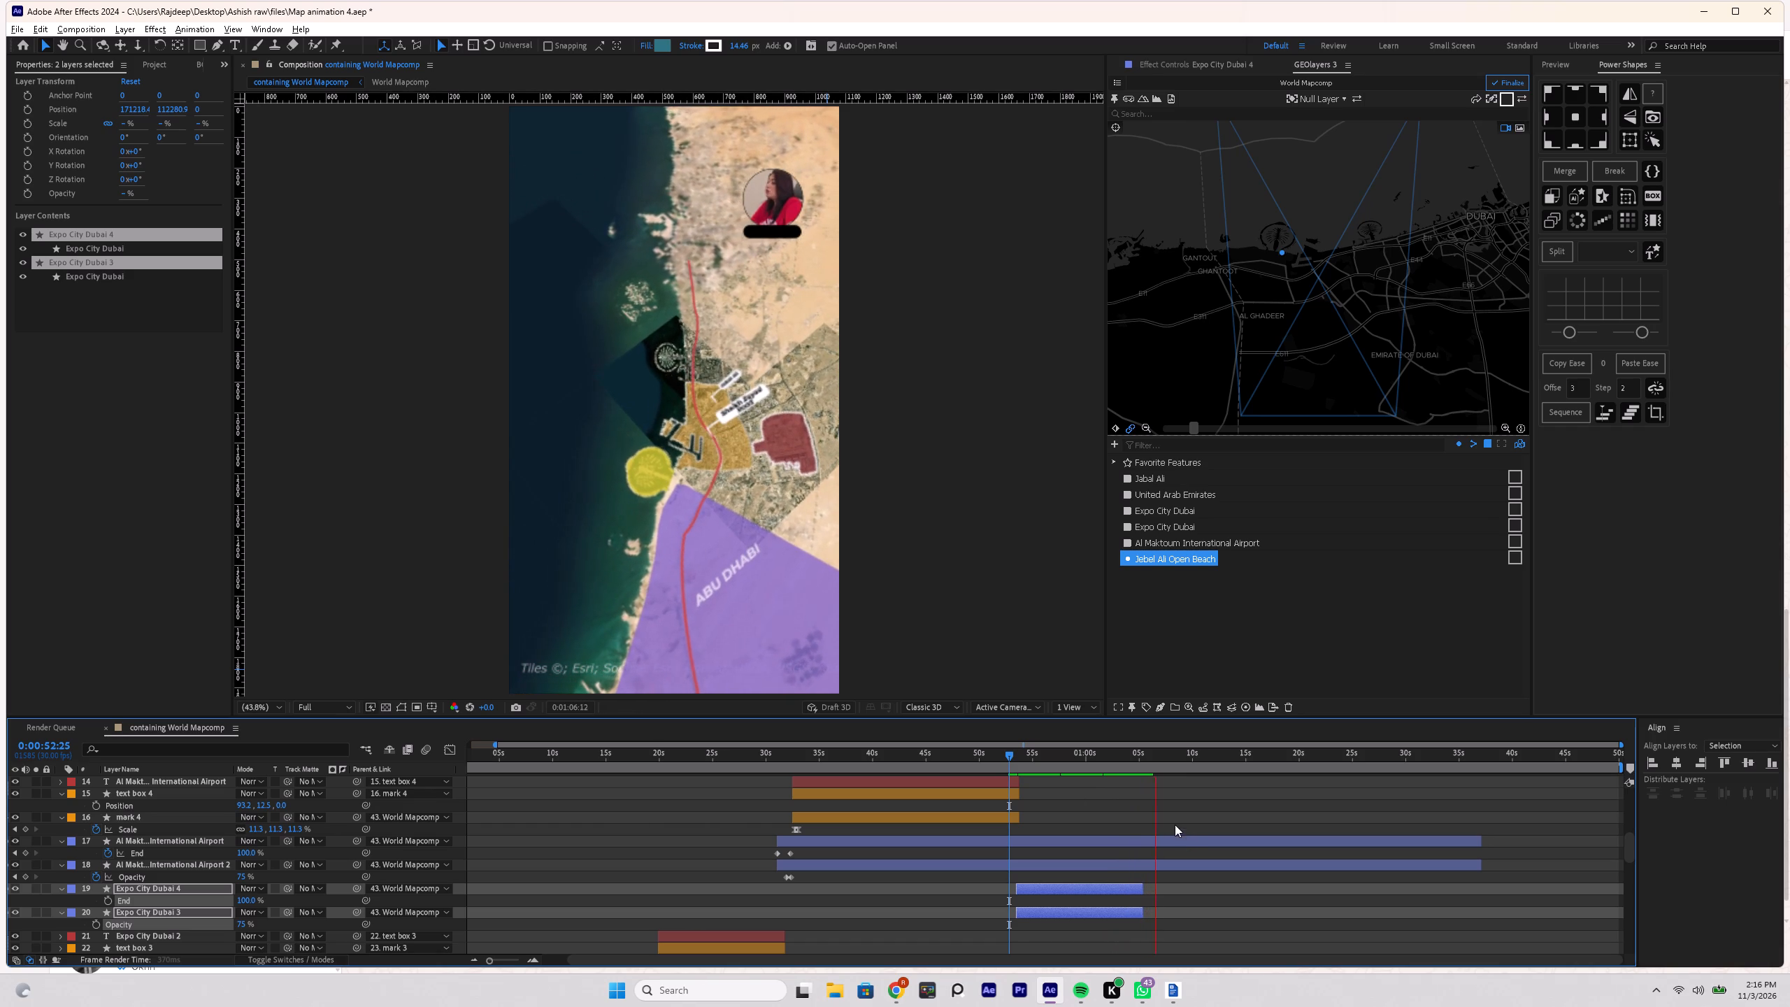
key("space")
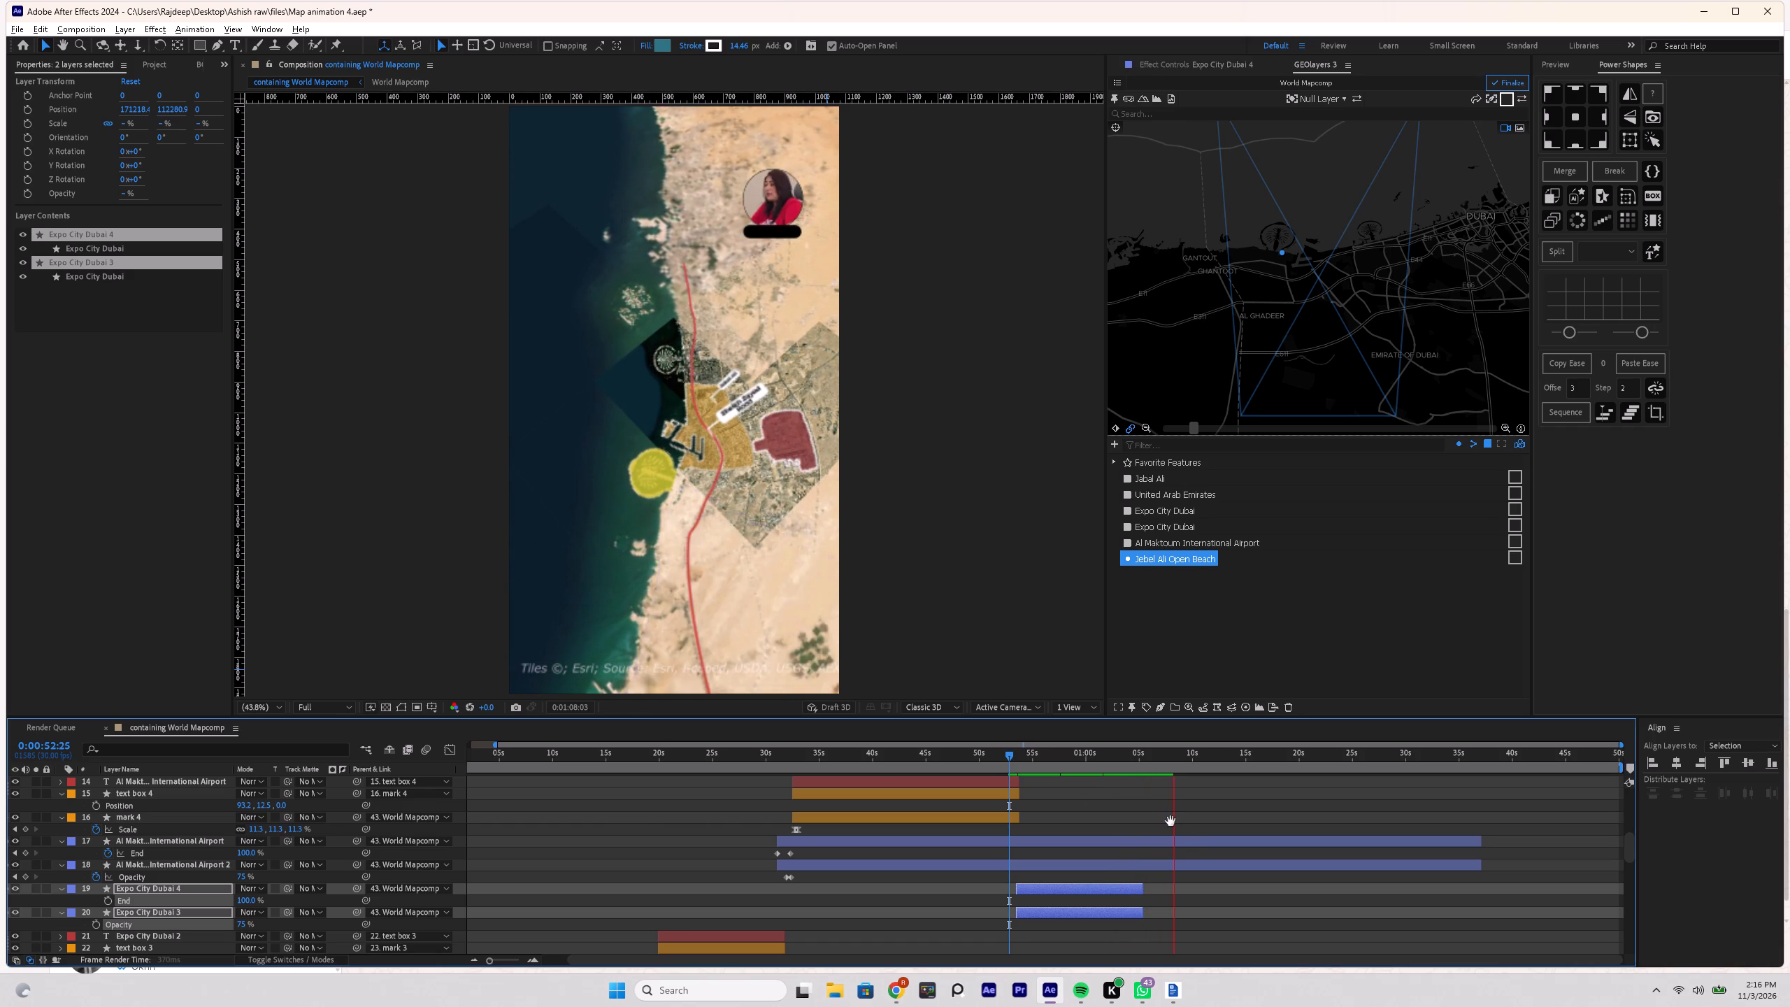
key("space")
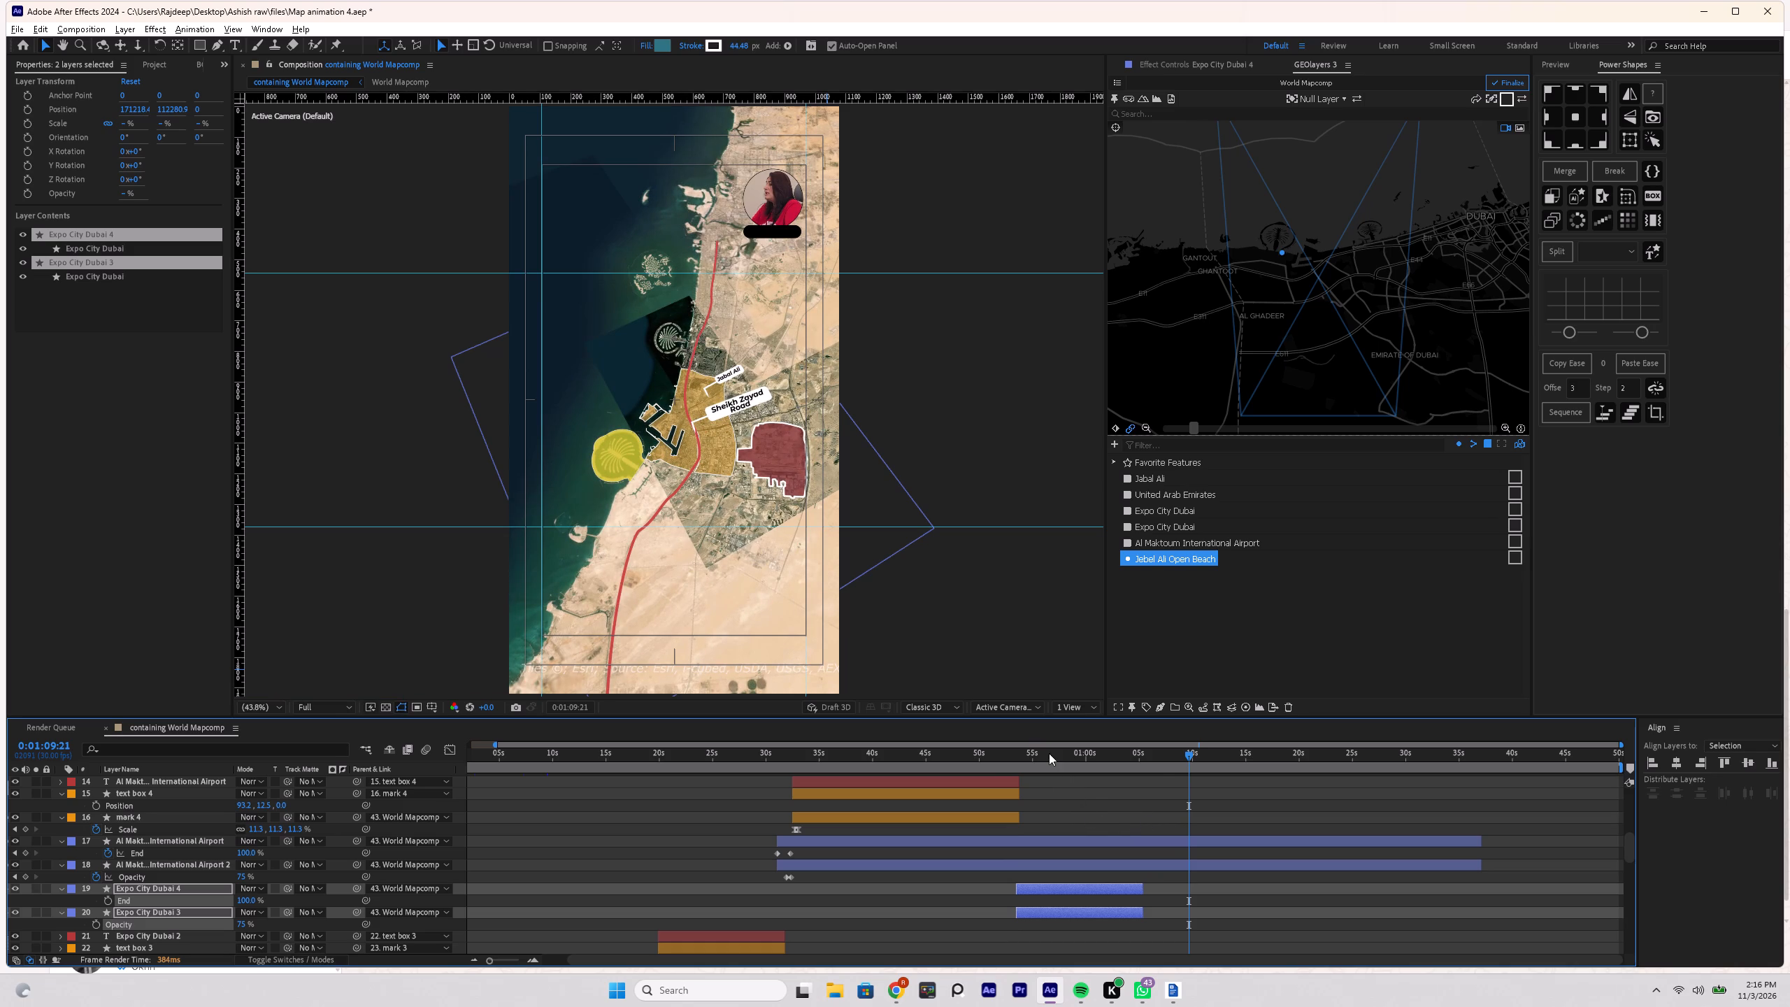
left_click(1008, 757)
key("space")
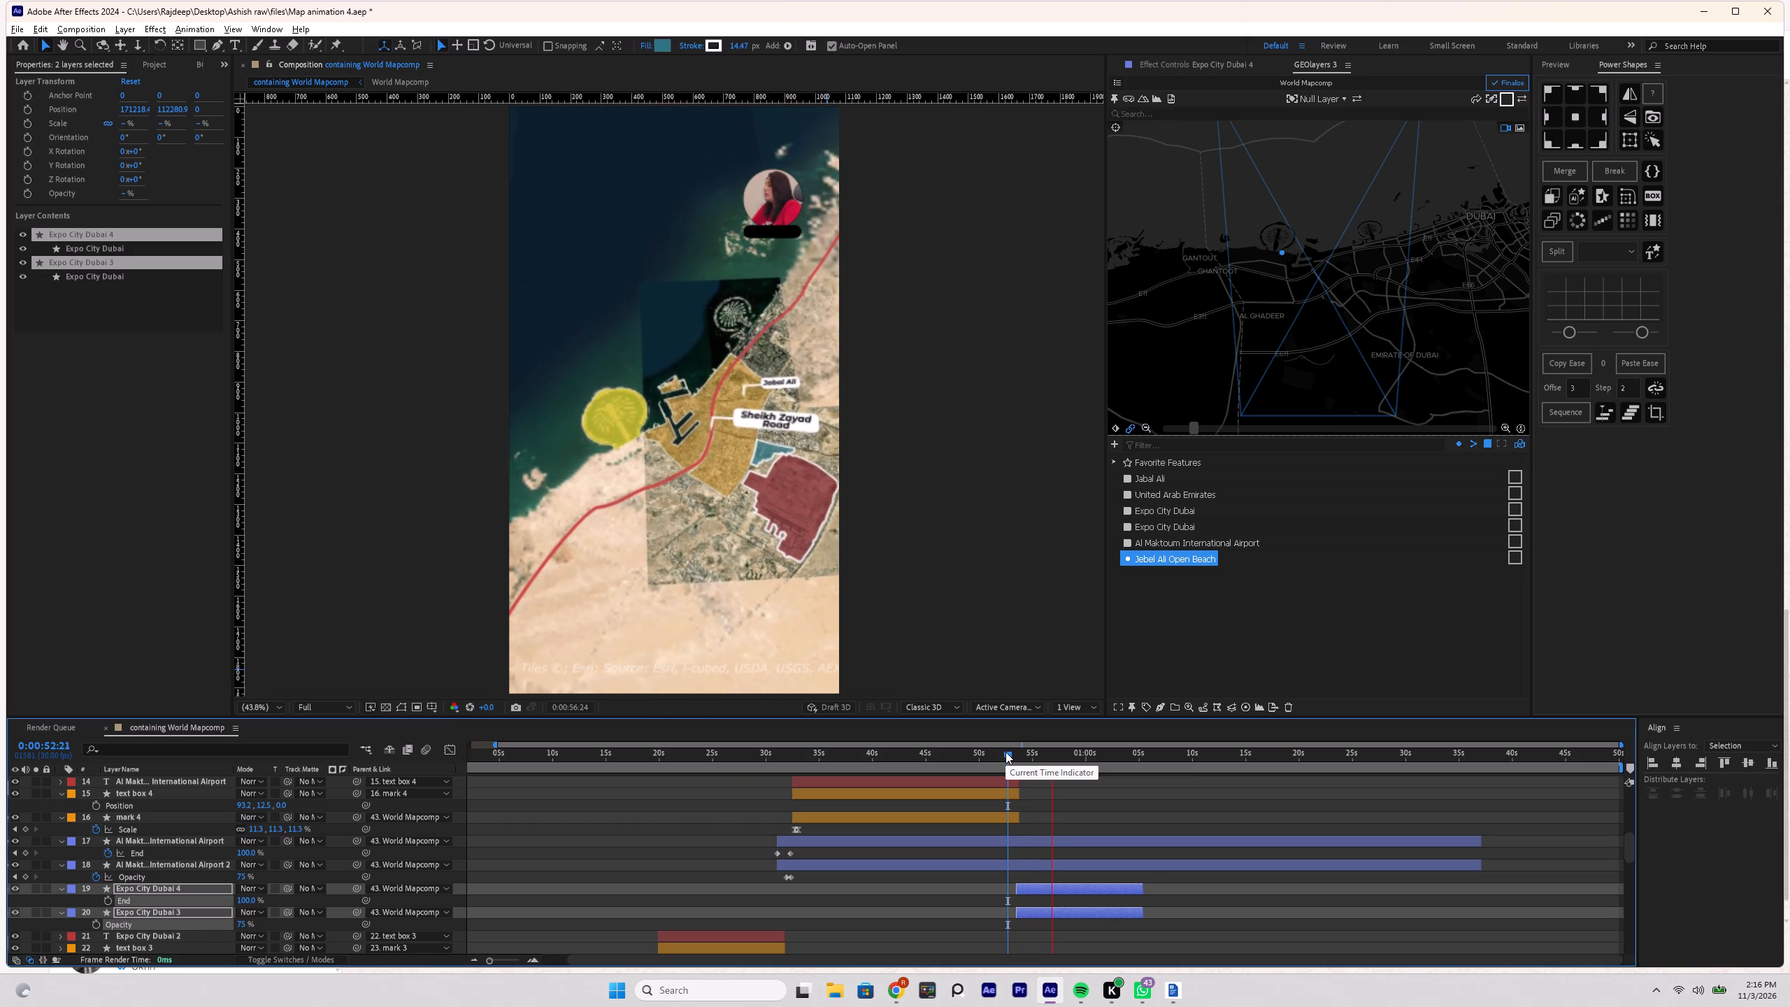
key("space")
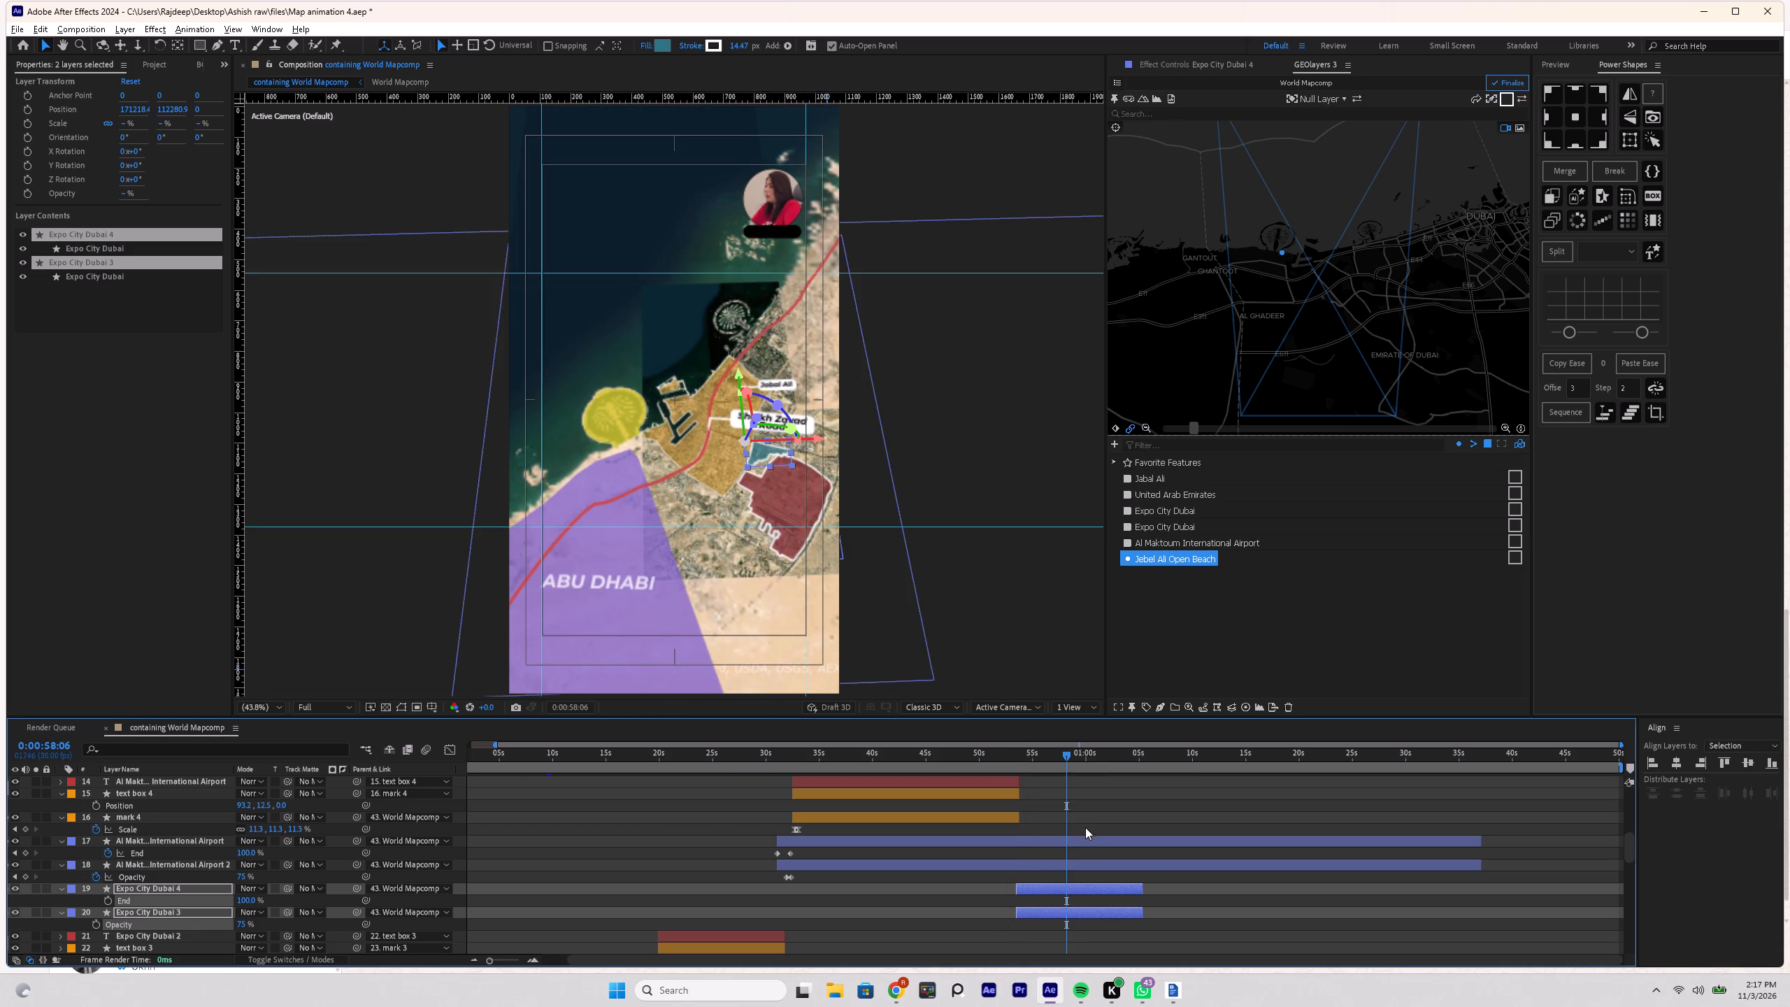
scroll(1087, 833, "down", 6)
scroll(1087, 834, "up", 1)
scroll(1087, 834, "down", 11)
scroll(1087, 834, "up", 7)
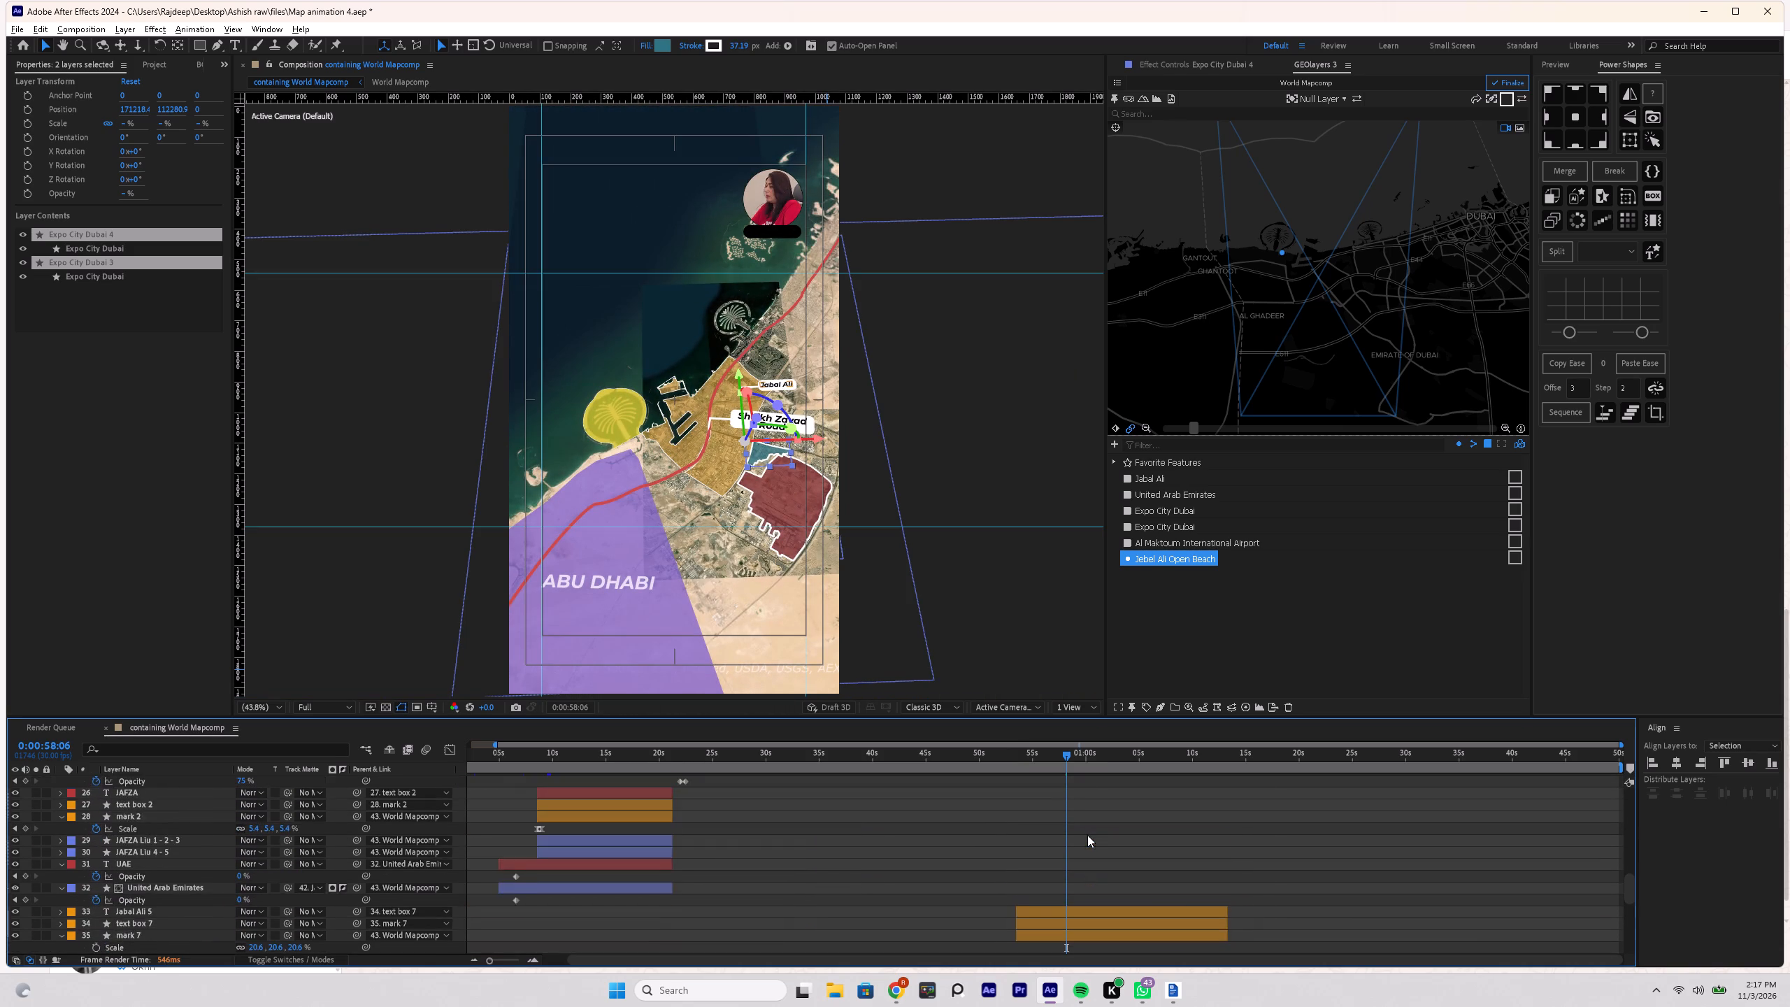
scroll(1085, 835, "down", 3)
scroll(1081, 835, "up", 2)
scroll(1049, 836, "up", 1, "alt")
Duplicate the JAFZA Liu 1 - 2 - 3 and JAFZA Liu 4 - 5 highlights and move the copies to start at about 0:00:51:15.
left_click(978, 758)
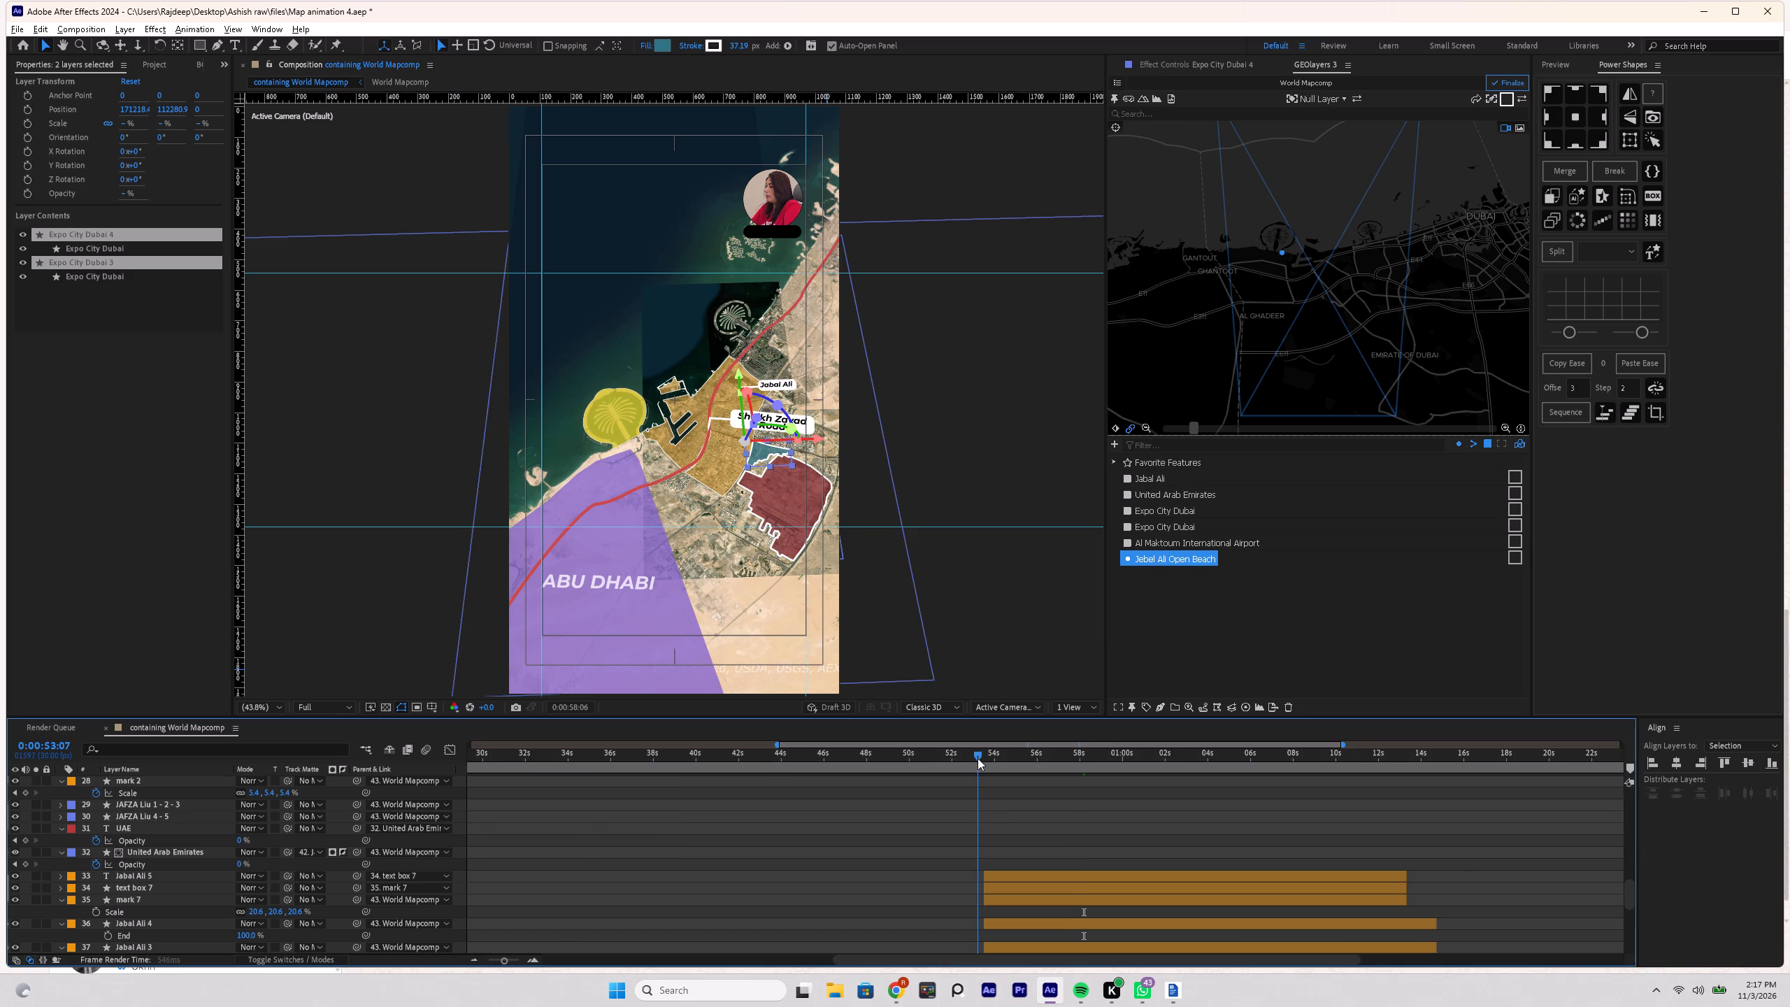
scroll(987, 801, "up", 3, "alt")
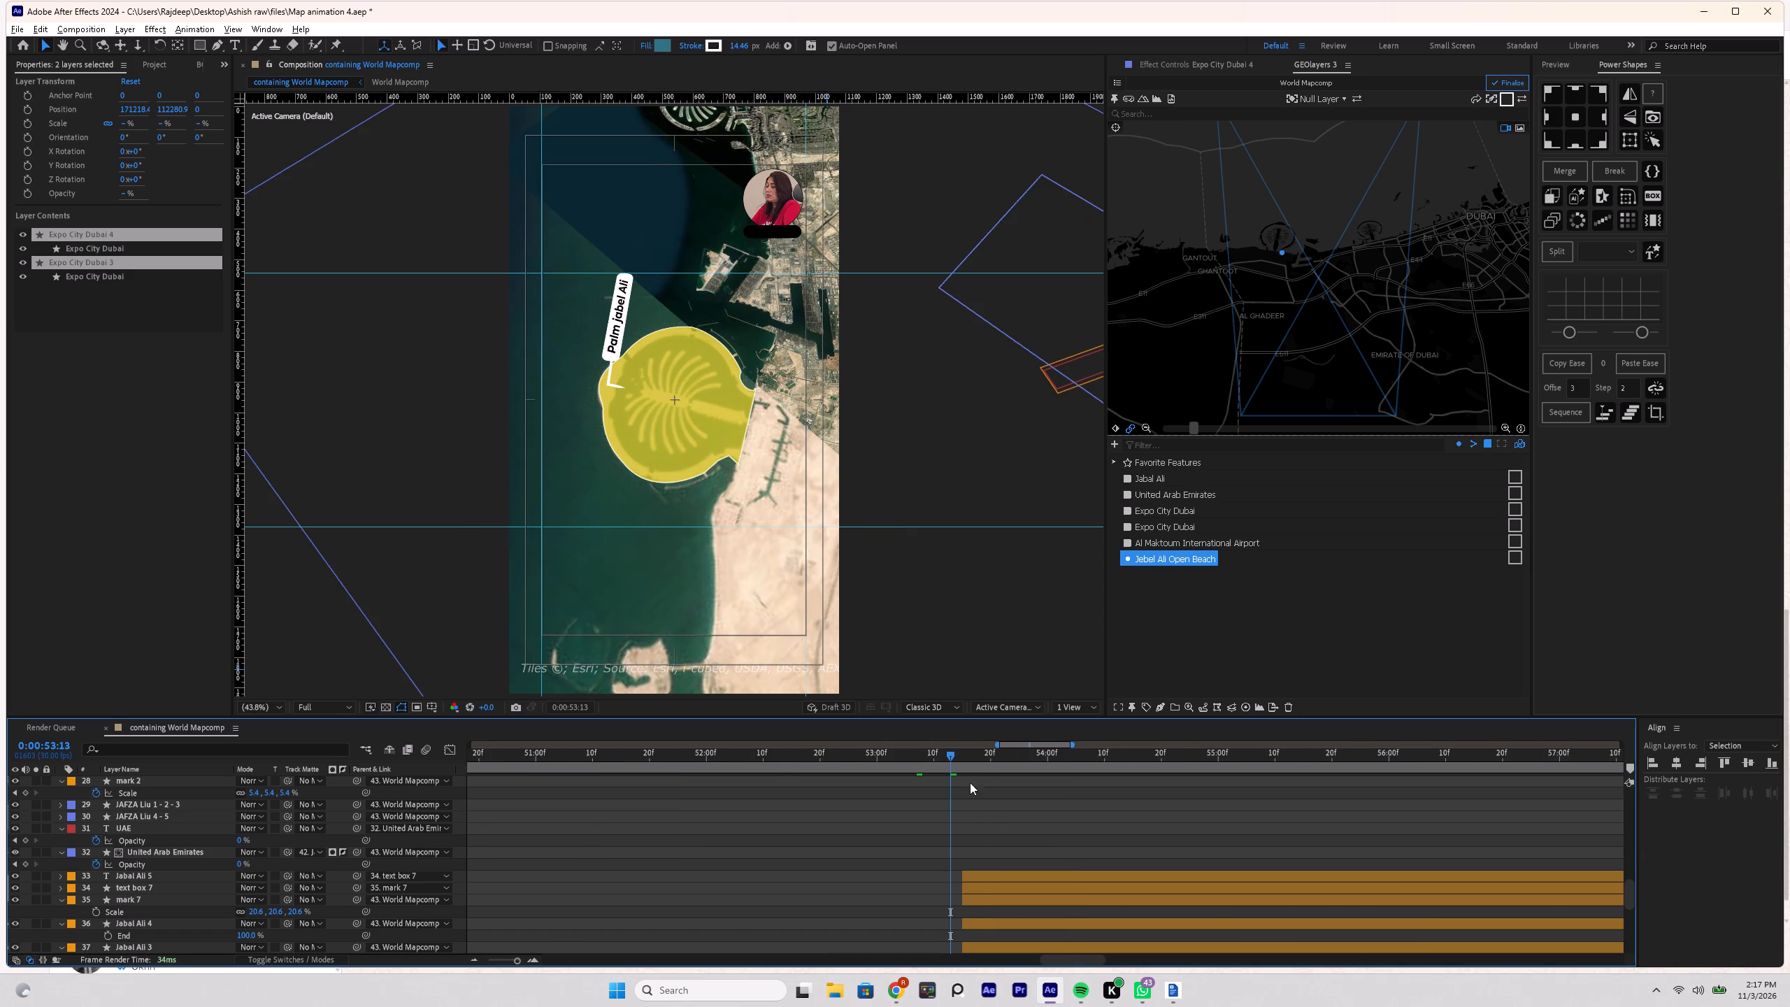
left_click(961, 769)
scroll(991, 845, "down", 7, "alt")
scroll(996, 855, "up", 2)
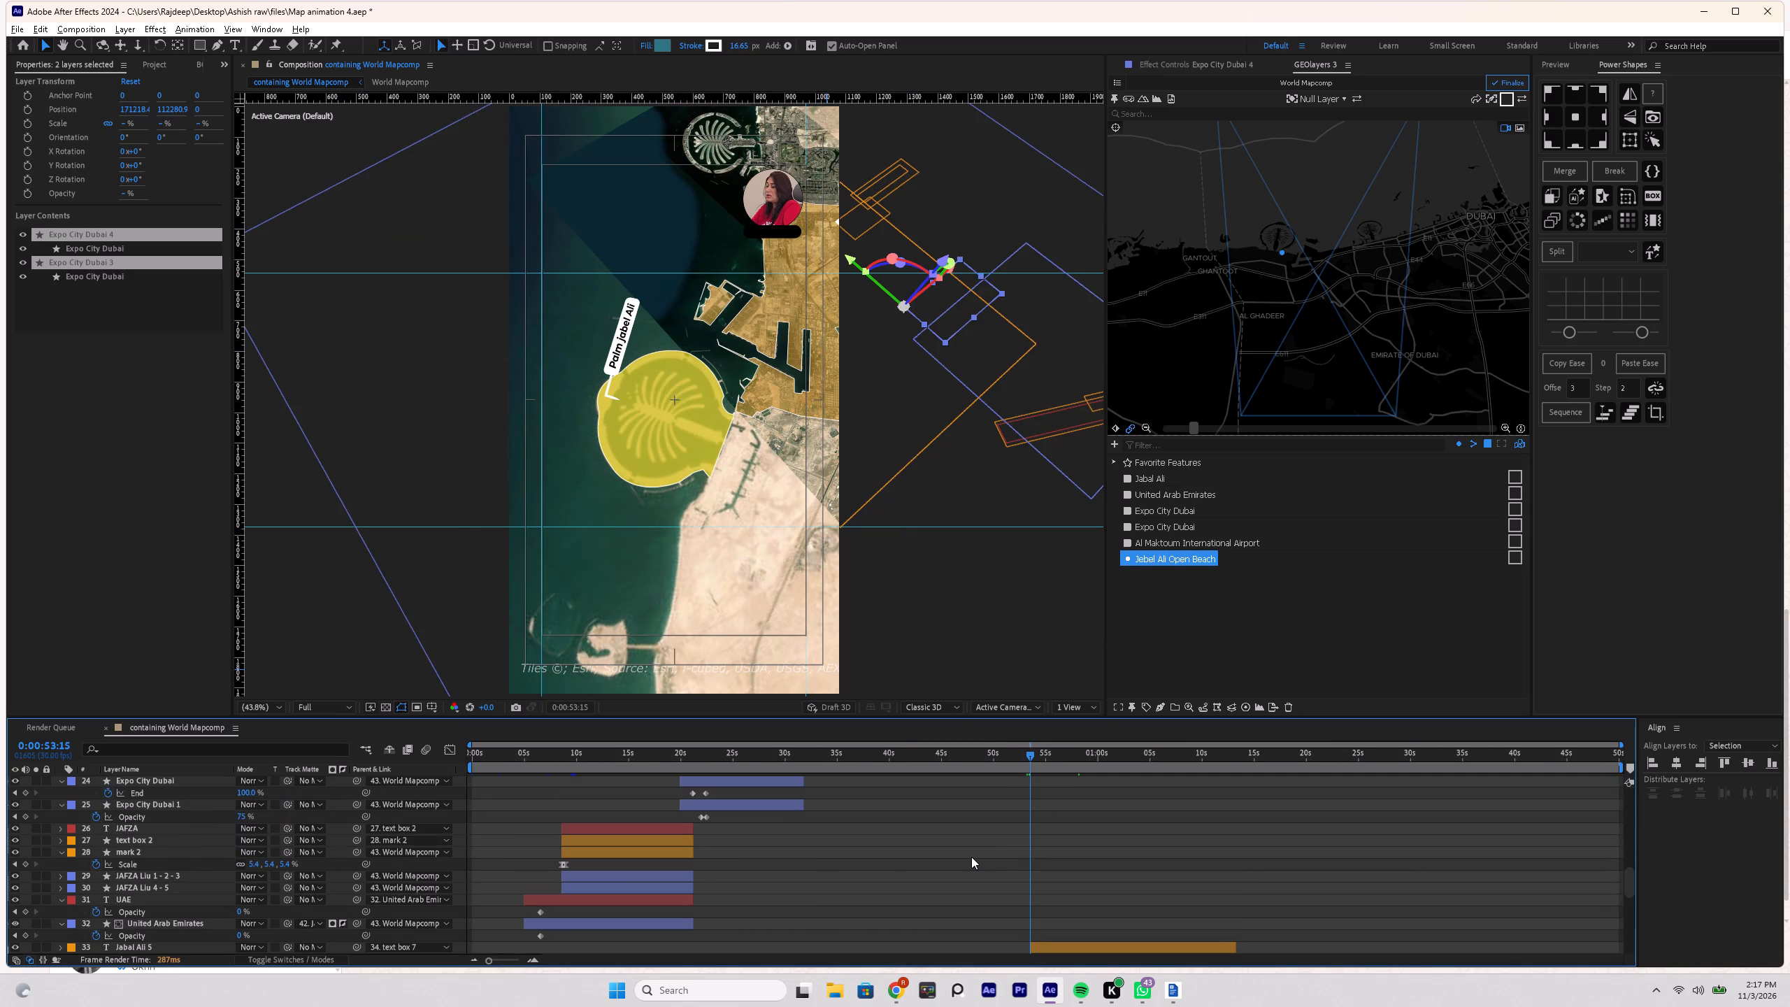
left_click(630, 885, "shift")
left_click(735, 880)
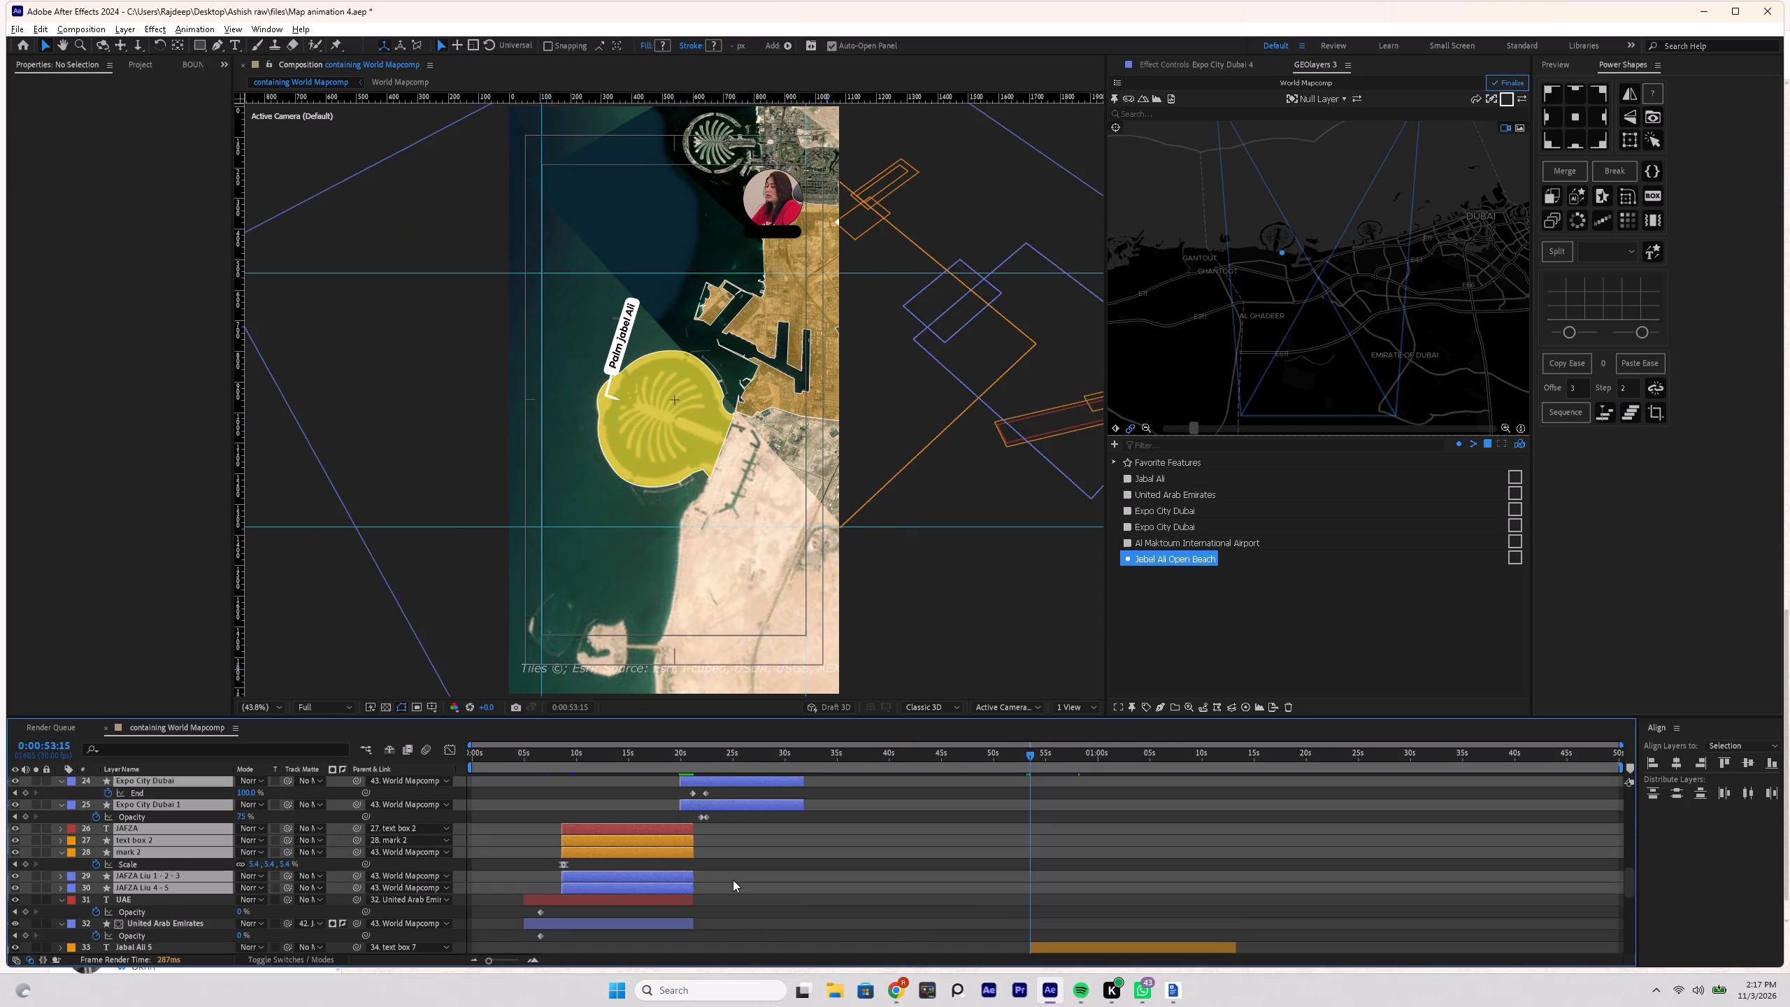
left_click(666, 889)
left_click(671, 878, "ctrl")
key("ctrl+d")
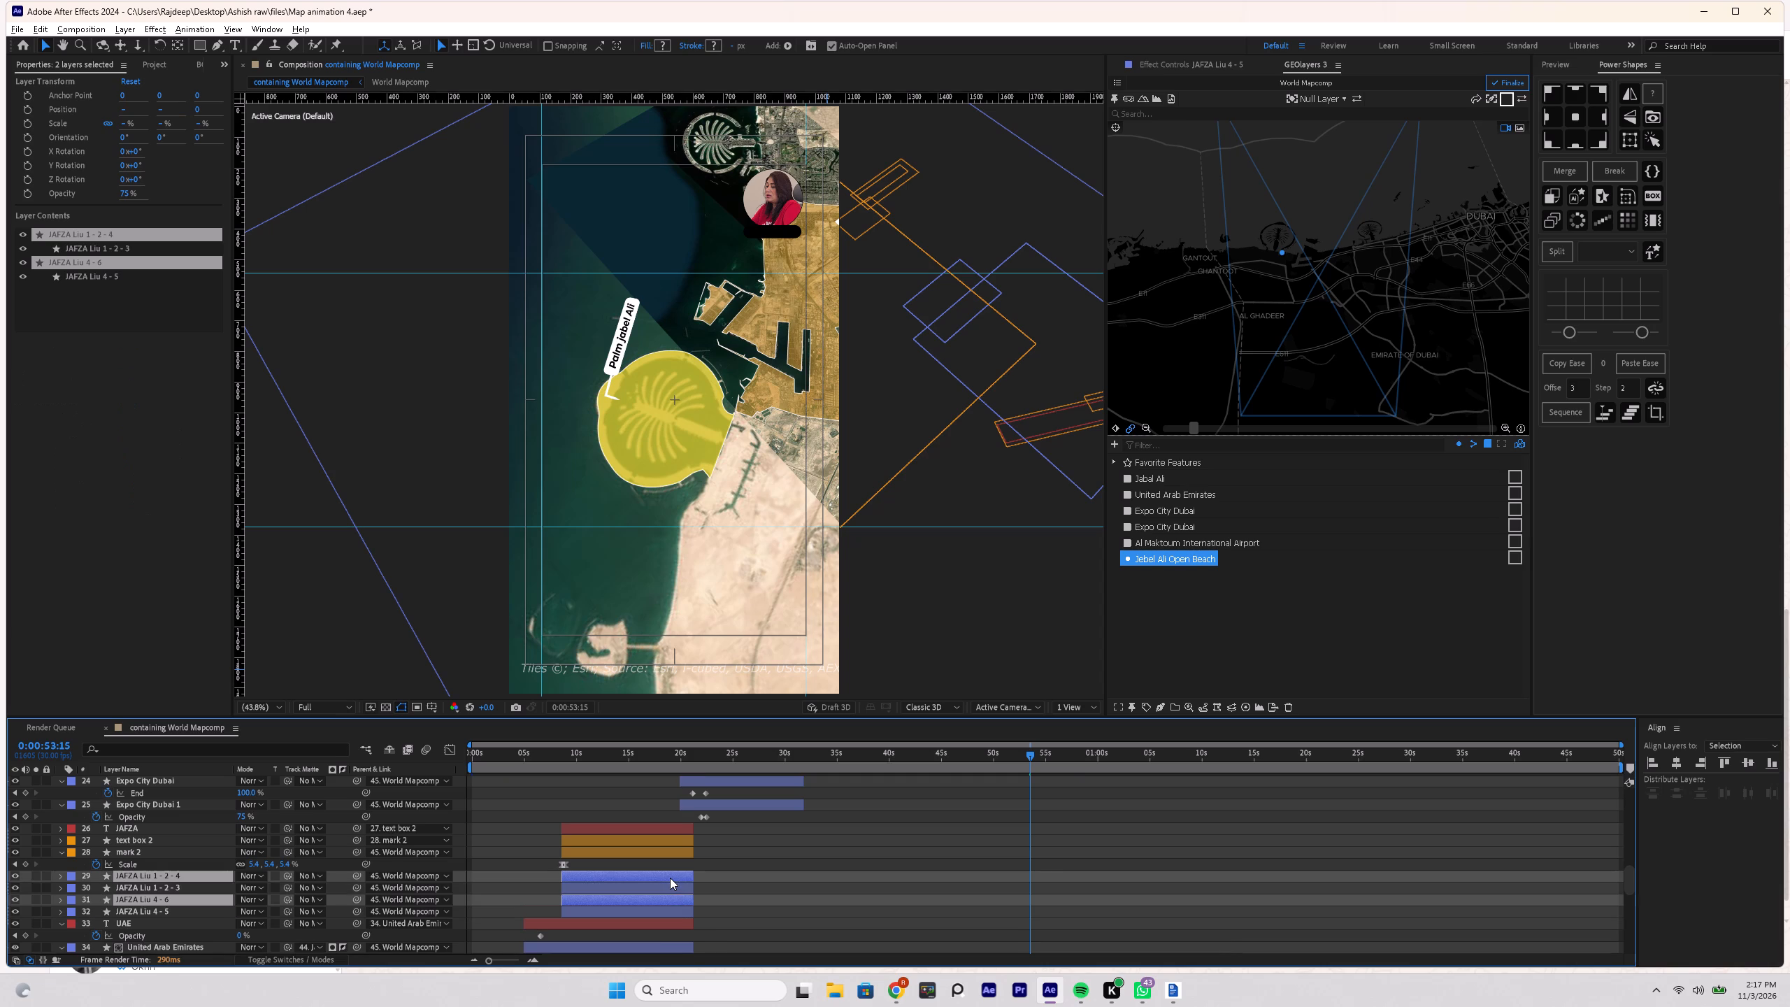
left_click_drag(665, 878, 1112, 890)
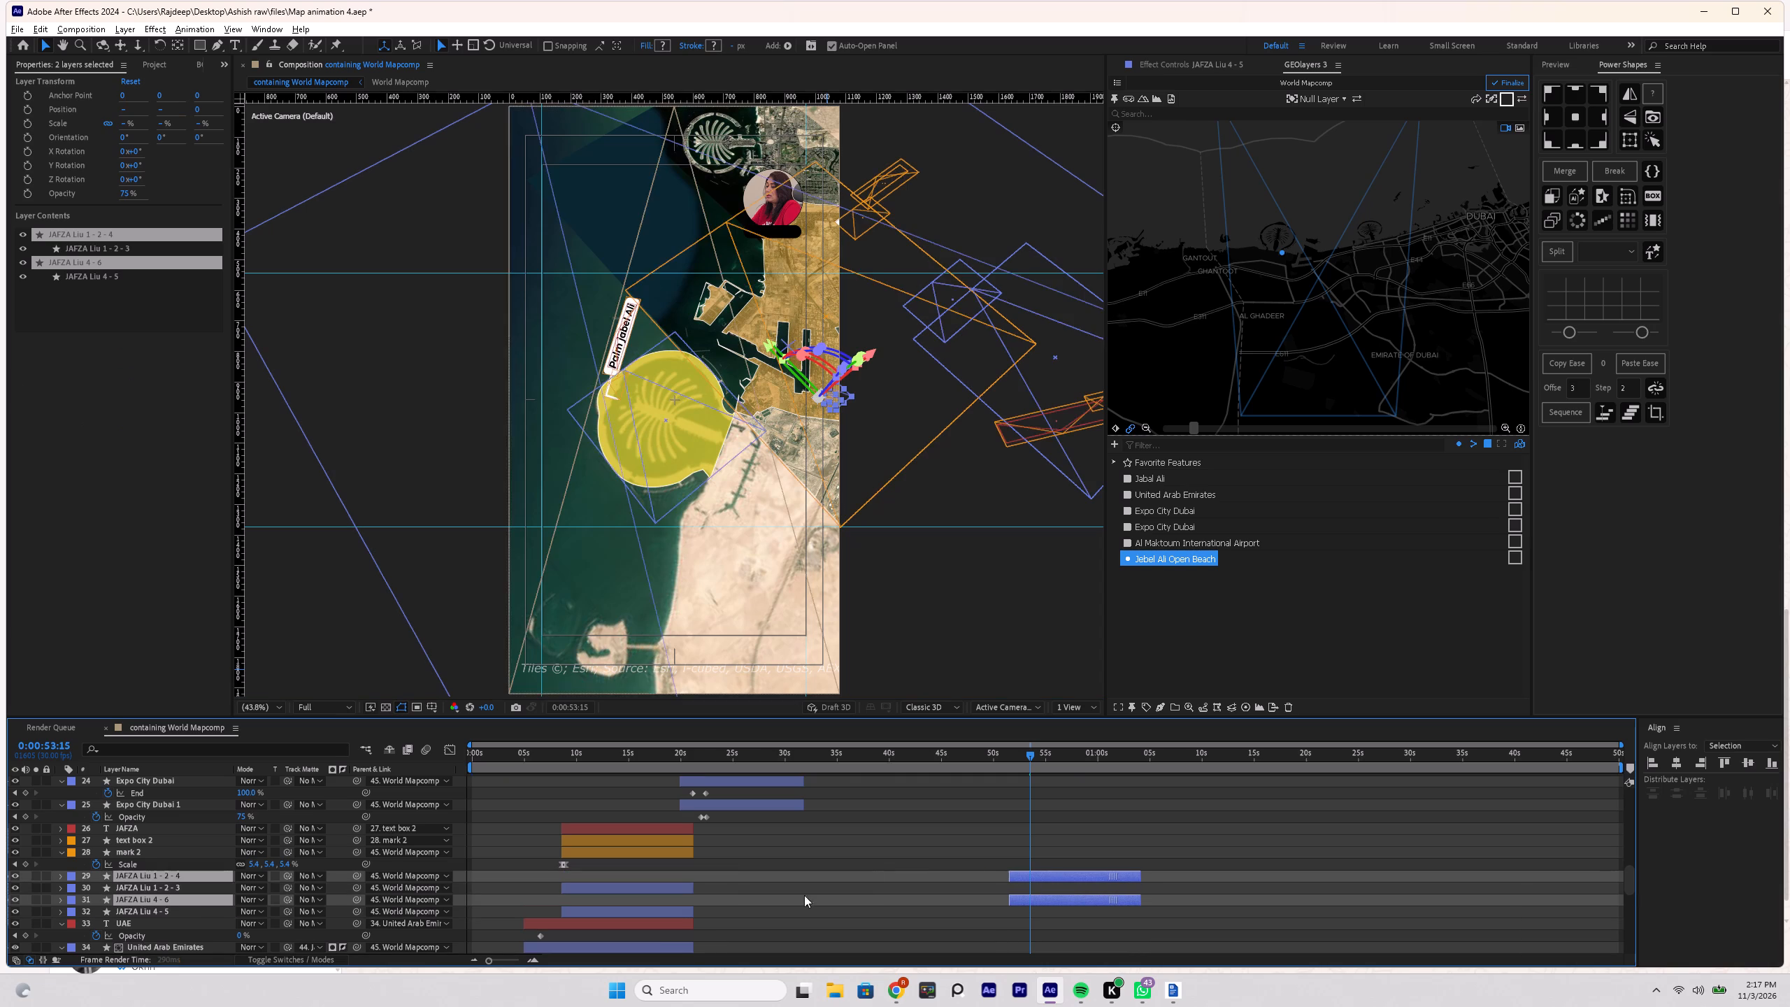
Stack the two duplicated JAFZA Liu highlights together above their originals and trim their in-points to 0:00:53:15.
left_click_drag(226, 878, 227, 865)
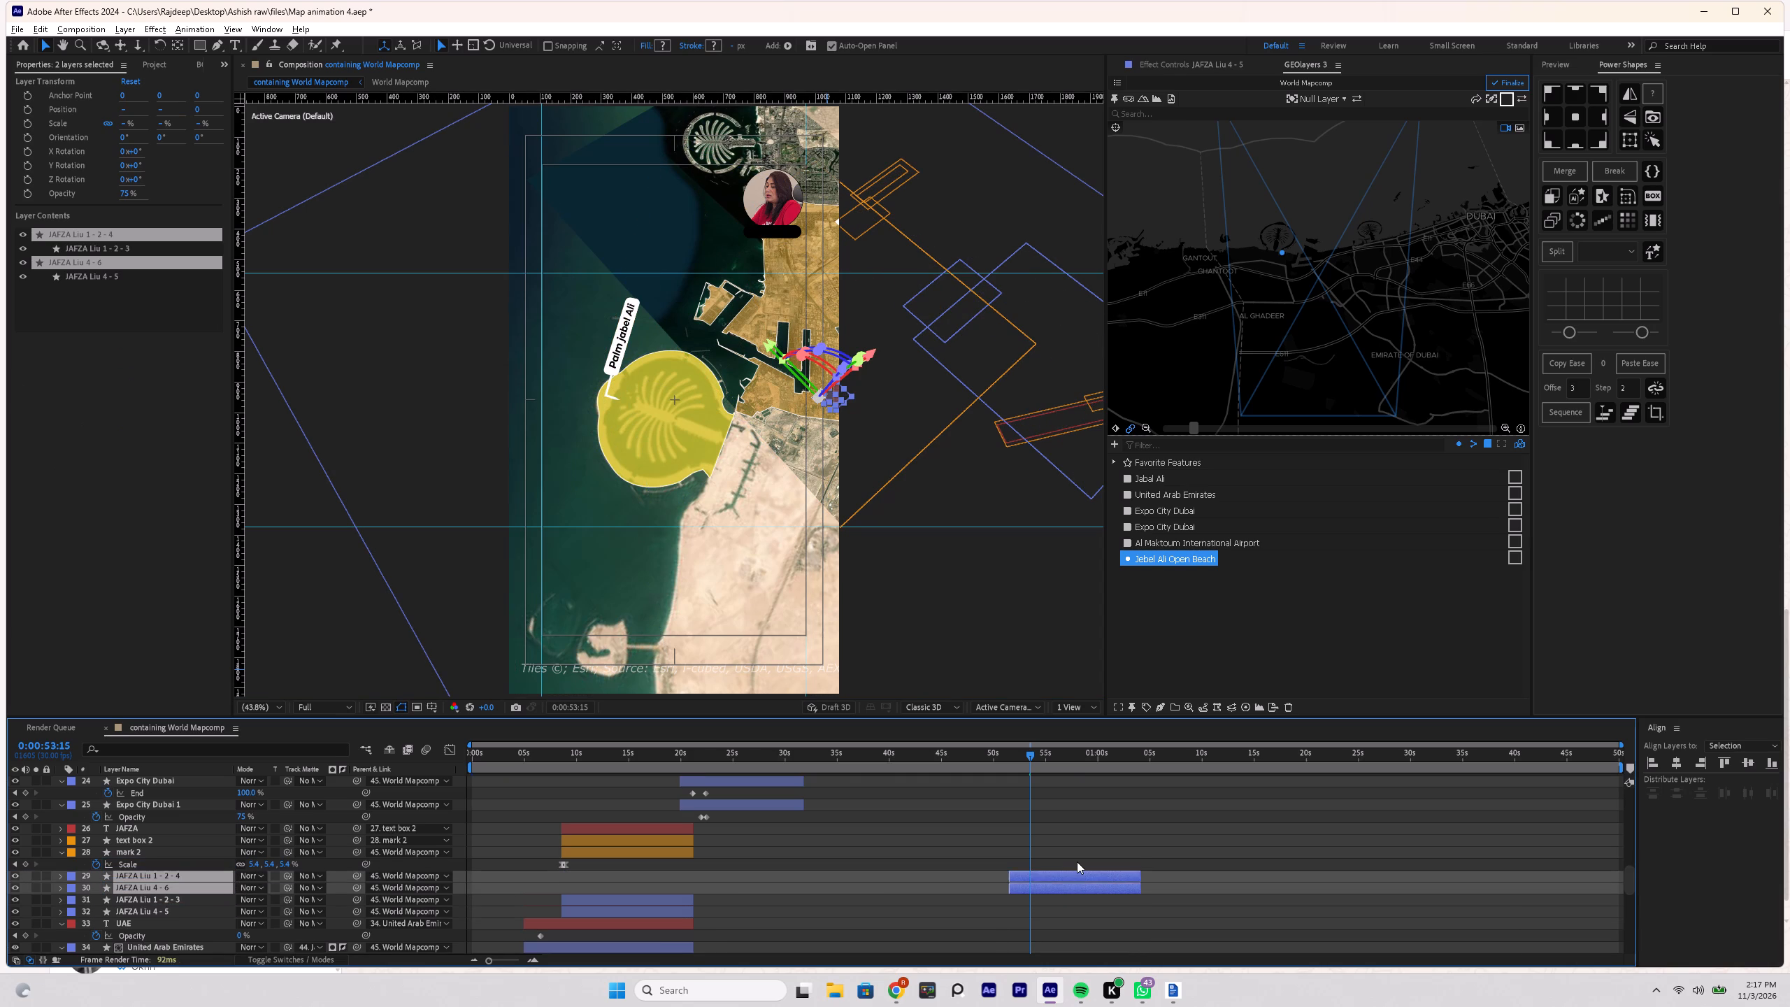
scroll(1077, 862, "down", 2)
scroll(1078, 861, "up", 1, "alt")
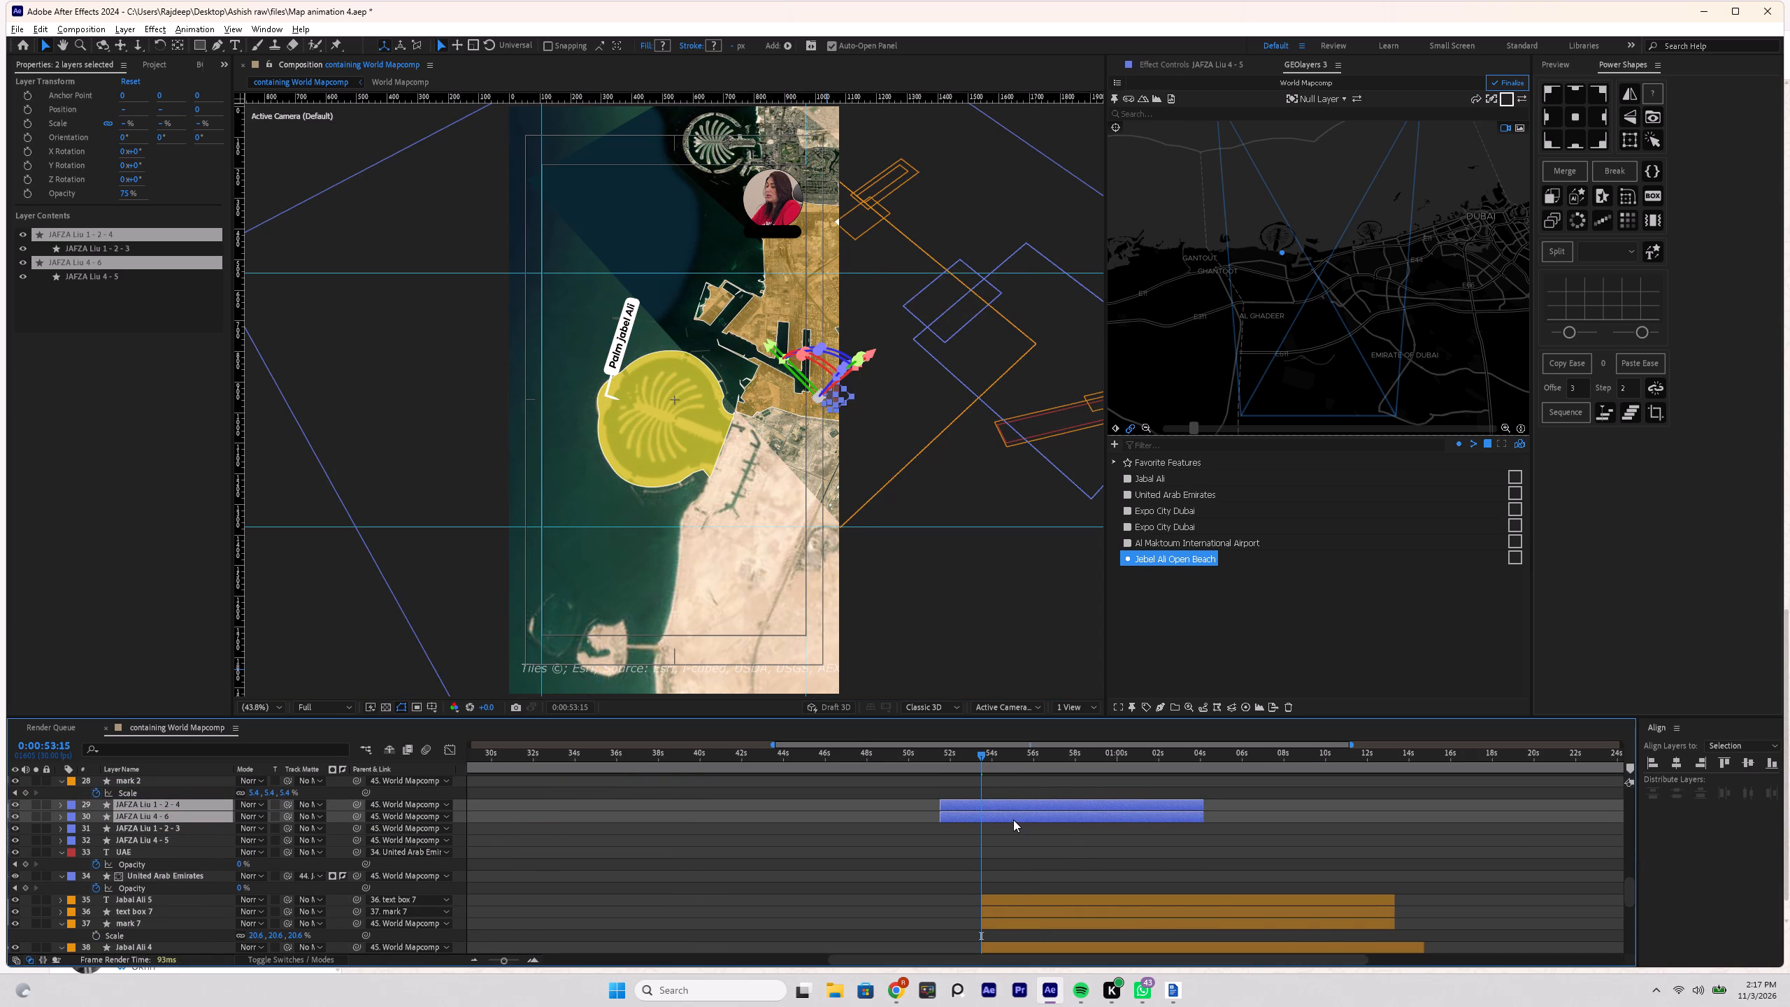
key("alt+bracketleft")
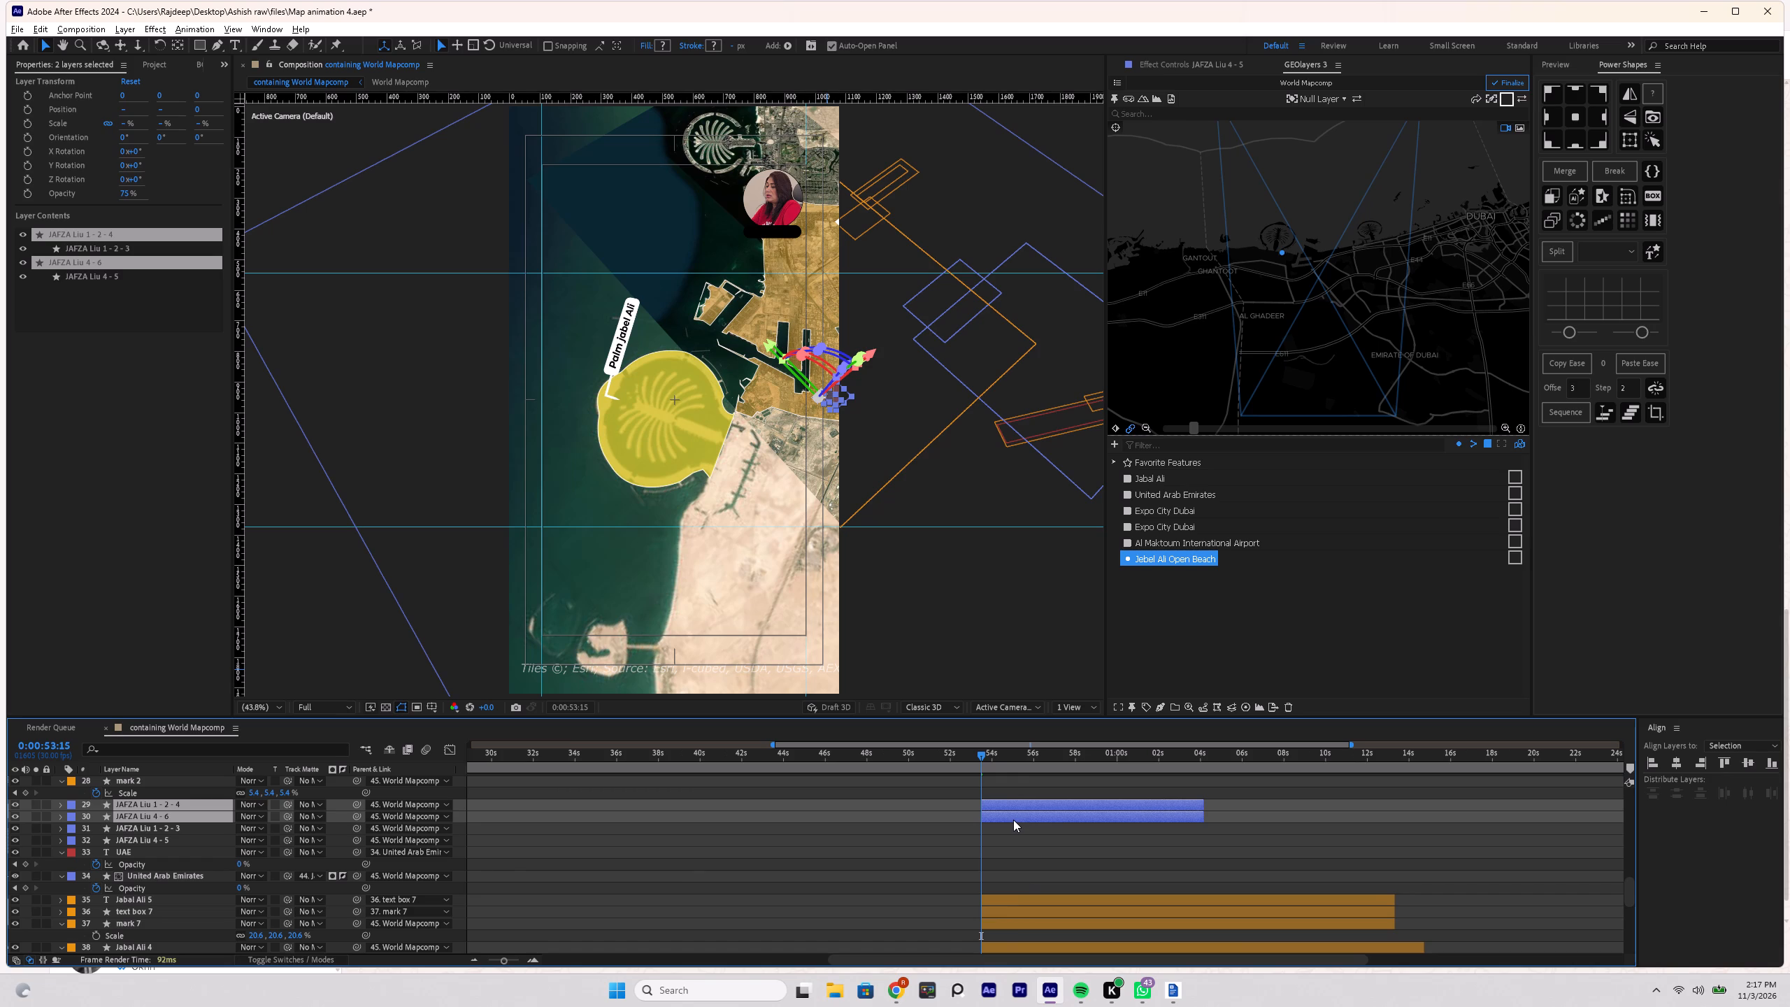
key("u")
left_click(1008, 823)
Preview the closing section from 0:00:52:27 to check the JAFZA highlights.
left_click(968, 759)
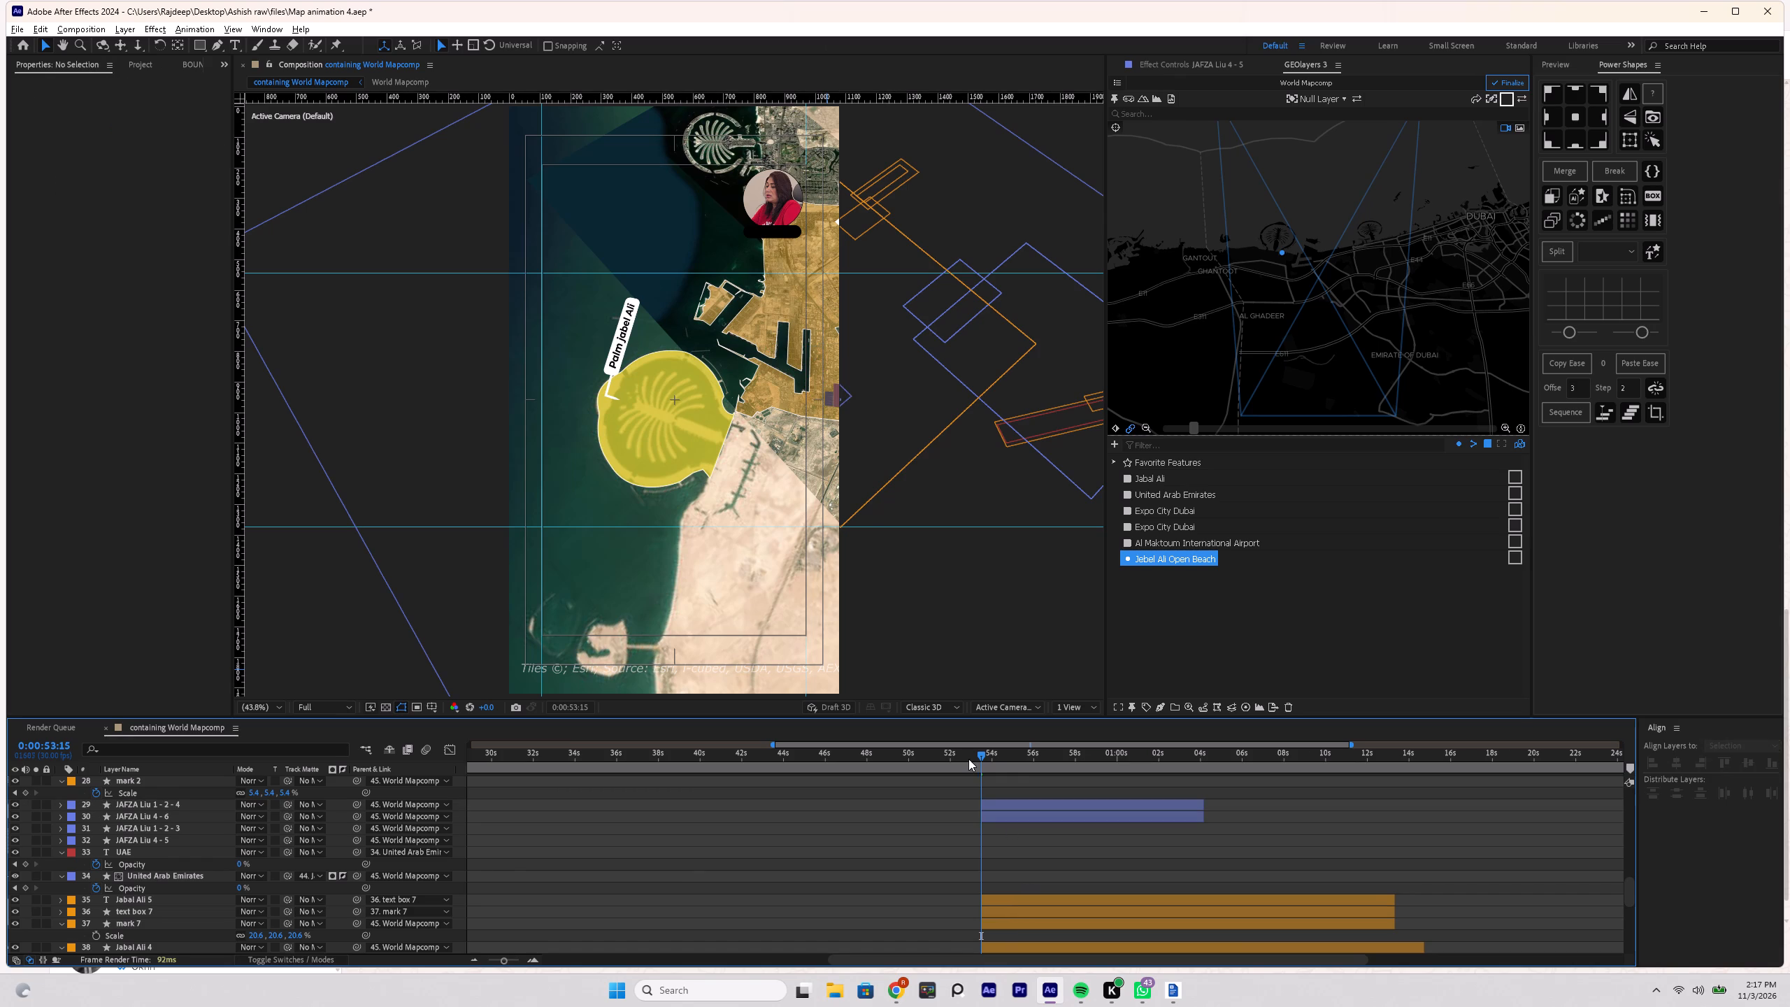
key("space")
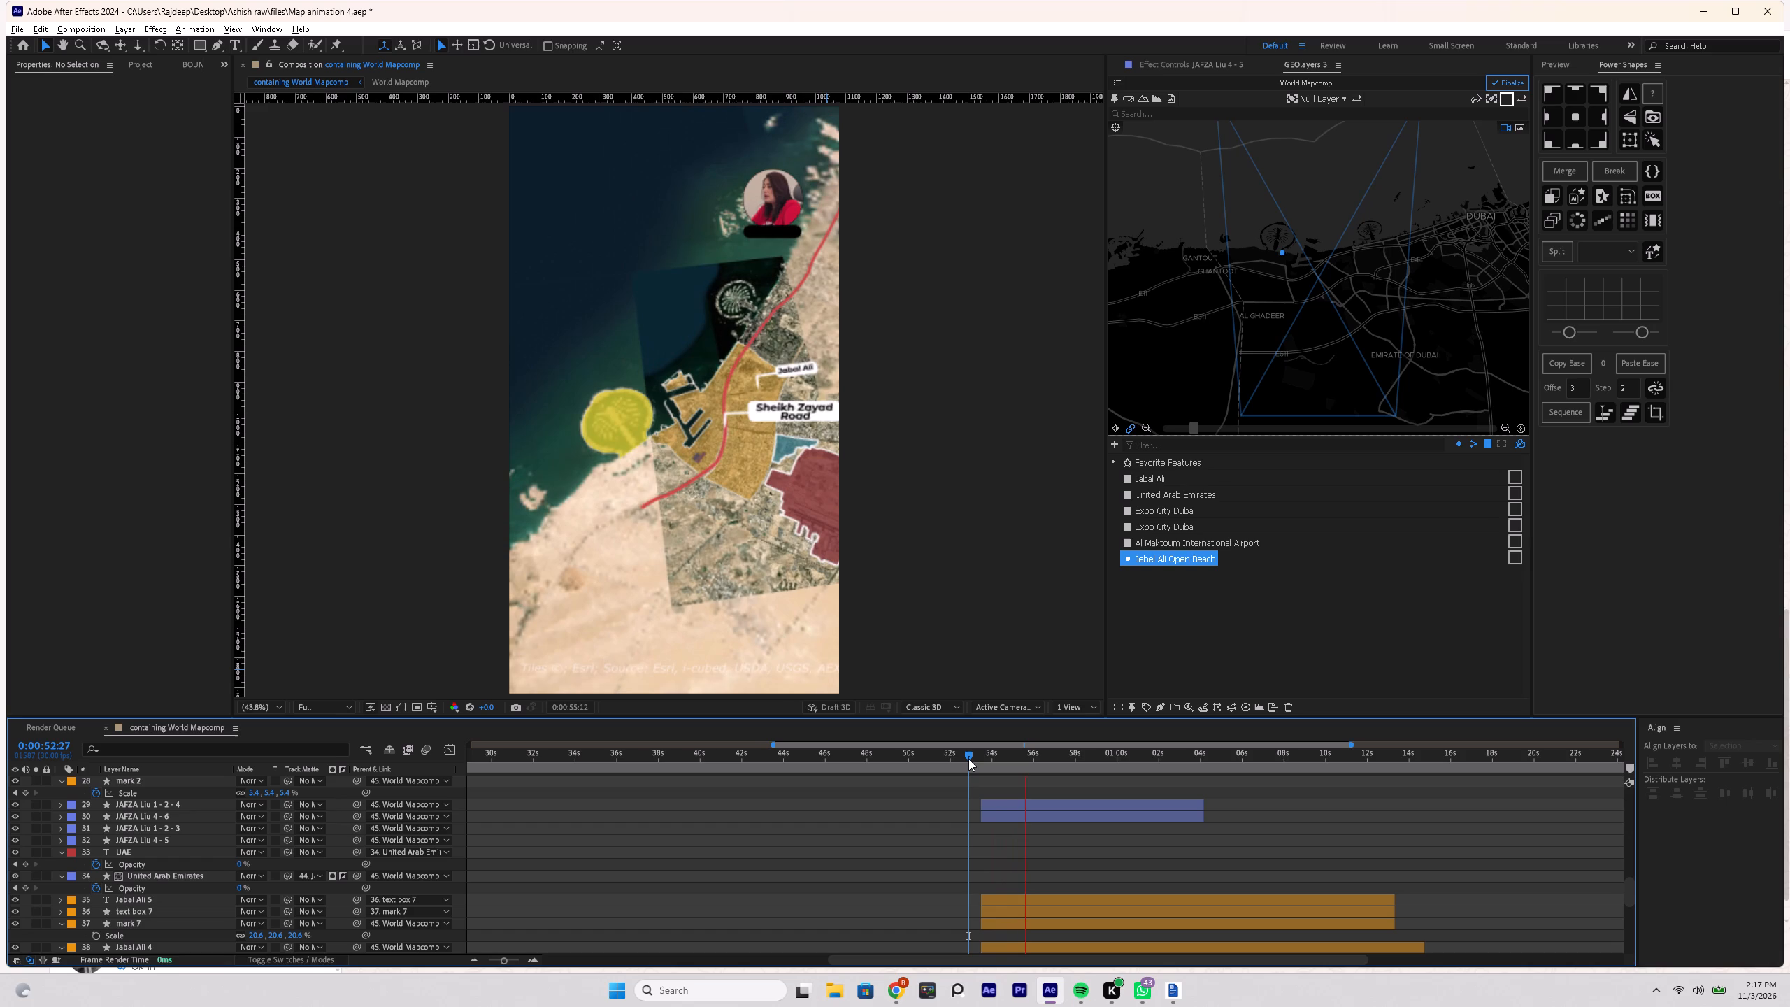
scroll(1196, 848, "down", 1, "alt")
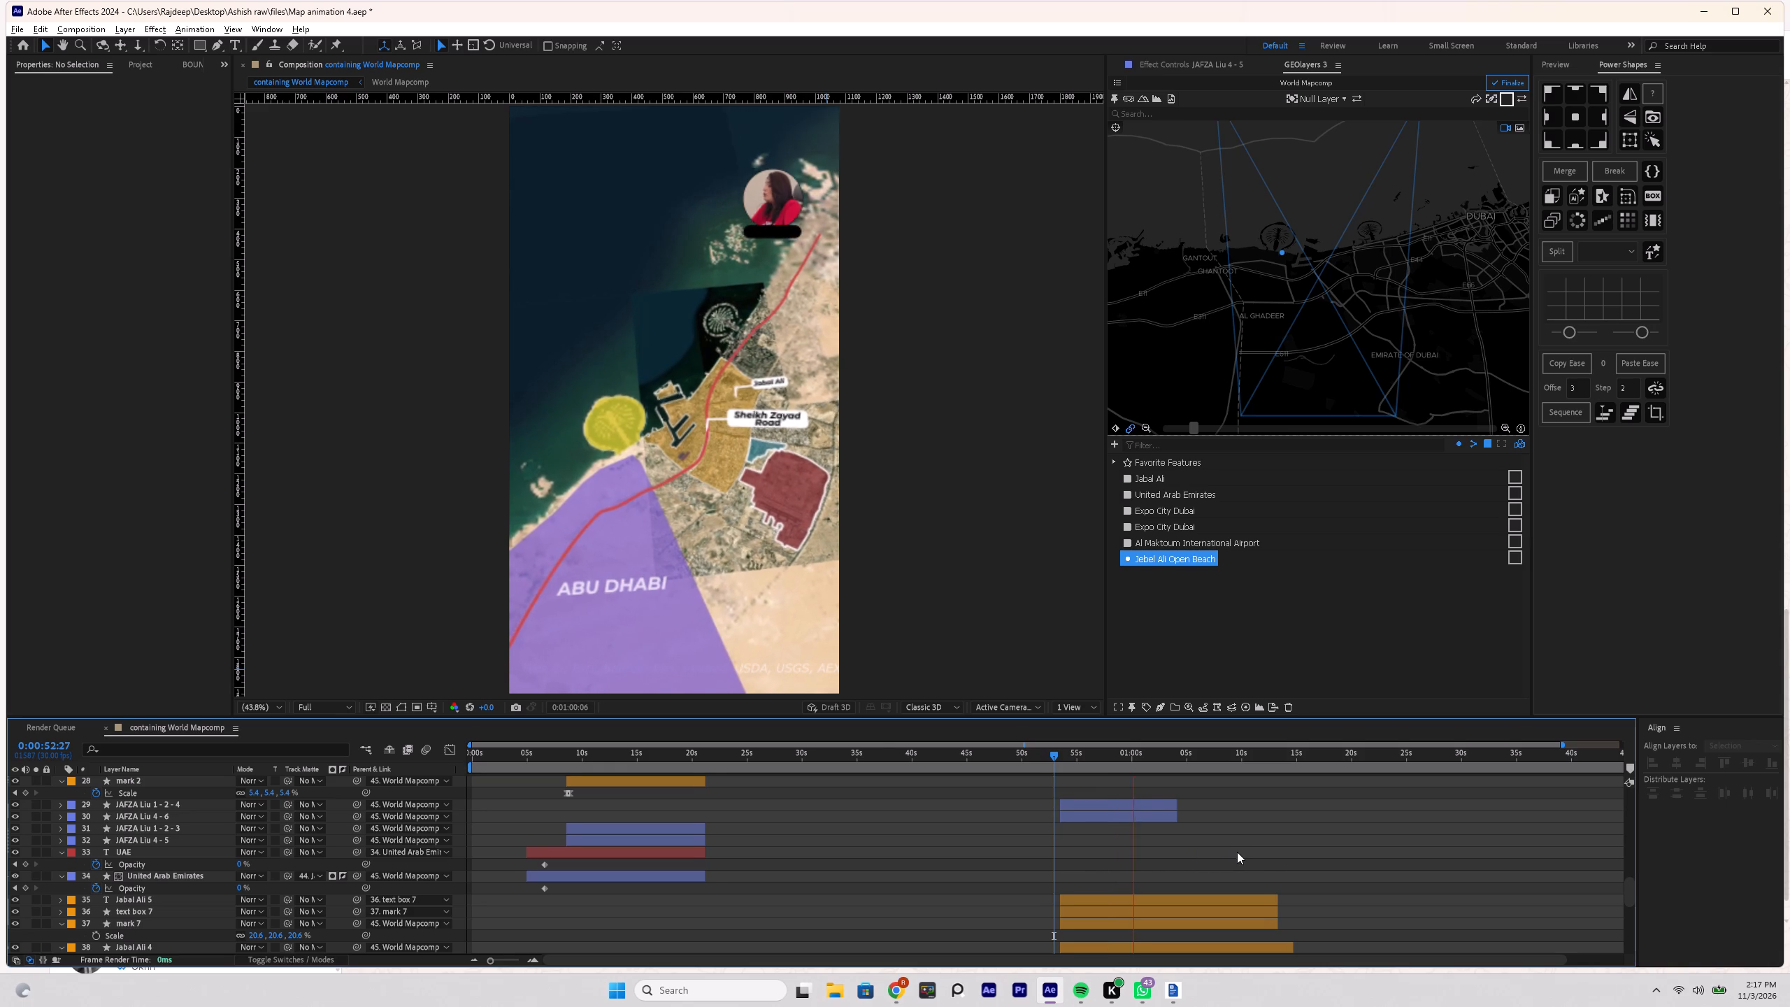
Extend the out-points of the JAFZA Liu 1 - 2 - 4 and JAFZA Liu 4 - 6 layers to about 0:01:12.
scroll(1237, 852, "down", 1, "alt")
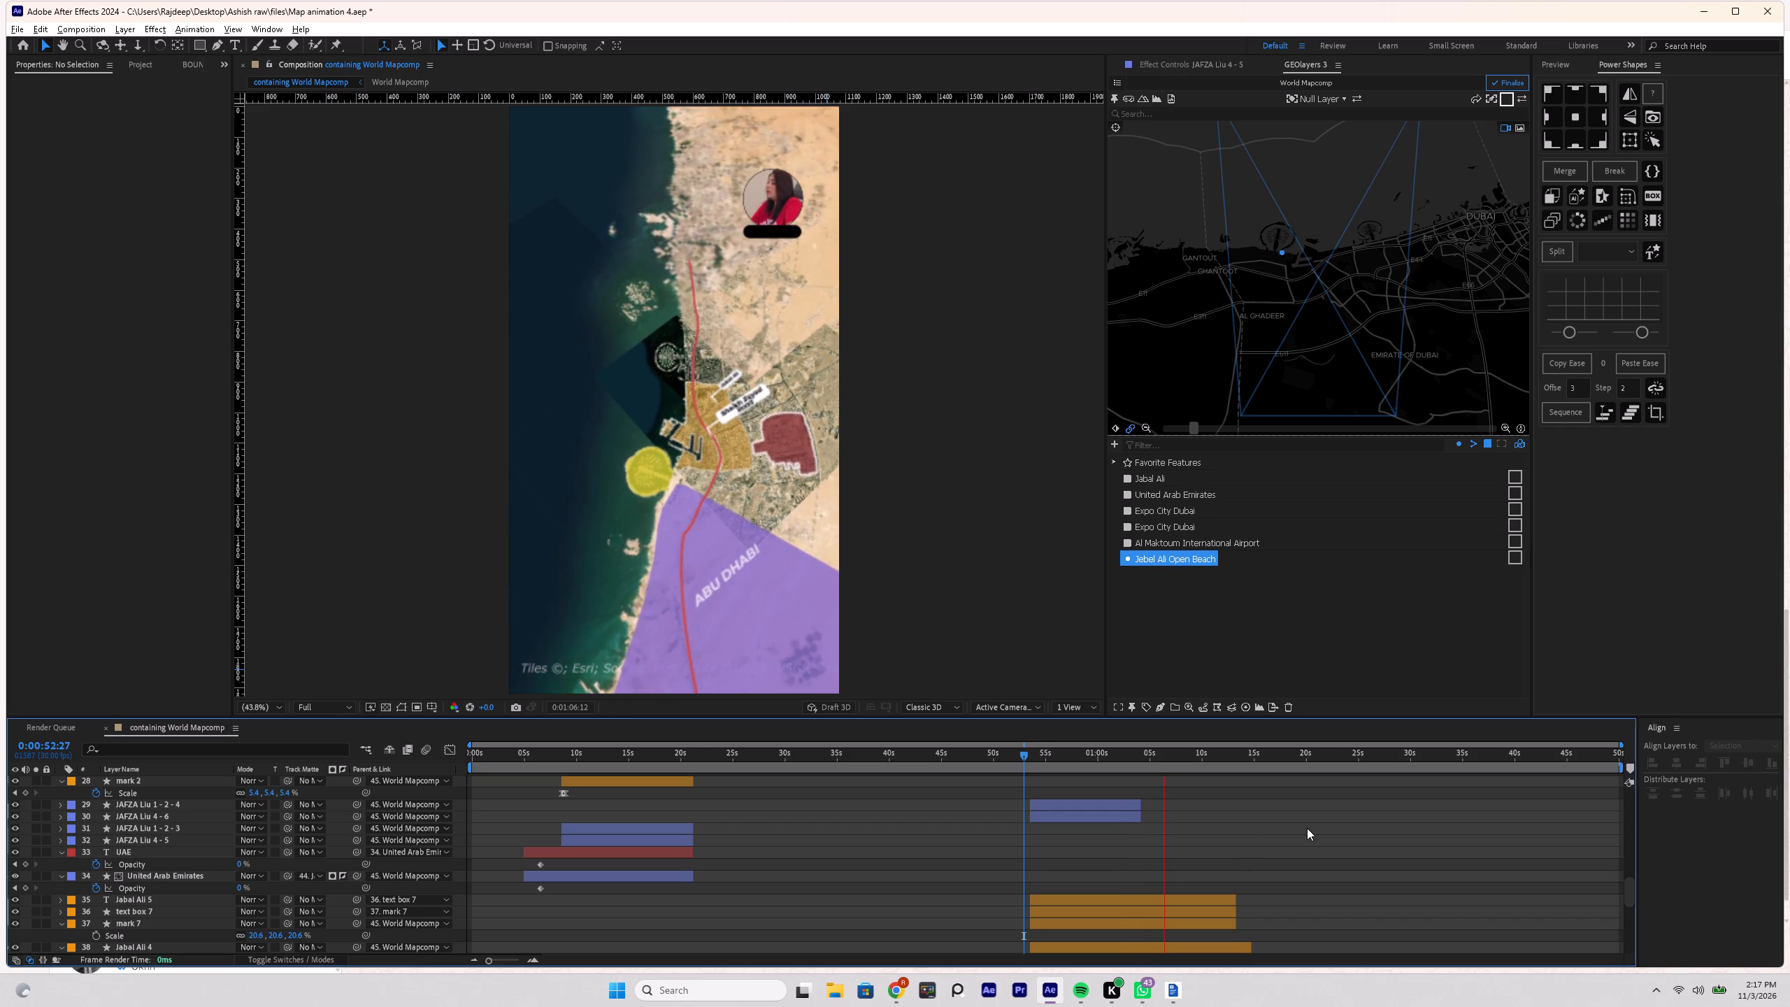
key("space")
left_click(1117, 799)
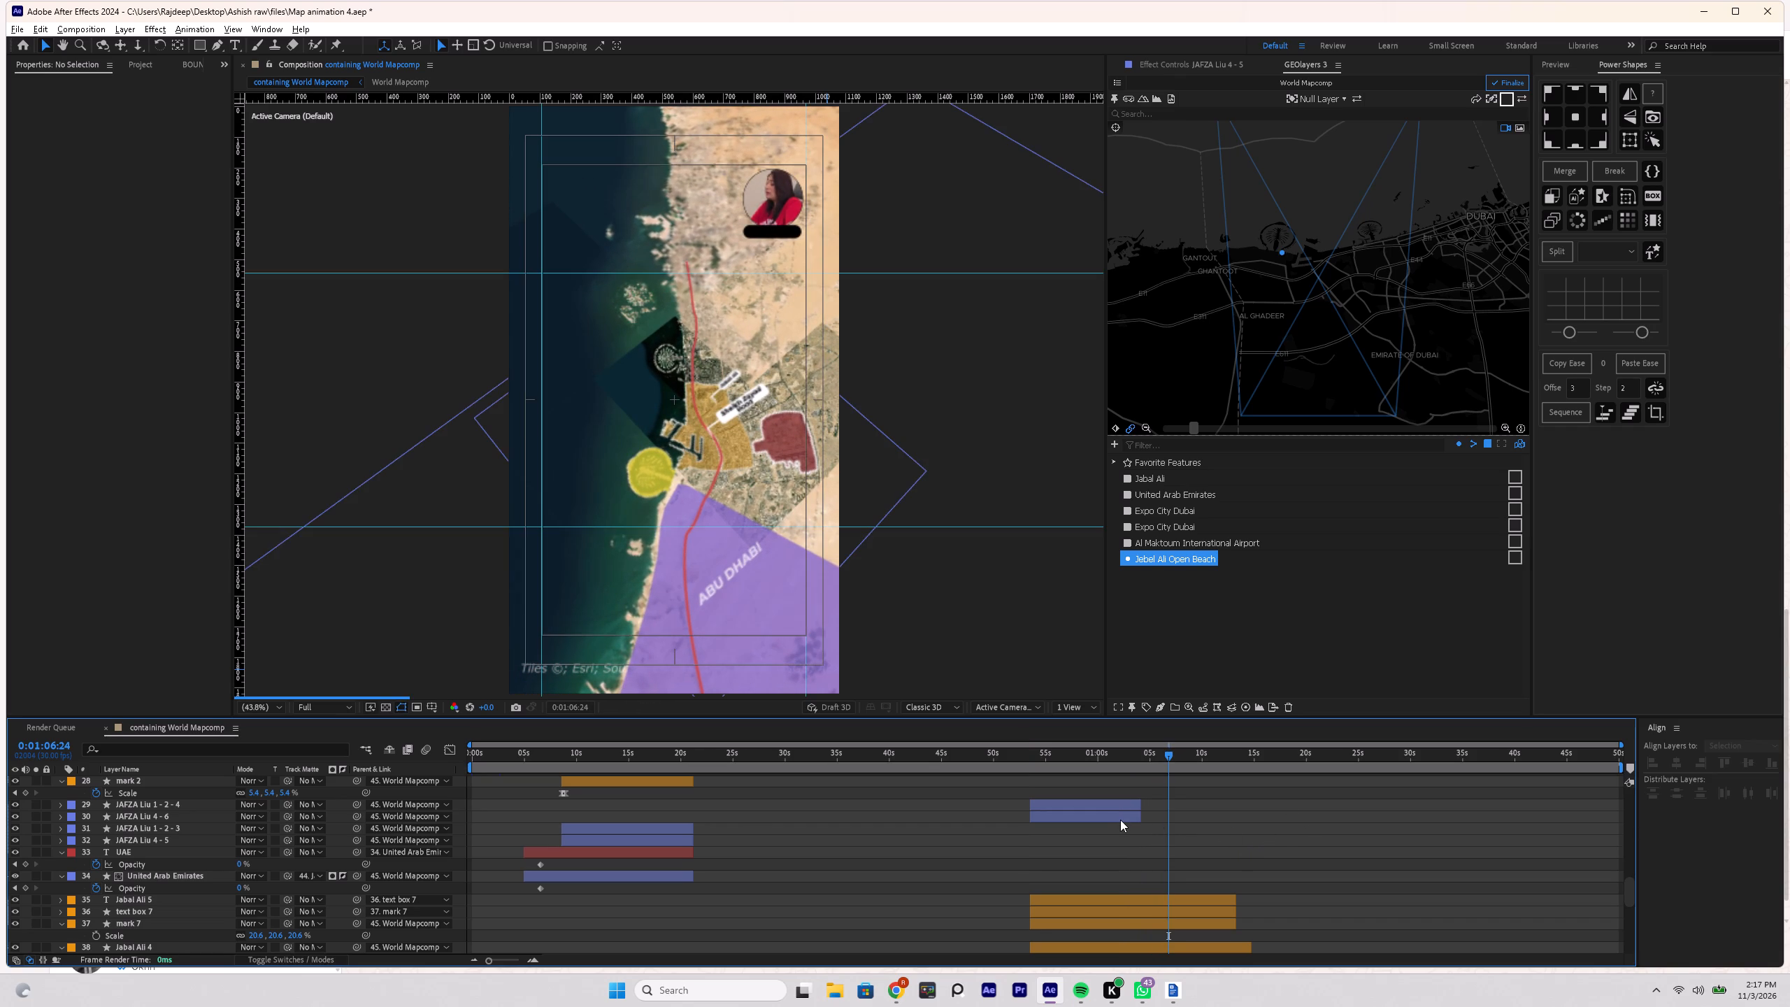
scroll(1138, 815, "up", 1)
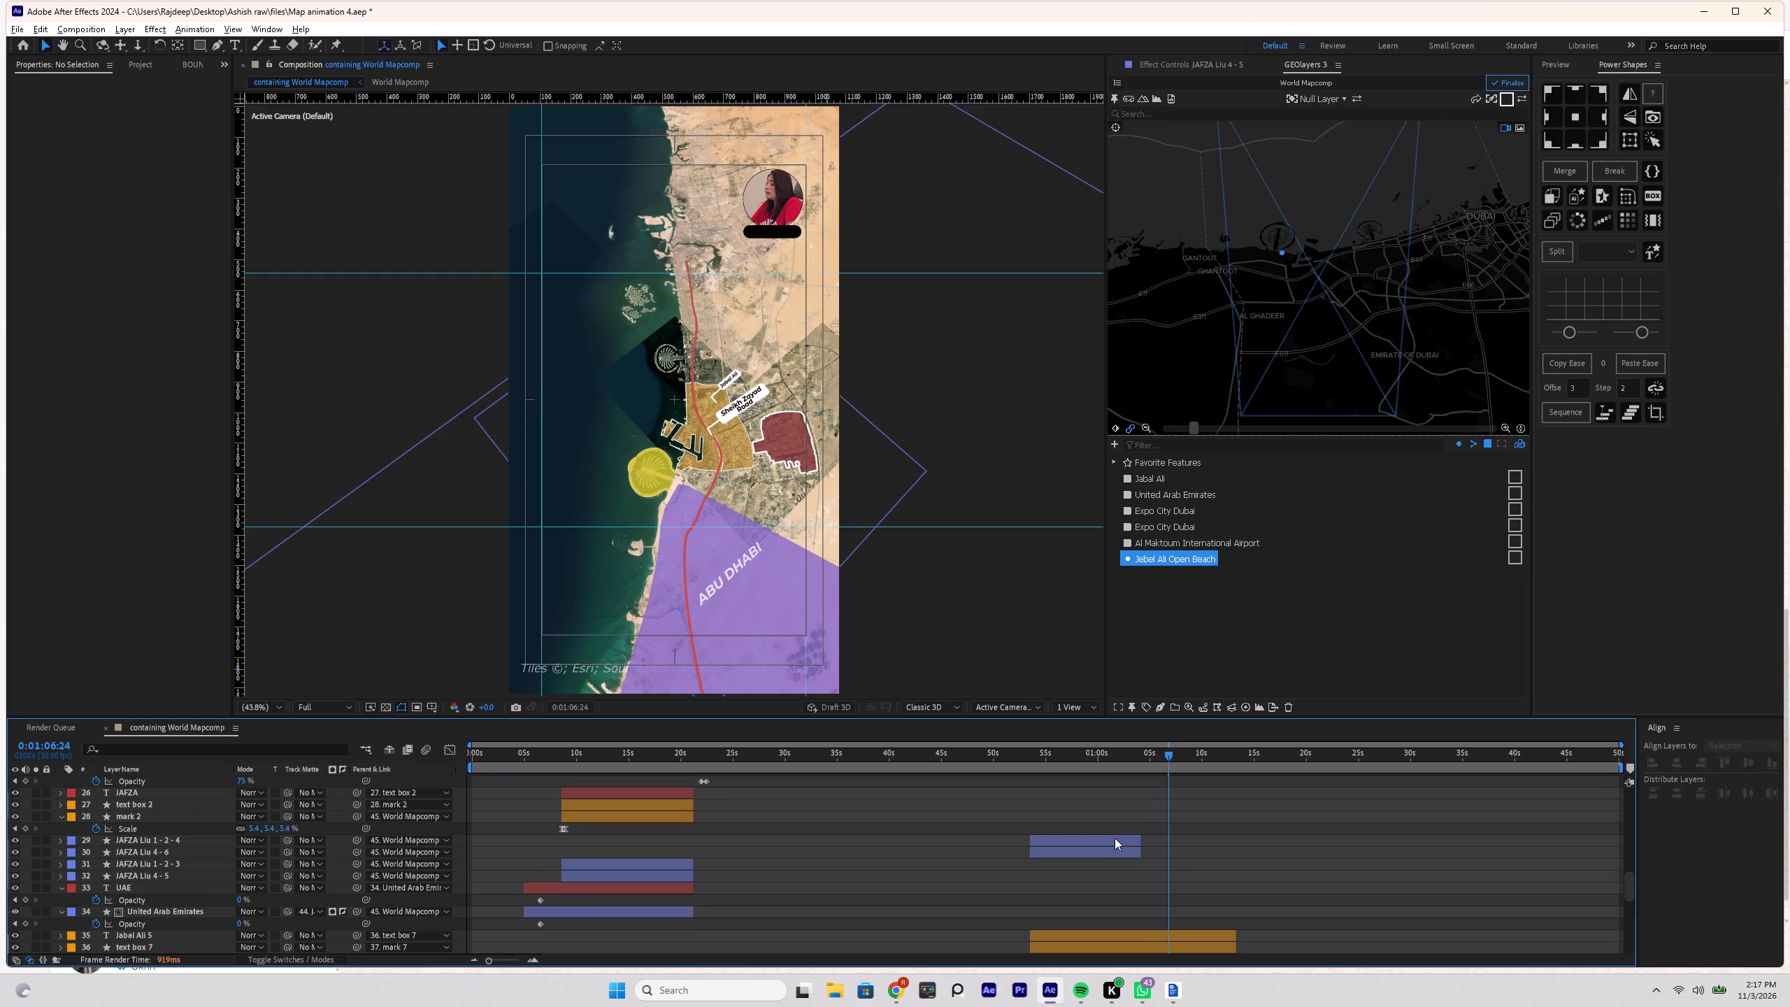
left_click(1115, 838)
left_click(1115, 852, "shift")
left_click_drag(1140, 841, 1229, 838)
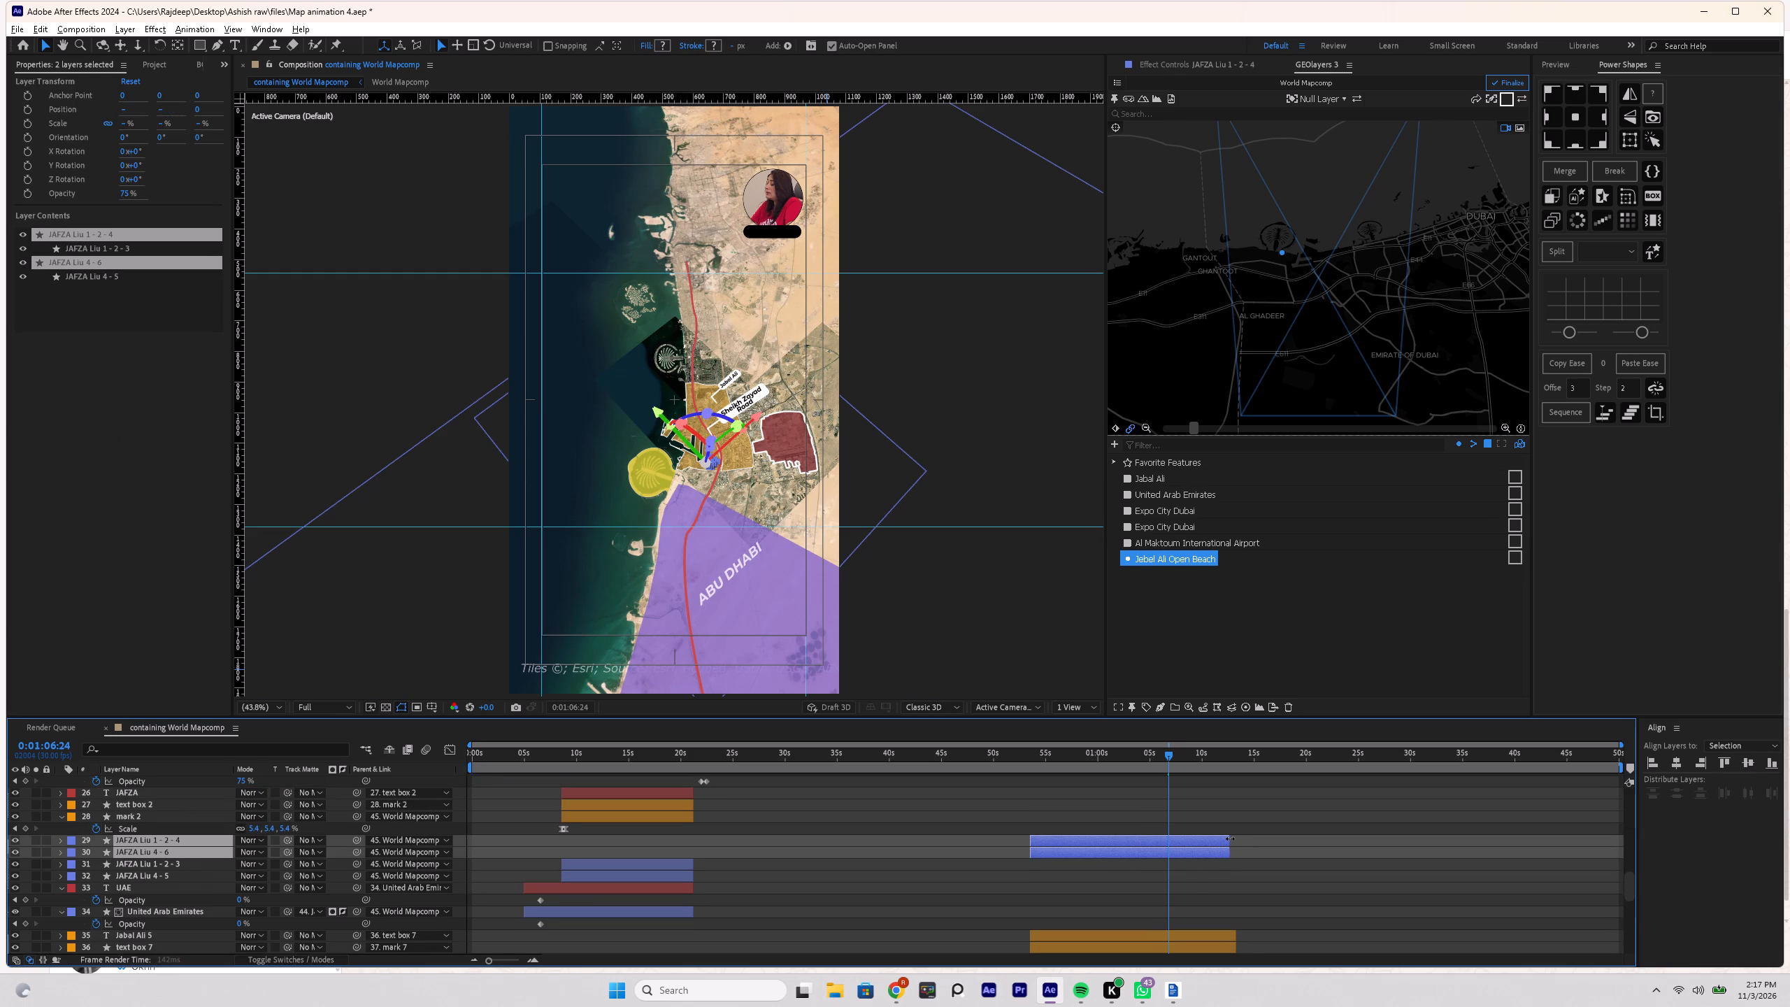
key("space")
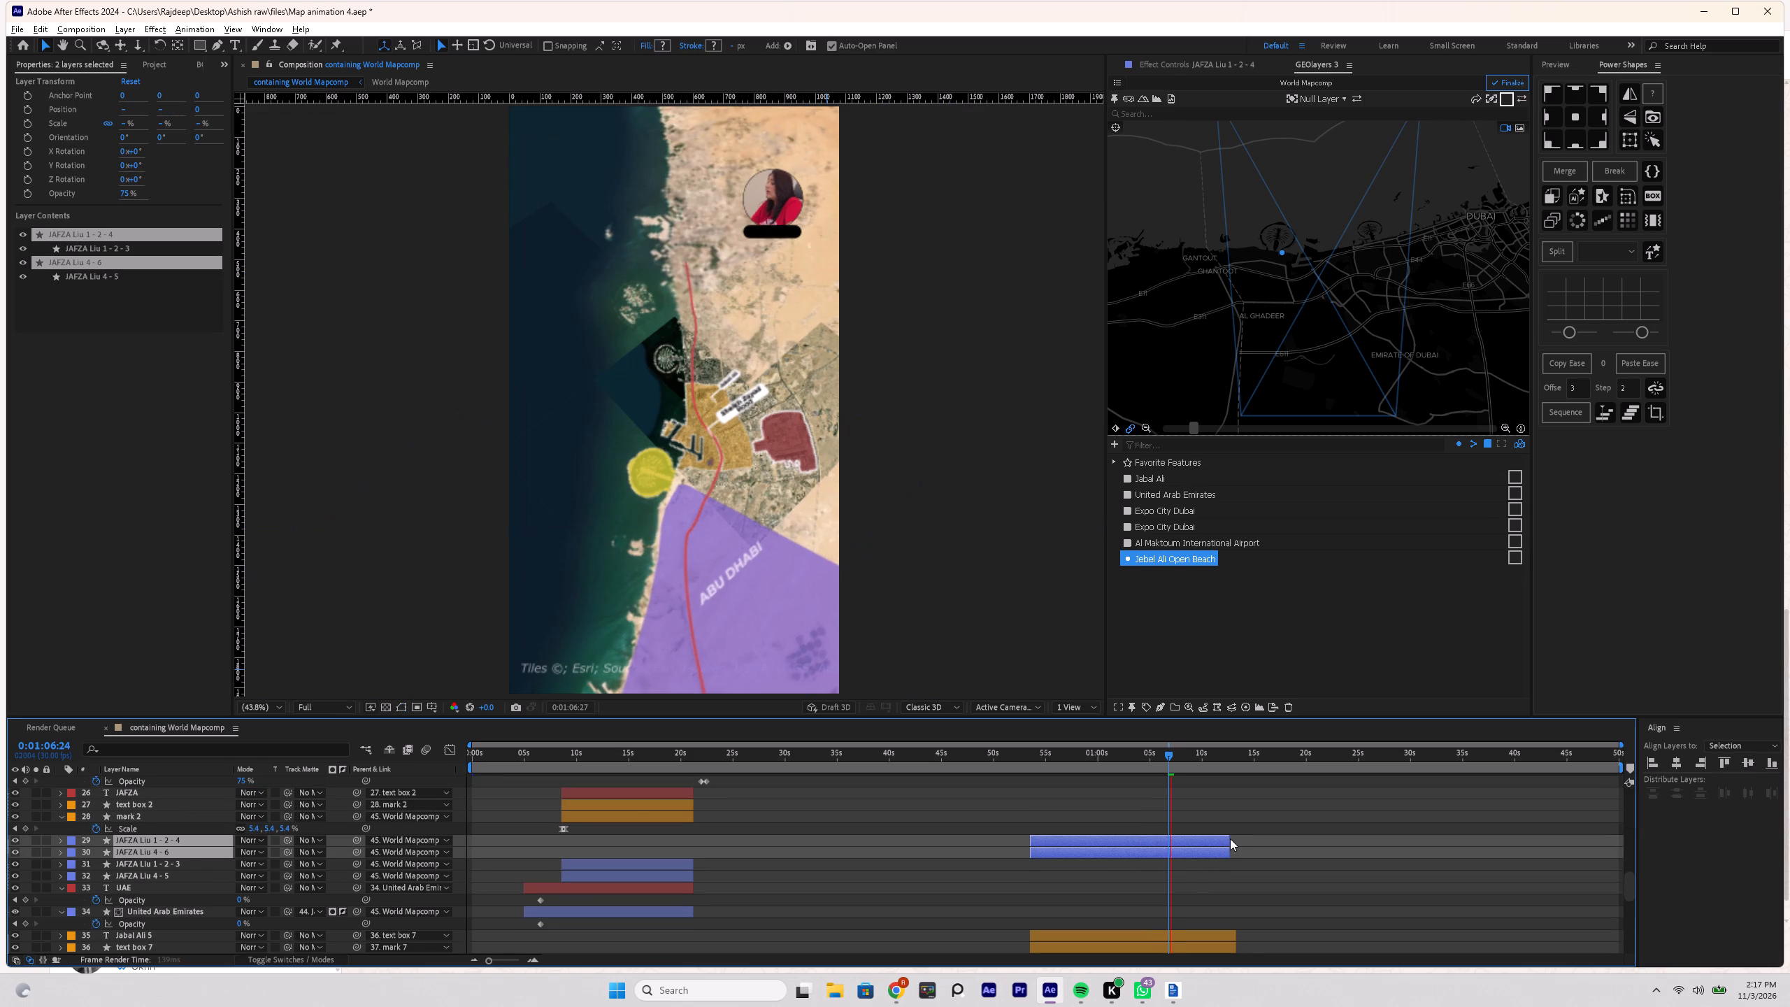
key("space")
Extend the out-points of the Expo City Dubai 4 and Expo City Dubai 3 layers to about 0:01:09 and preview from 0:01:07:12.
scroll(1228, 843, "up", 4)
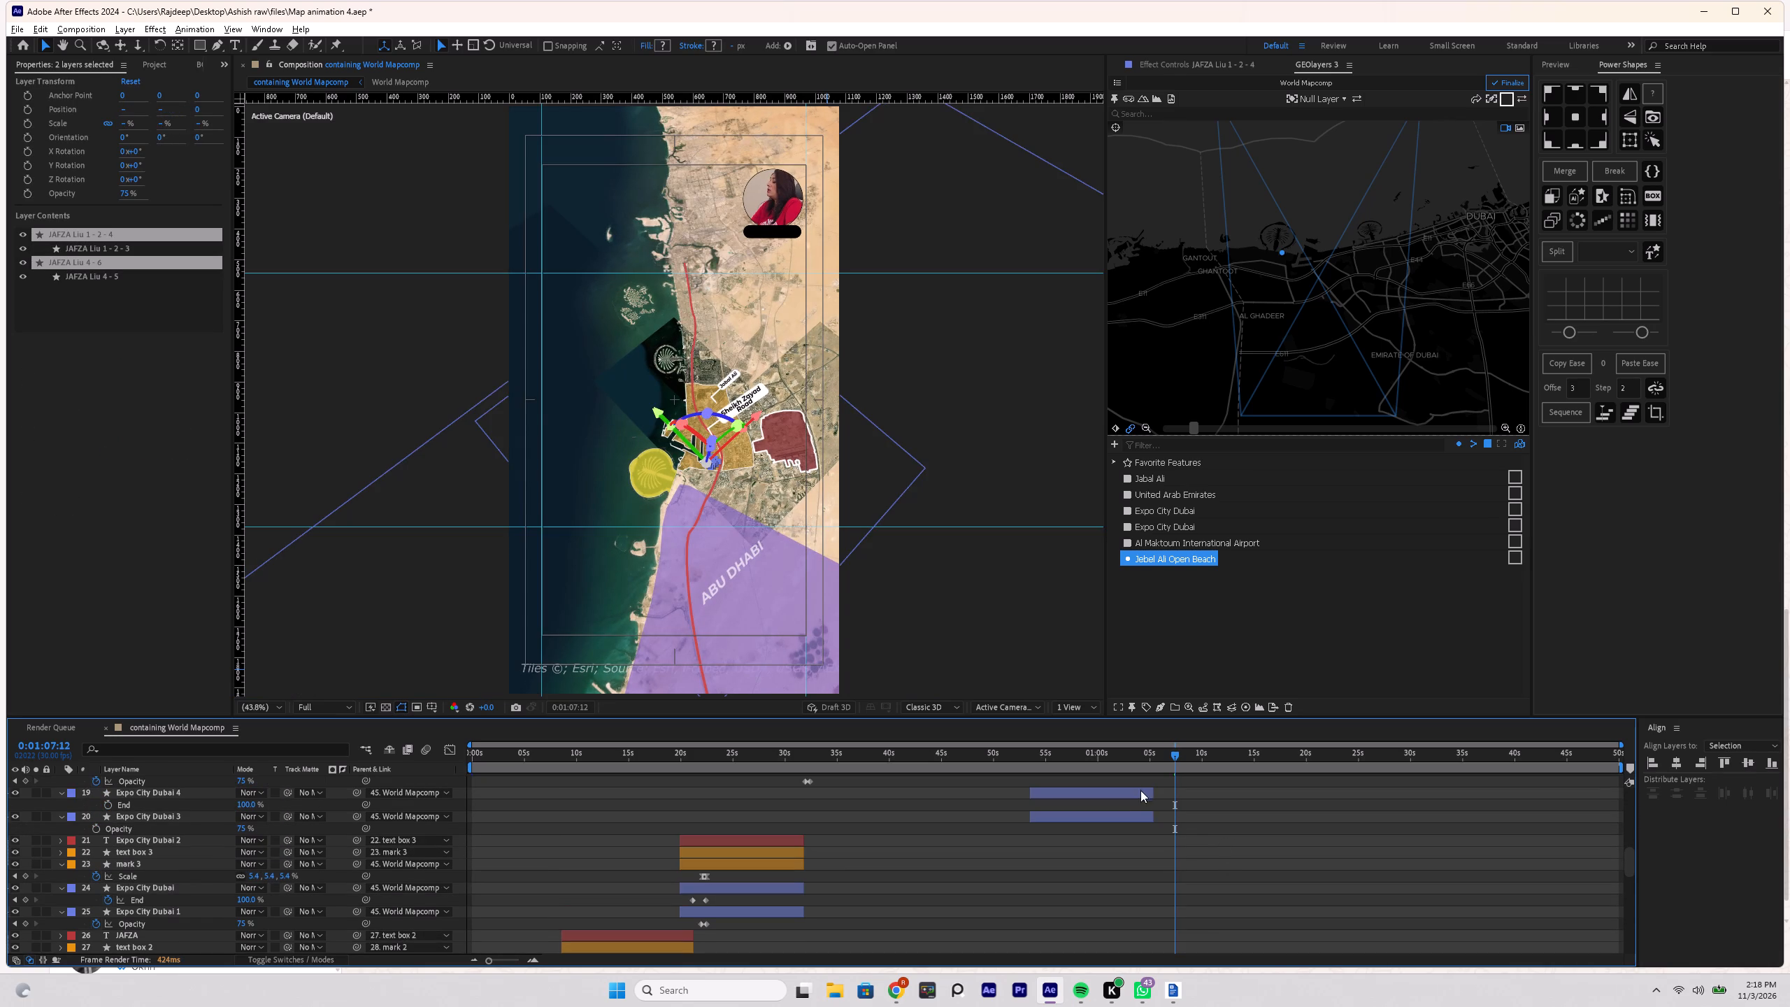
left_click(1138, 788)
left_click(1141, 807, "shift")
left_click(1144, 815, "shift")
left_click_drag(1153, 790, 1186, 792)
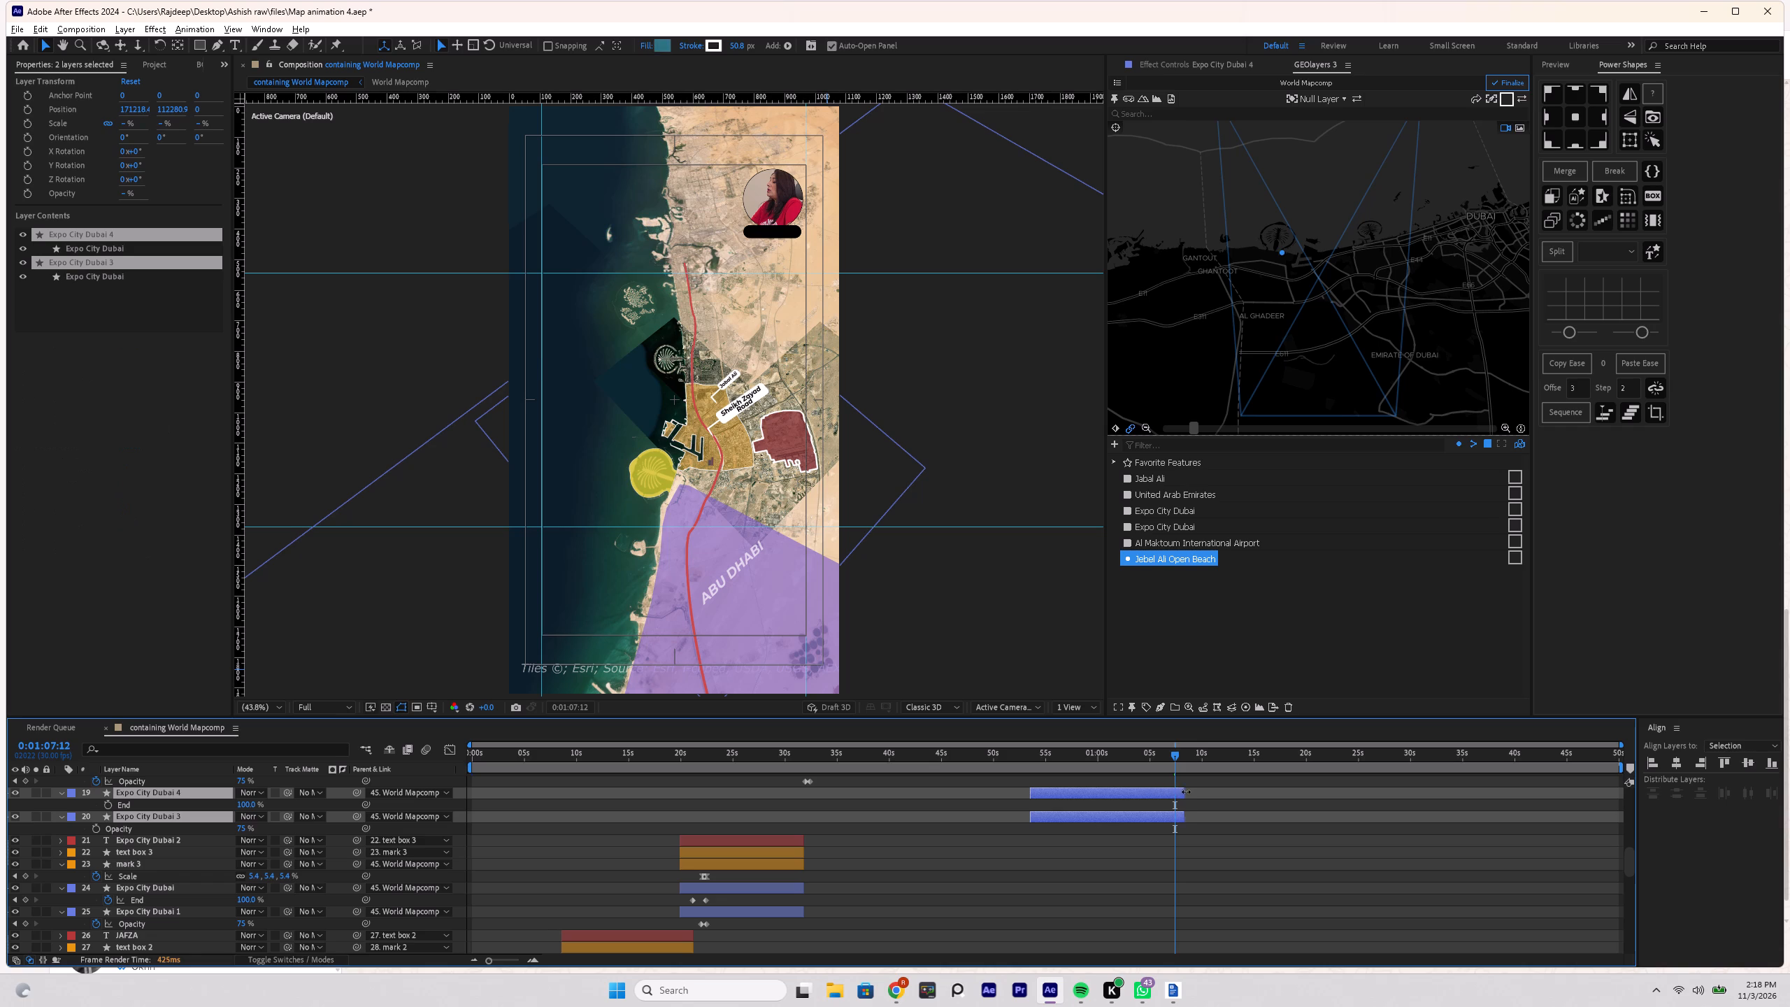
left_click_drag(1186, 792, 1190, 792)
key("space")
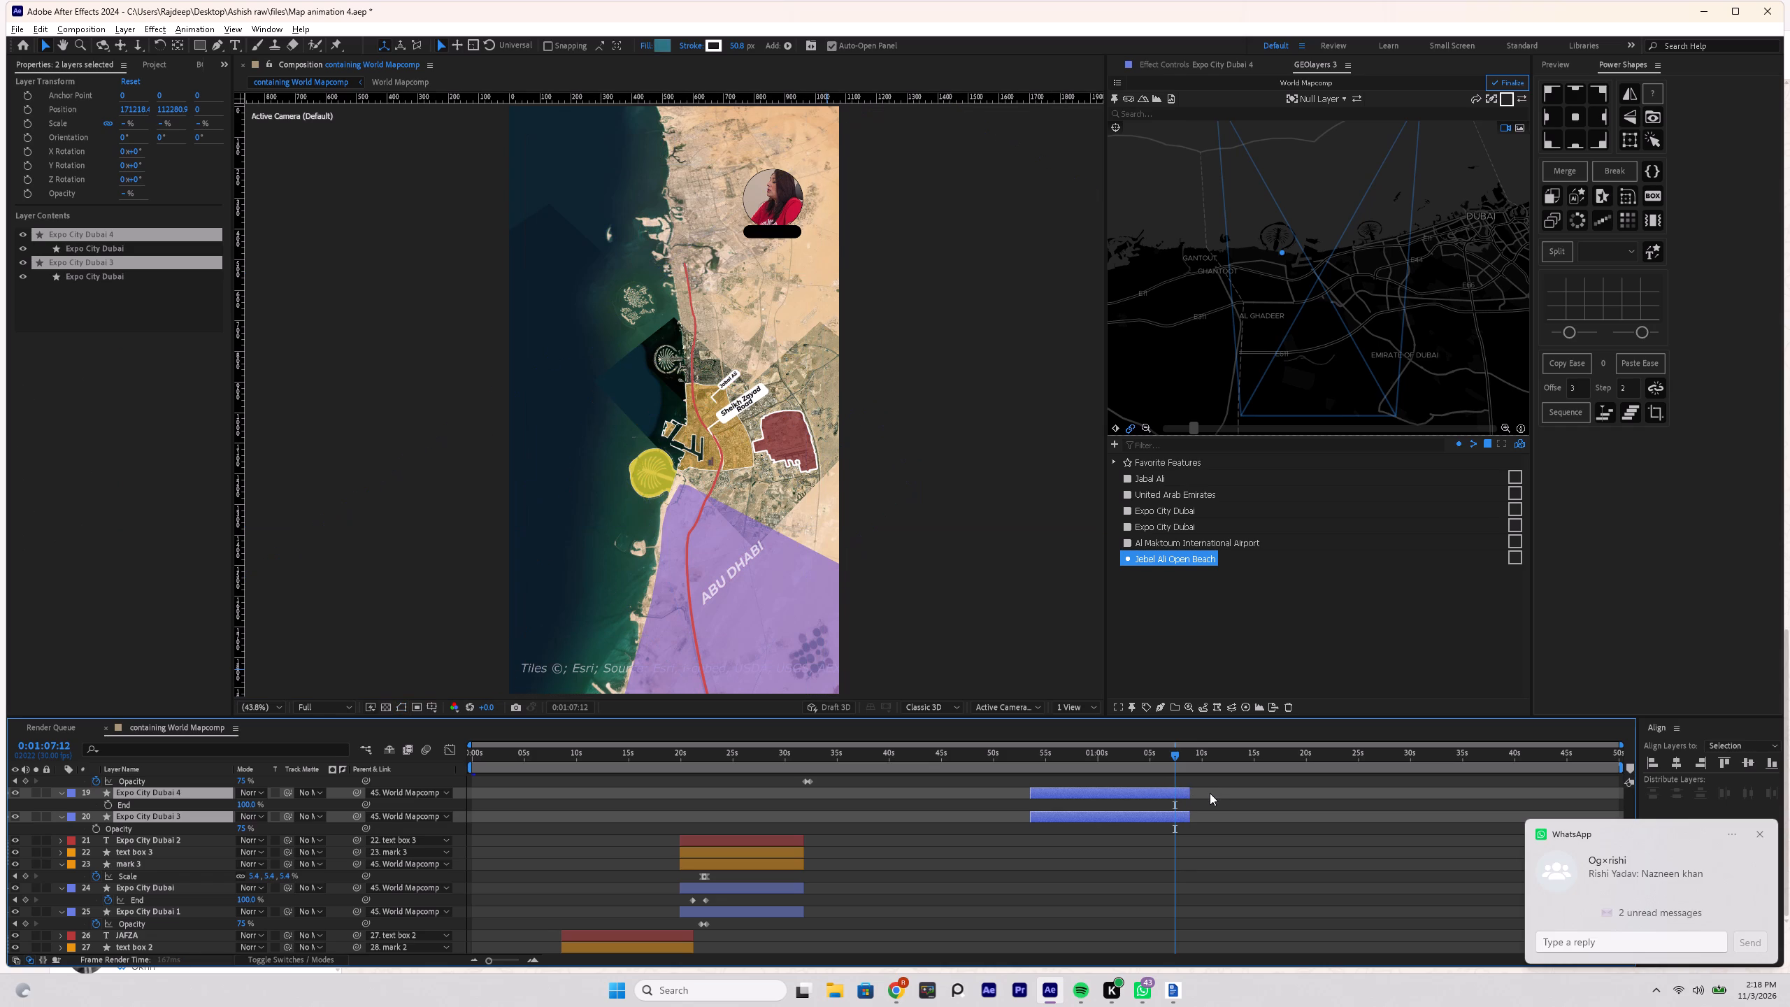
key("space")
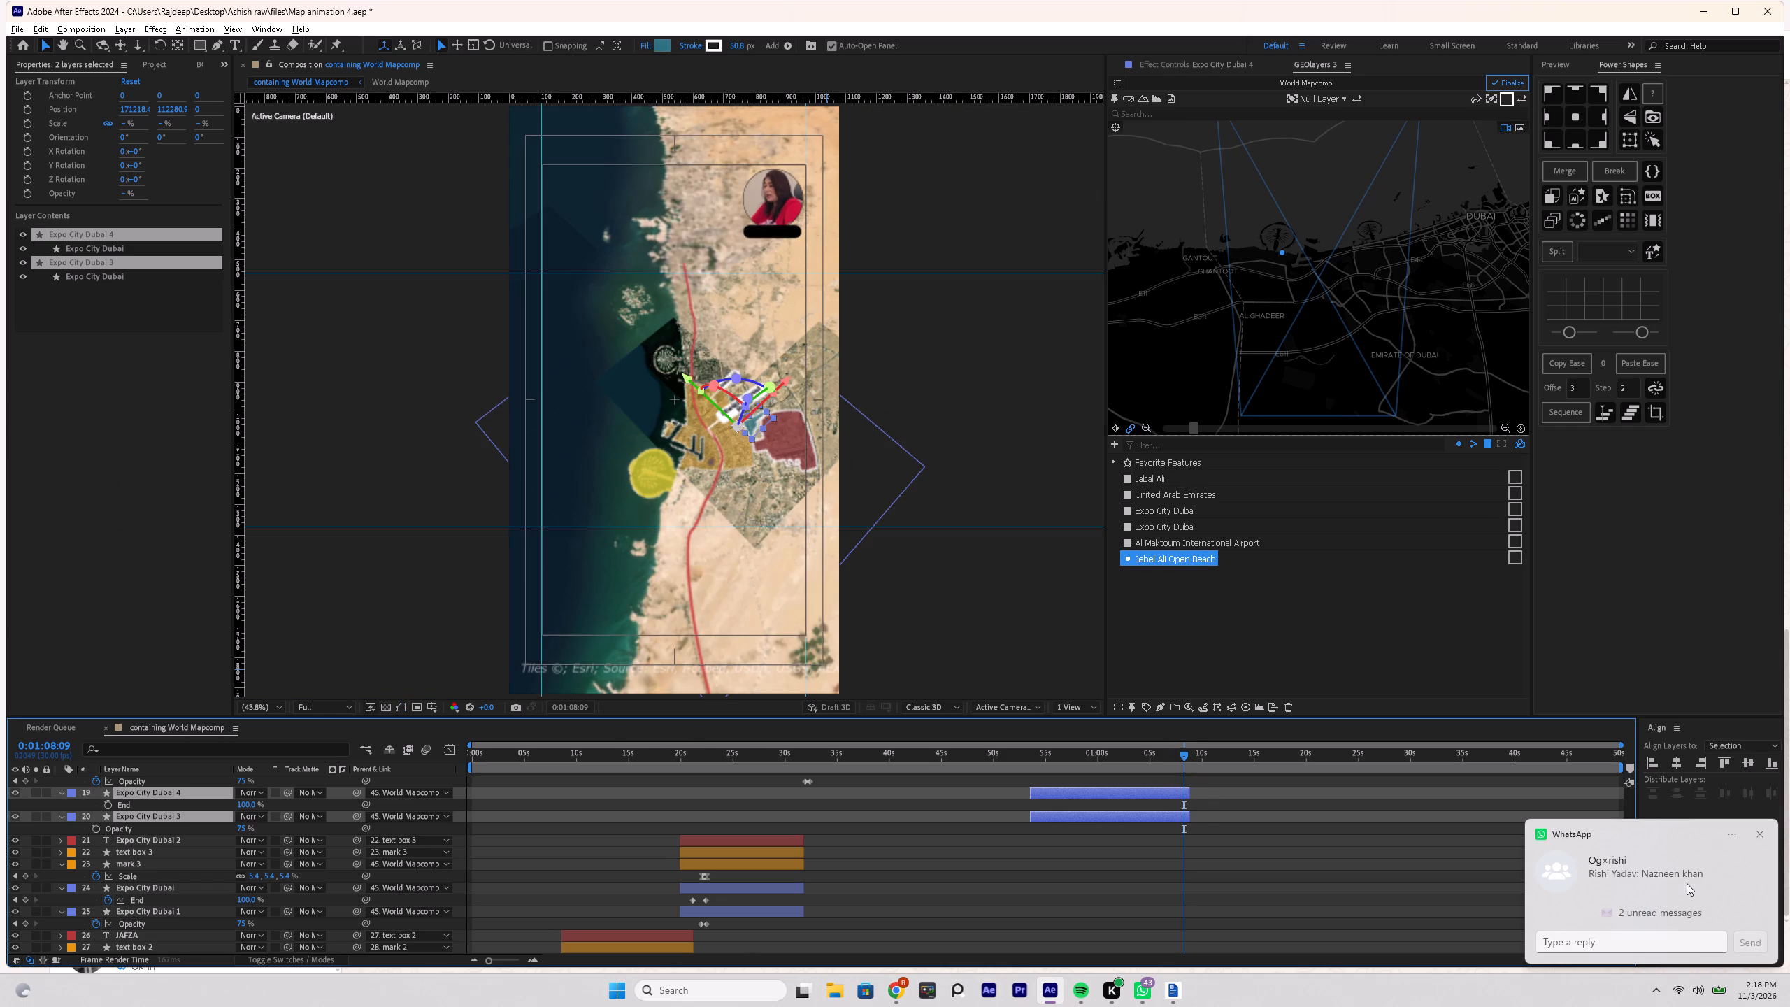
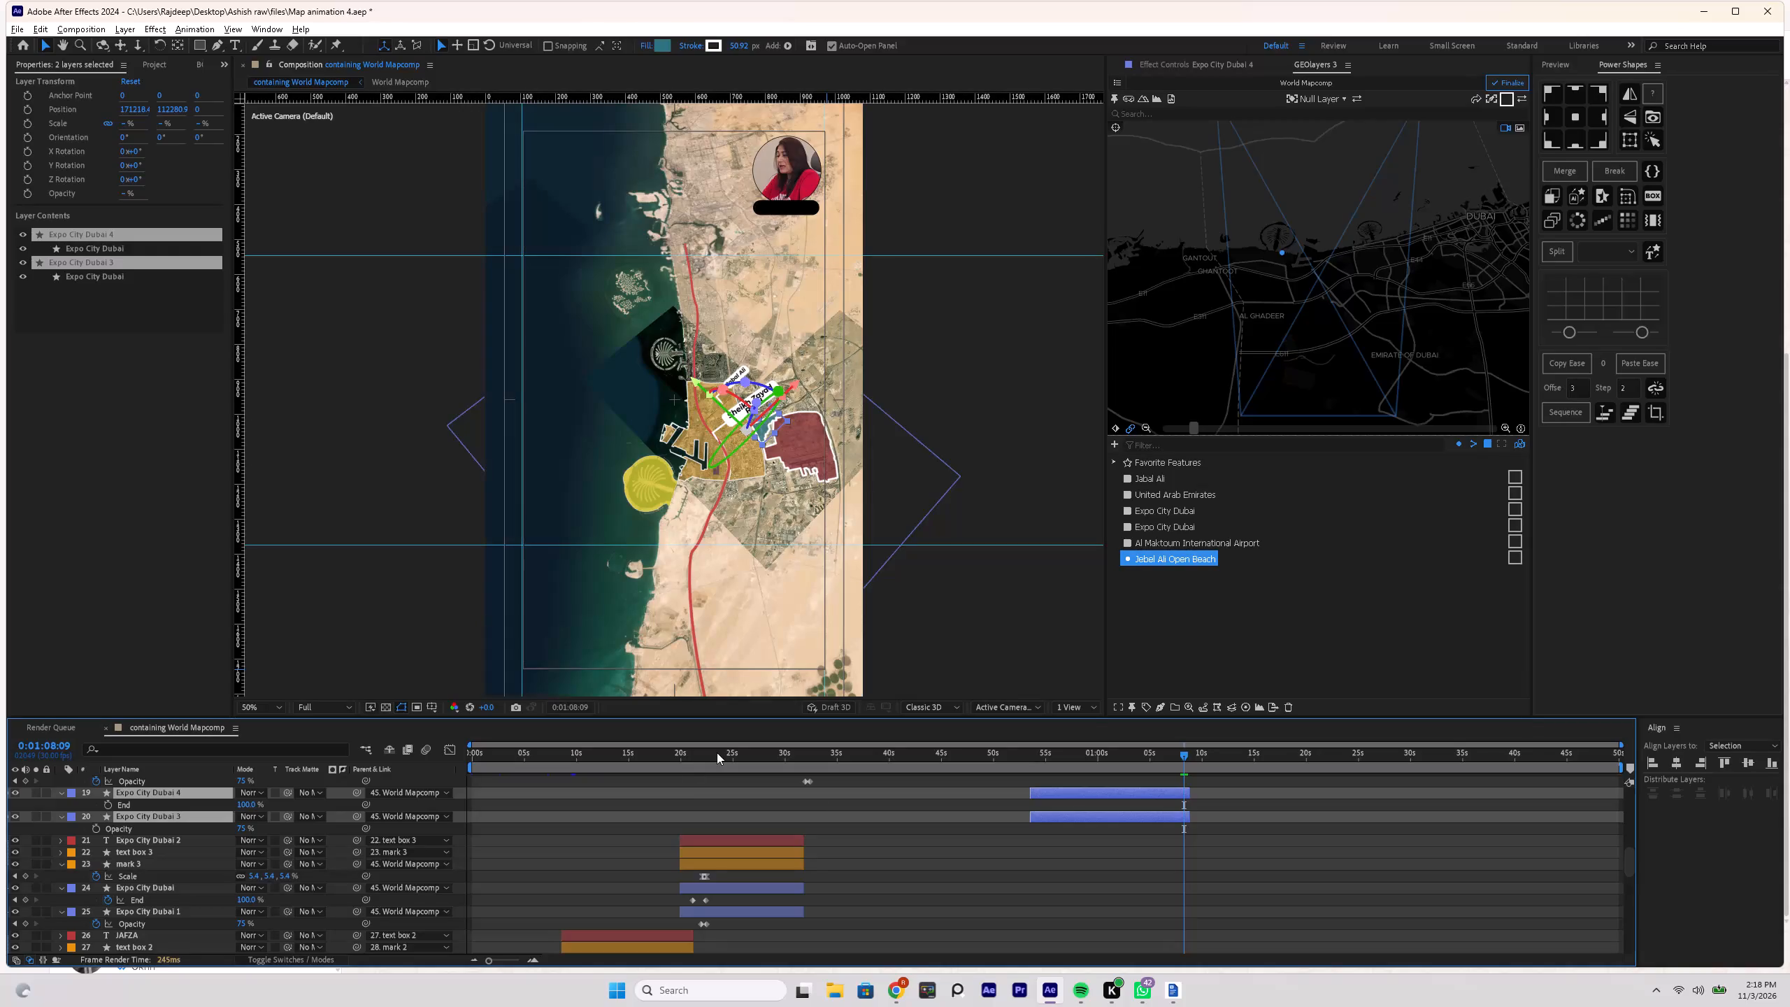
Open the main precomposition that holds the presenter's circular video and the black name plate.
scroll(1101, 845, "up", 11)
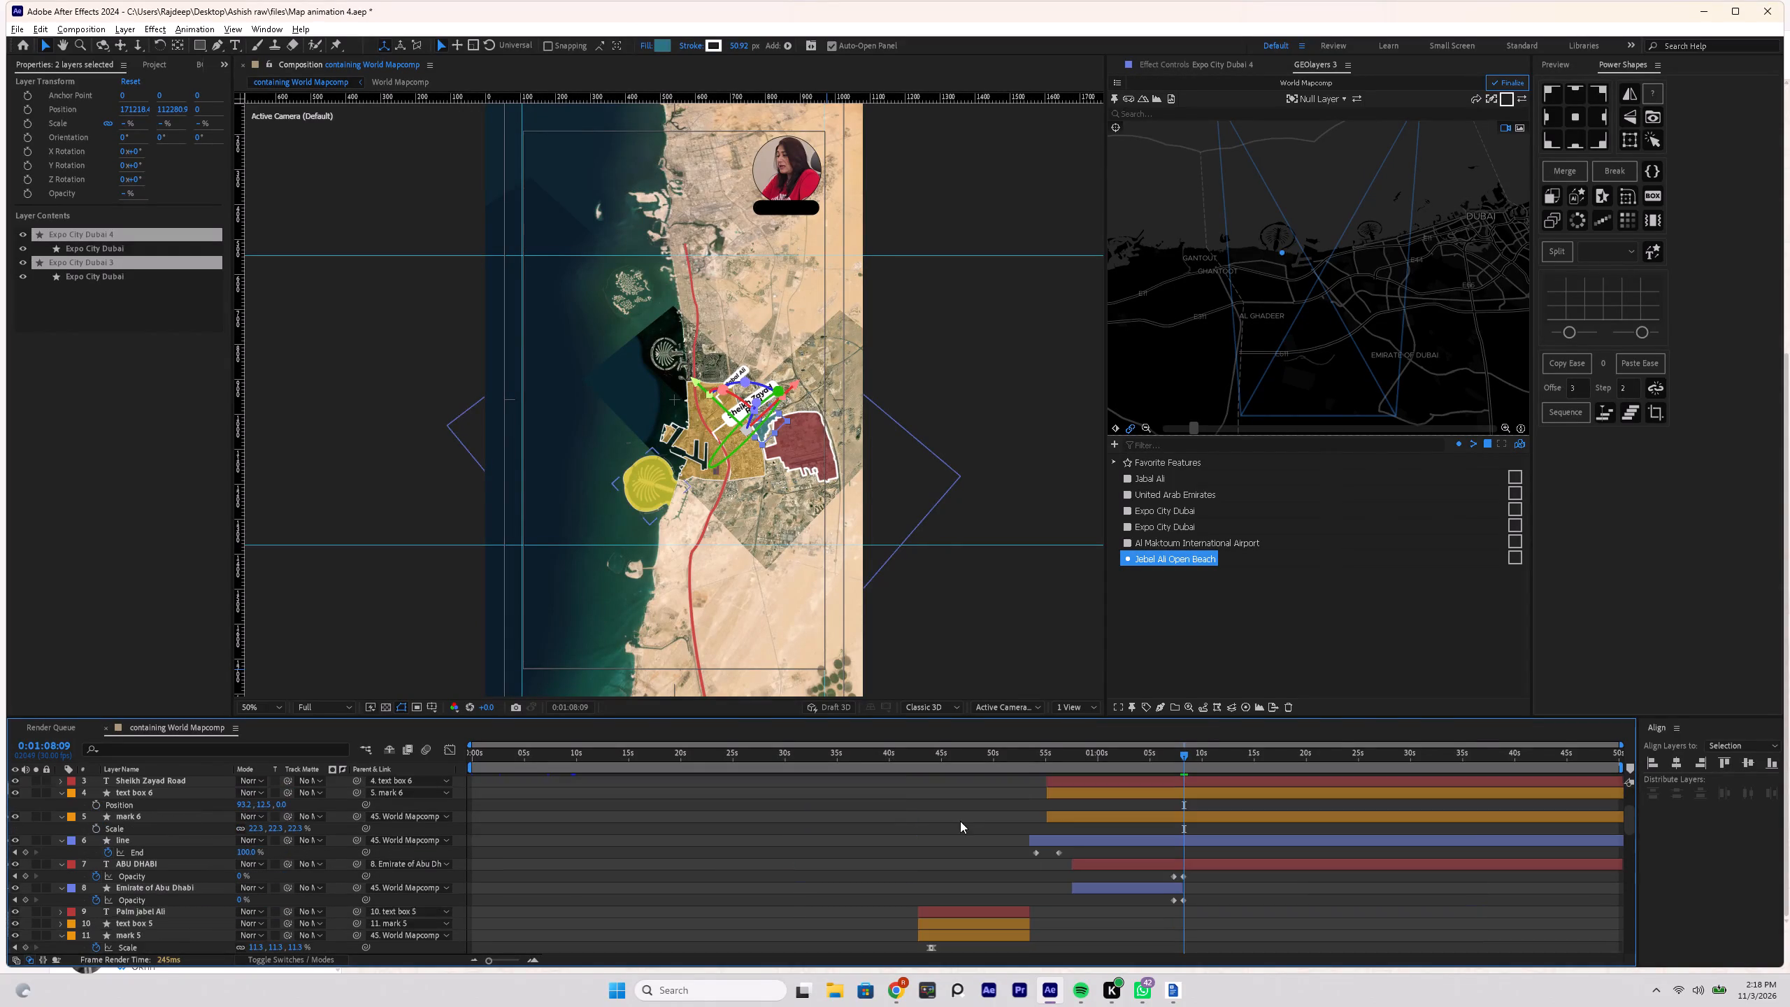
scroll(960, 821, "up", 2)
left_click(900, 797)
double_click(900, 797)
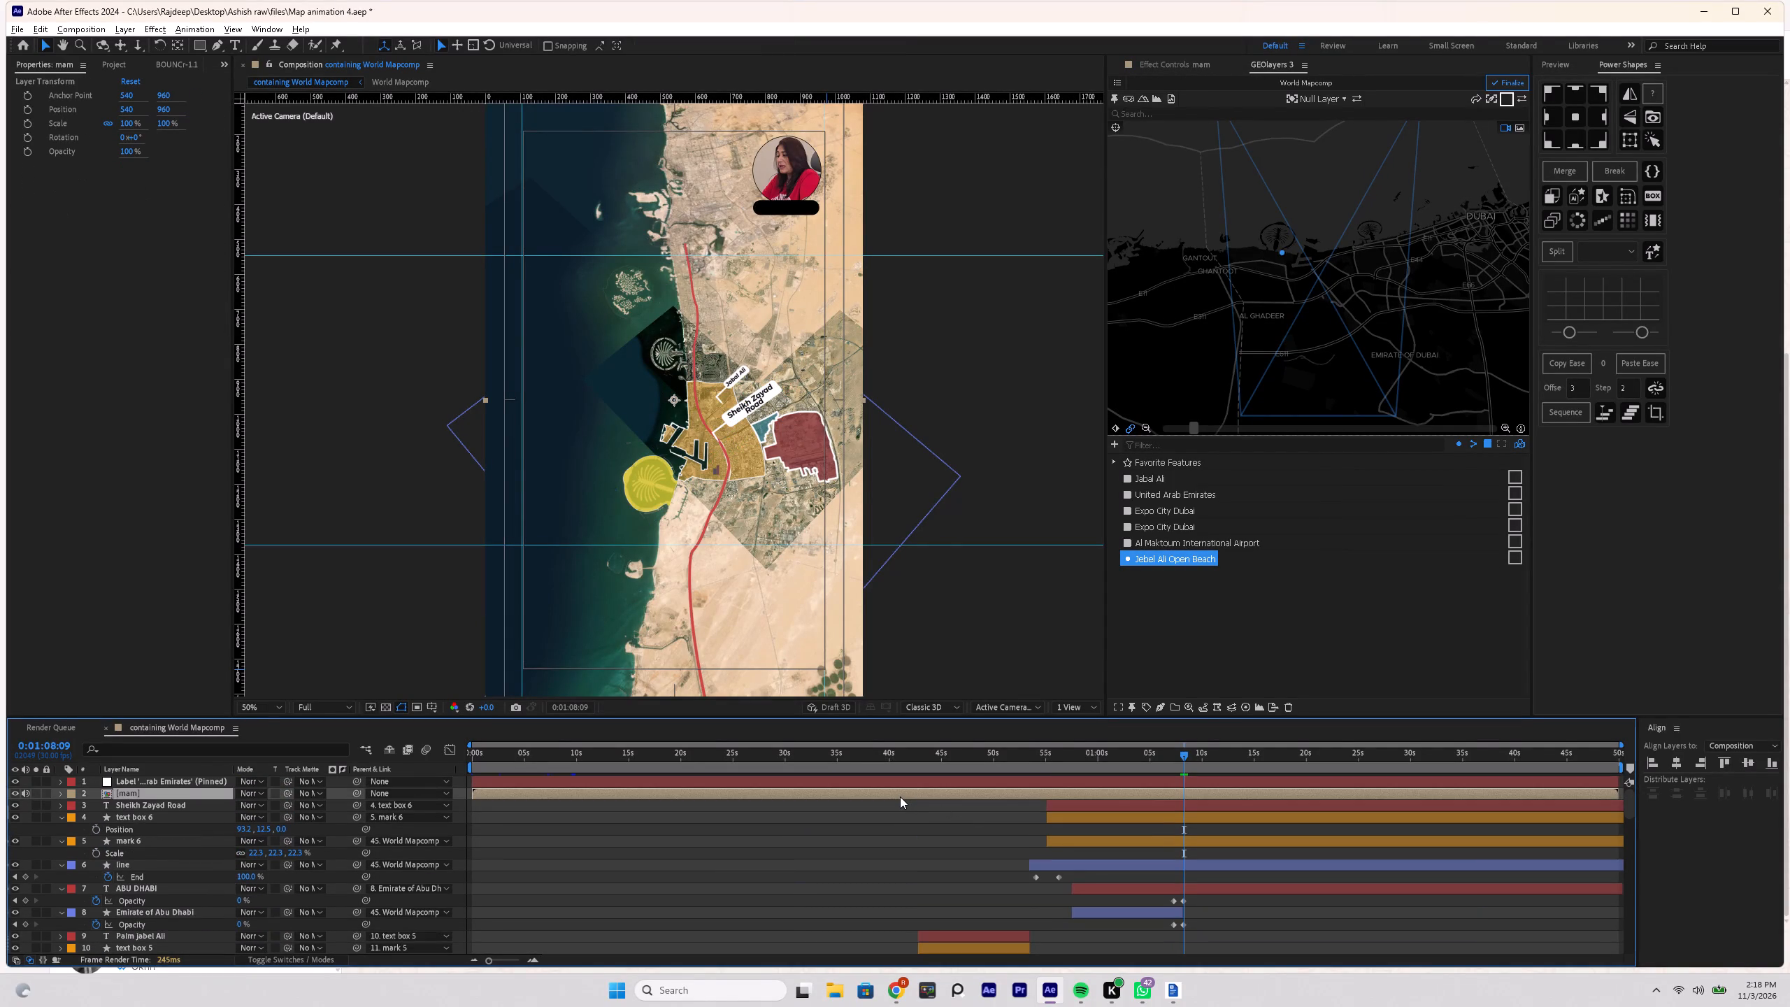
Add a text layer on the rounded black name plate below the circular video and paste the presenter's name into it.
scroll(787, 180, "up", 1)
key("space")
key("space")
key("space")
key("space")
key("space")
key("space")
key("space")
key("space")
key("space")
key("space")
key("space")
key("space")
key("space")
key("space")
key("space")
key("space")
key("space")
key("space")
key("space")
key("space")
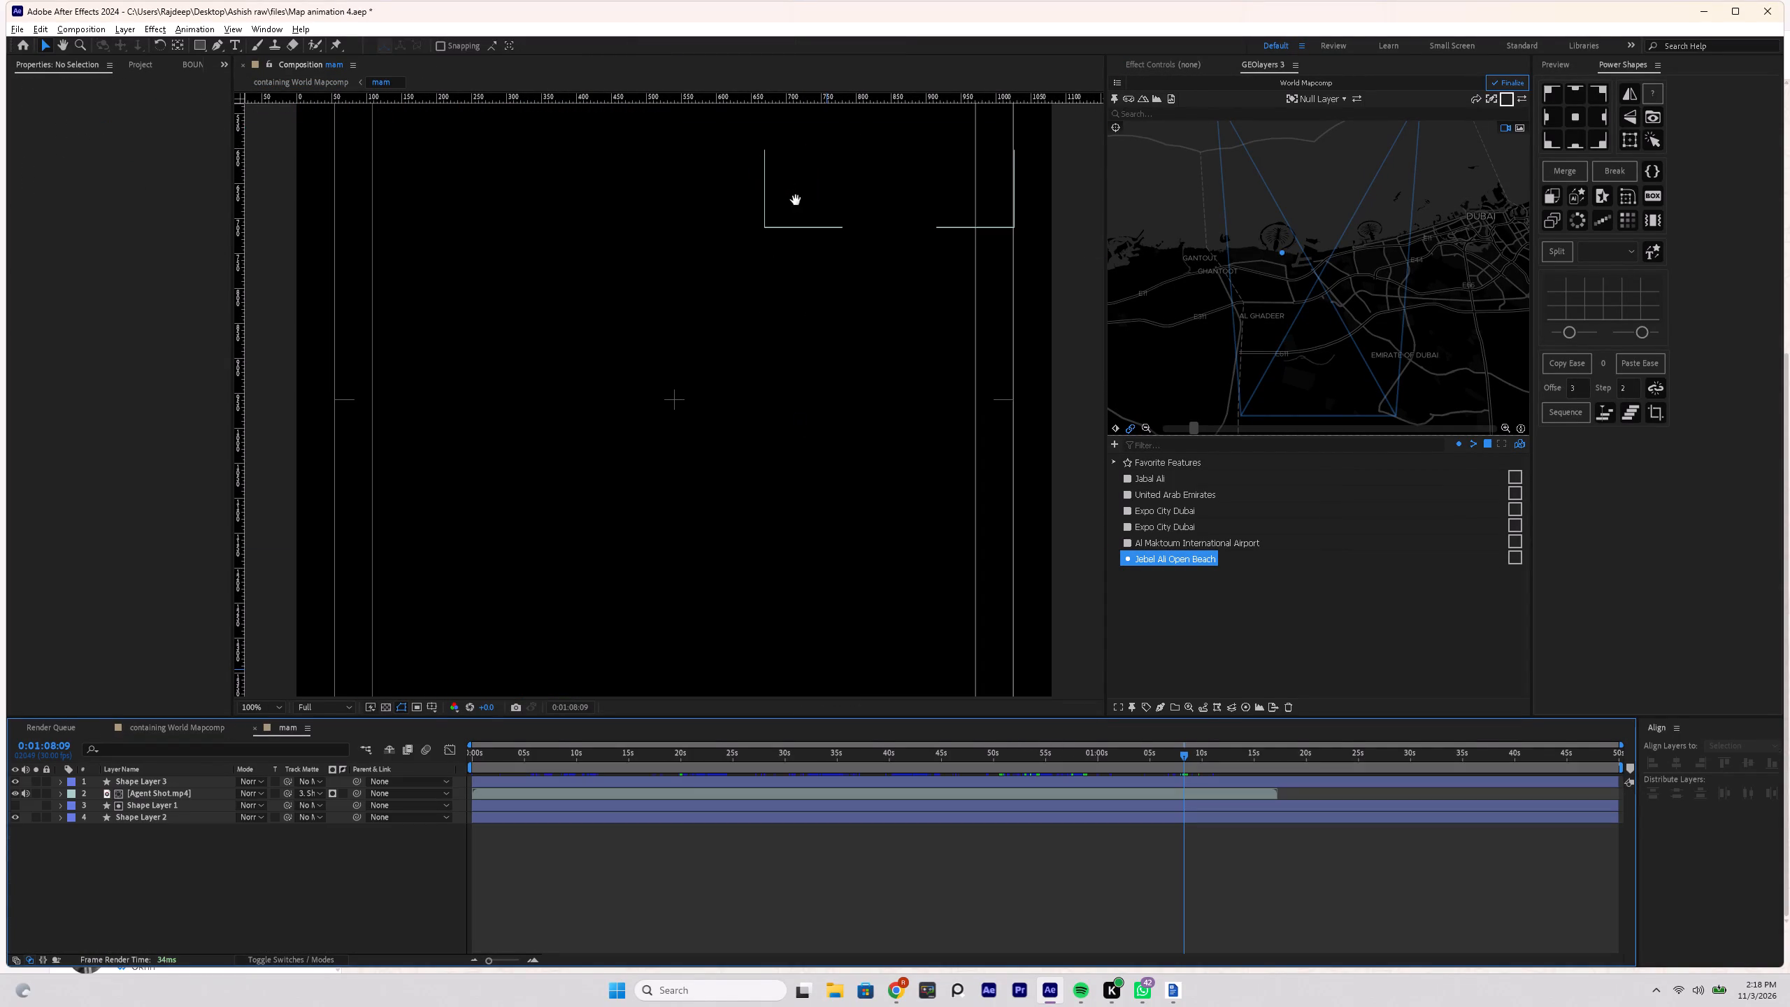
left_click_drag(796, 203, 743, 396)
left_click(819, 223)
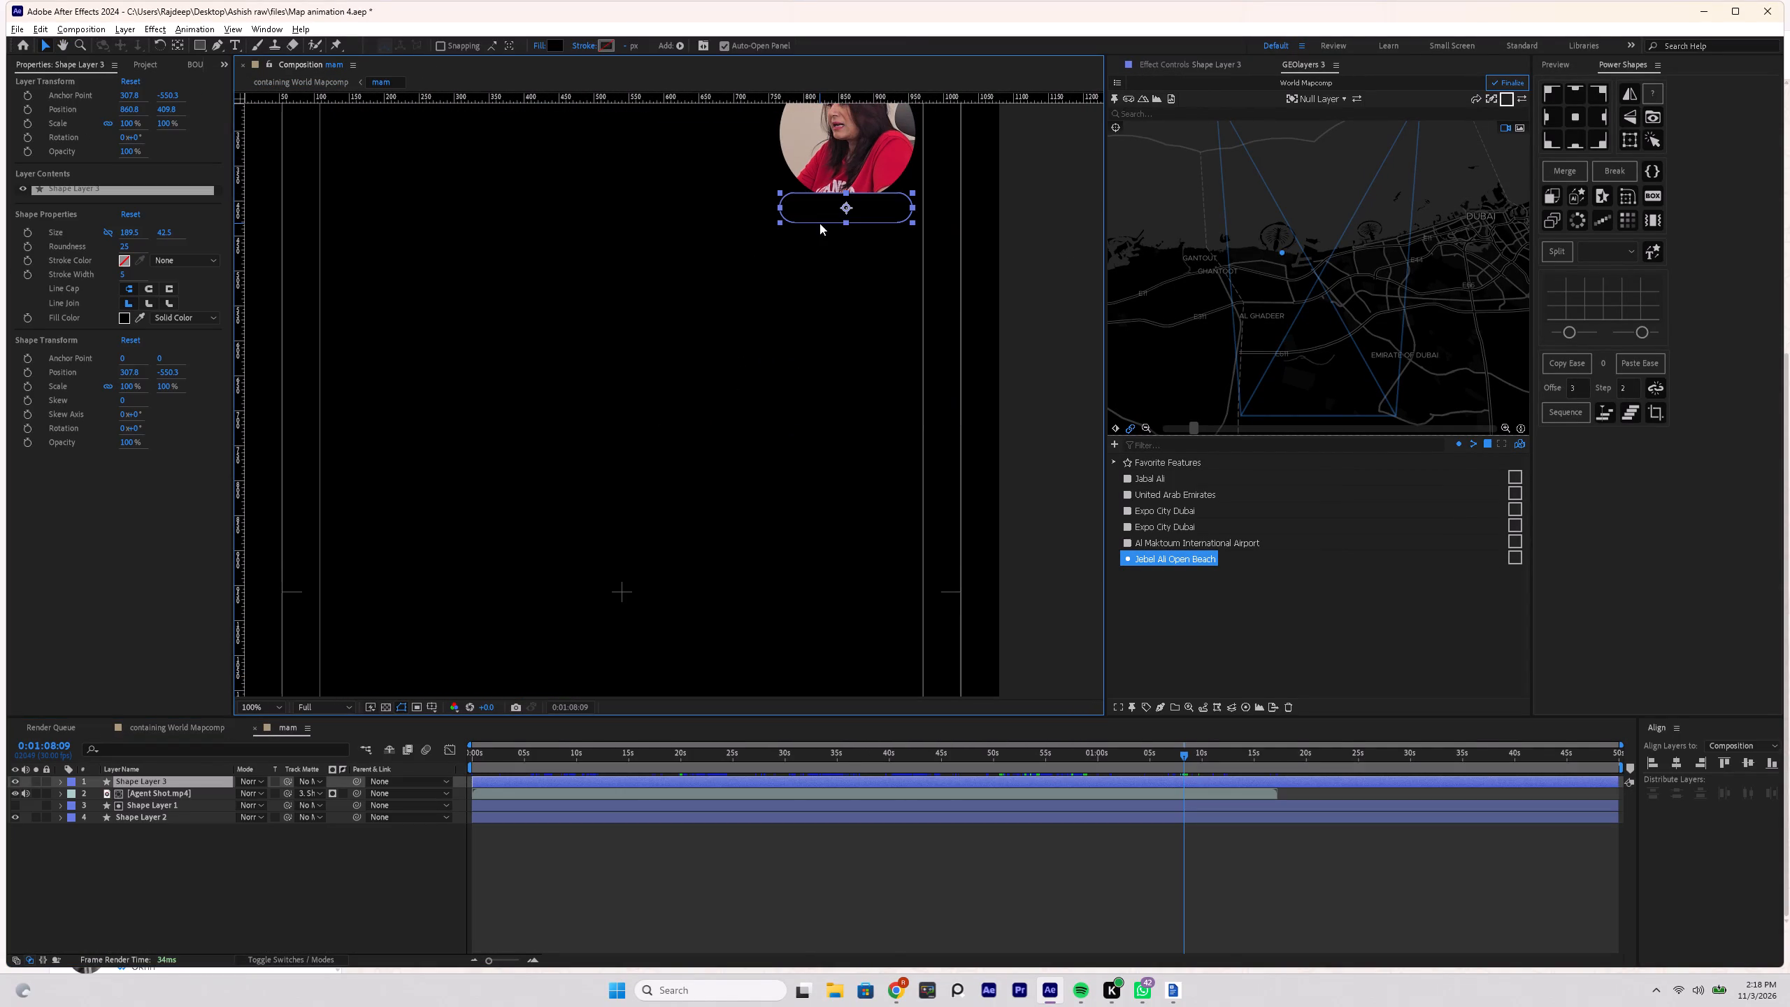
key("ctrl+t")
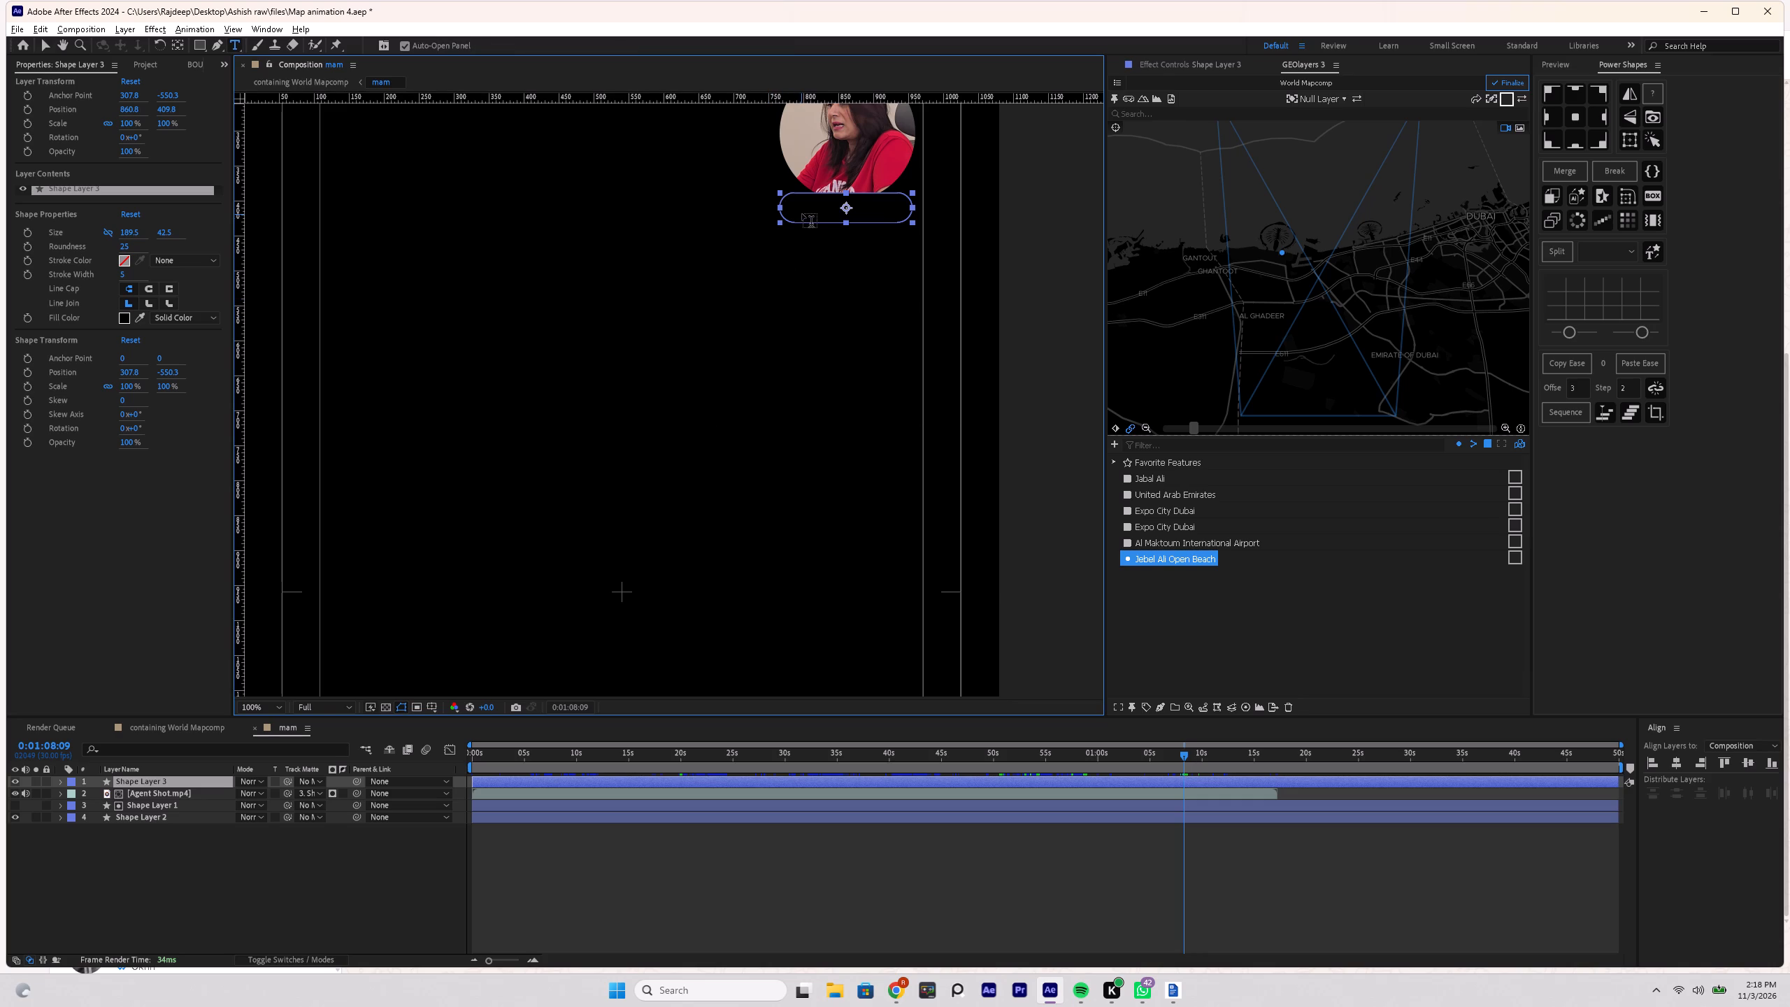
left_click(802, 214)
key("ctrl+v")
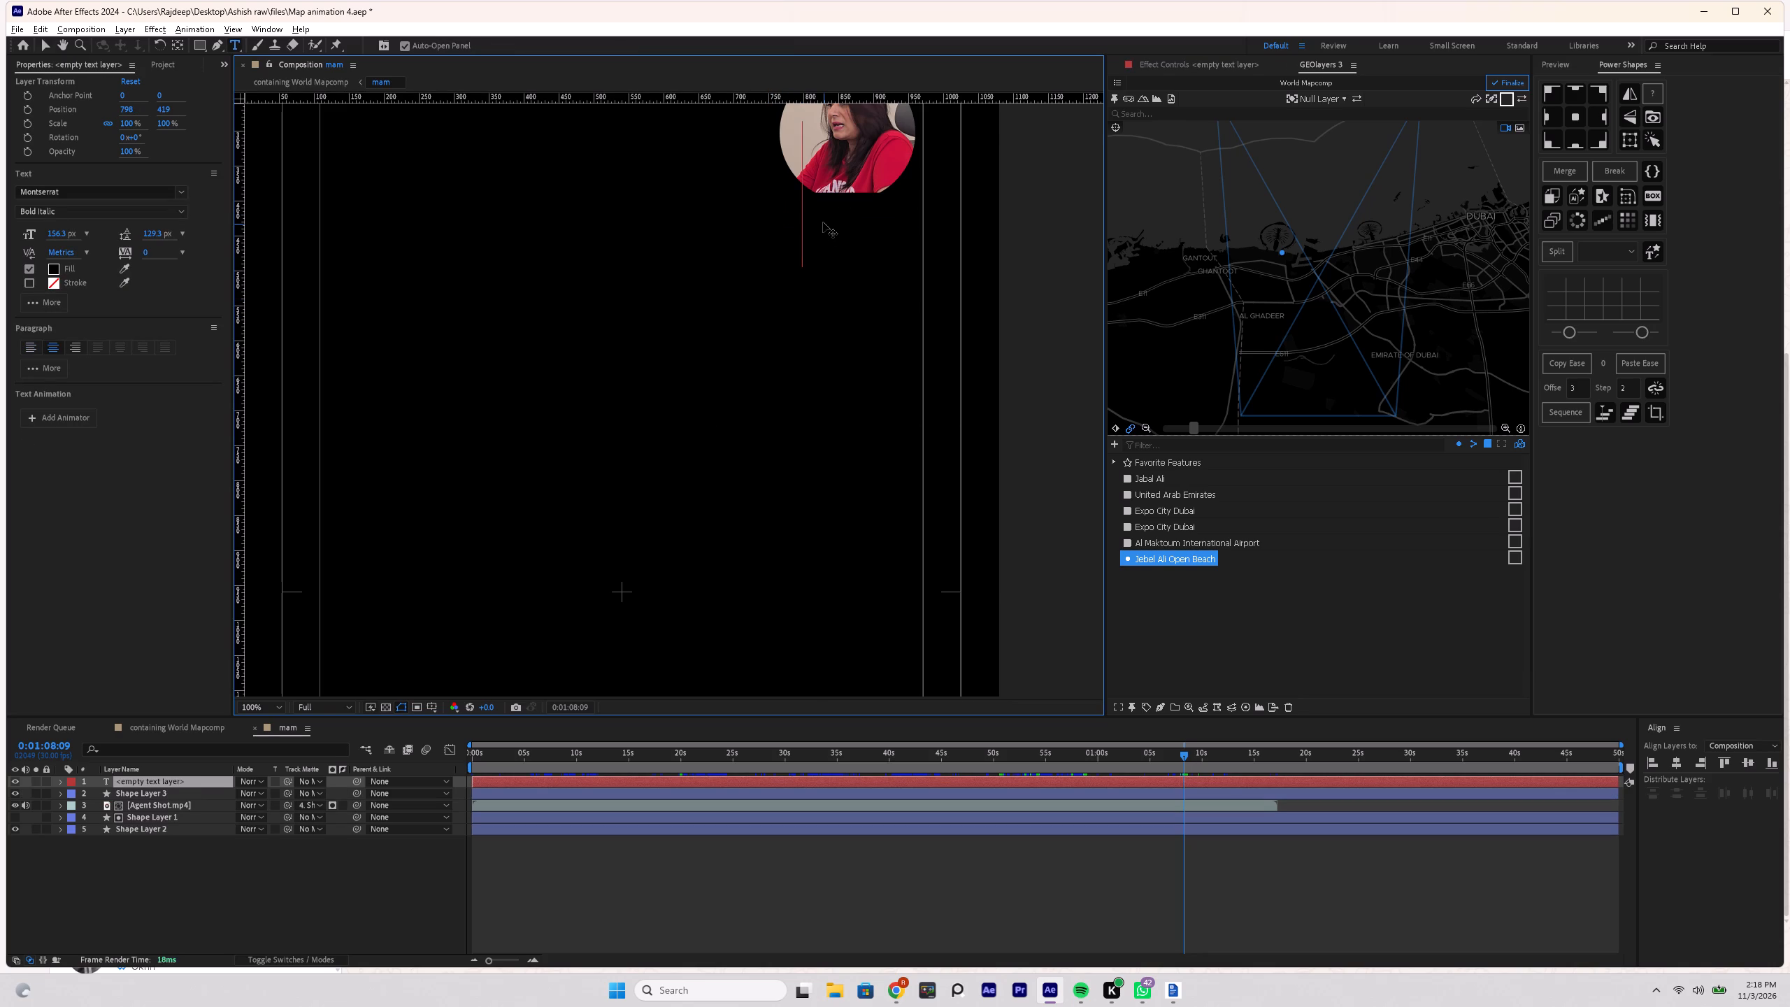
Select all of the pasted name text and open its fill colour for editing.
key("ctrl+a")
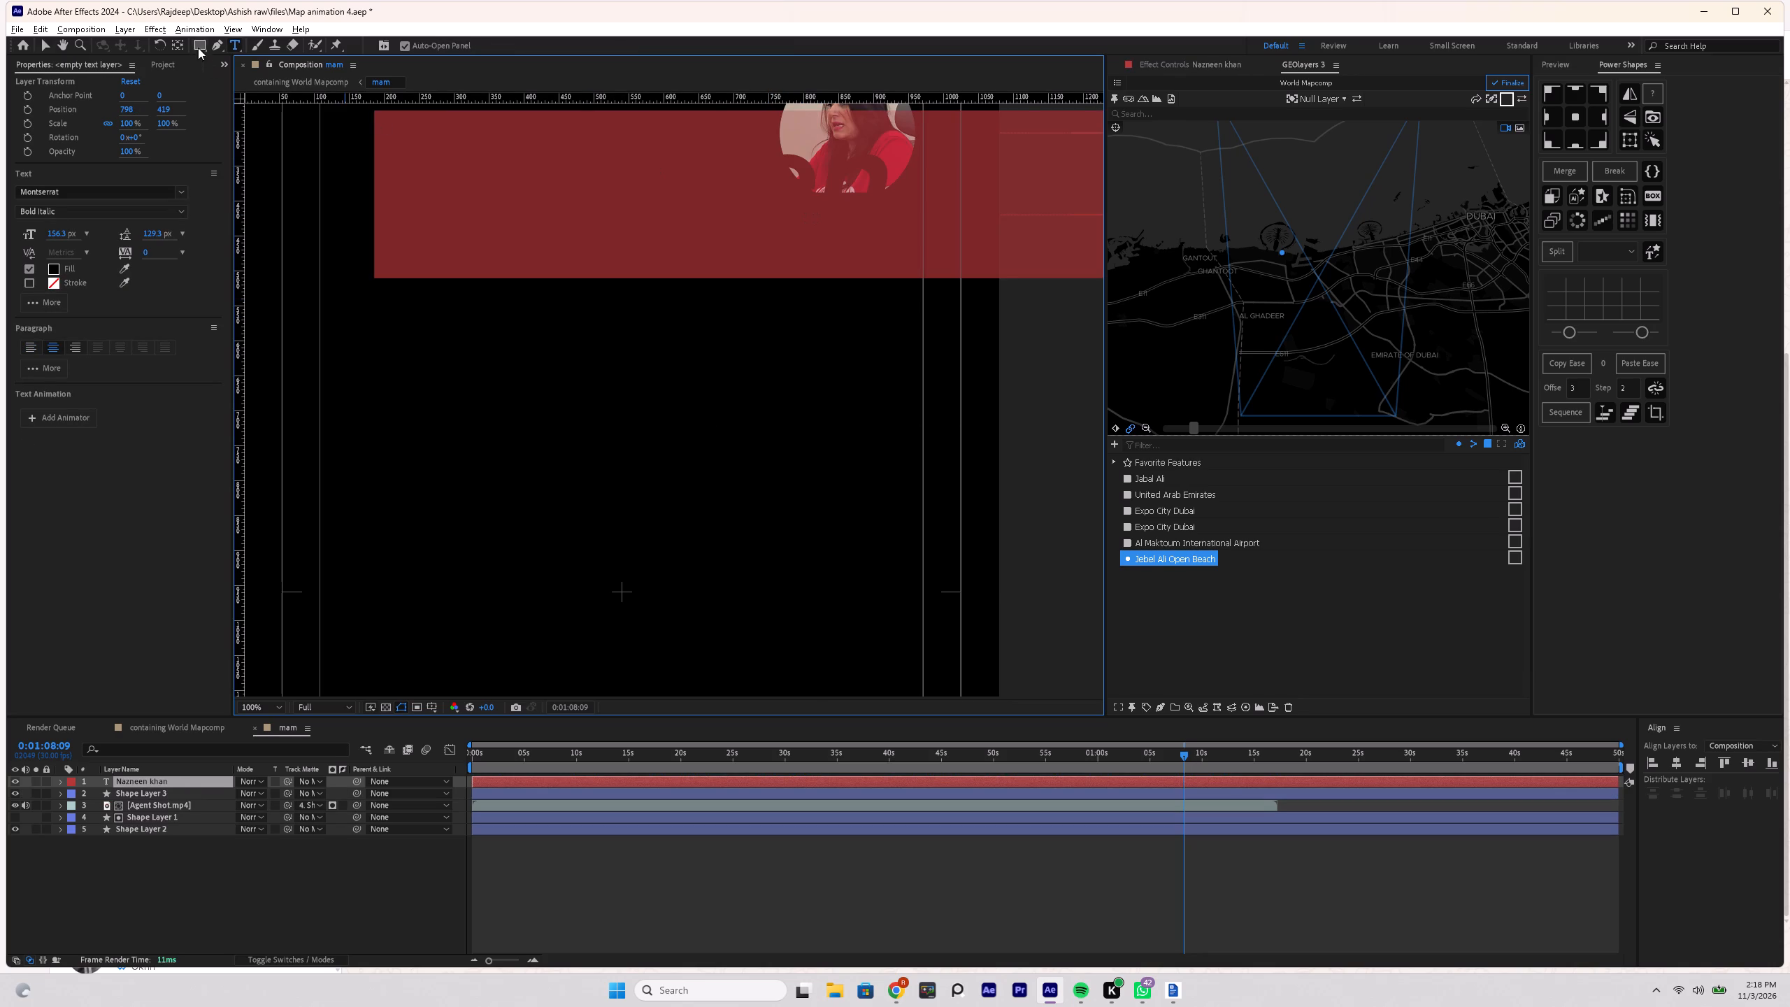
left_click(53, 269)
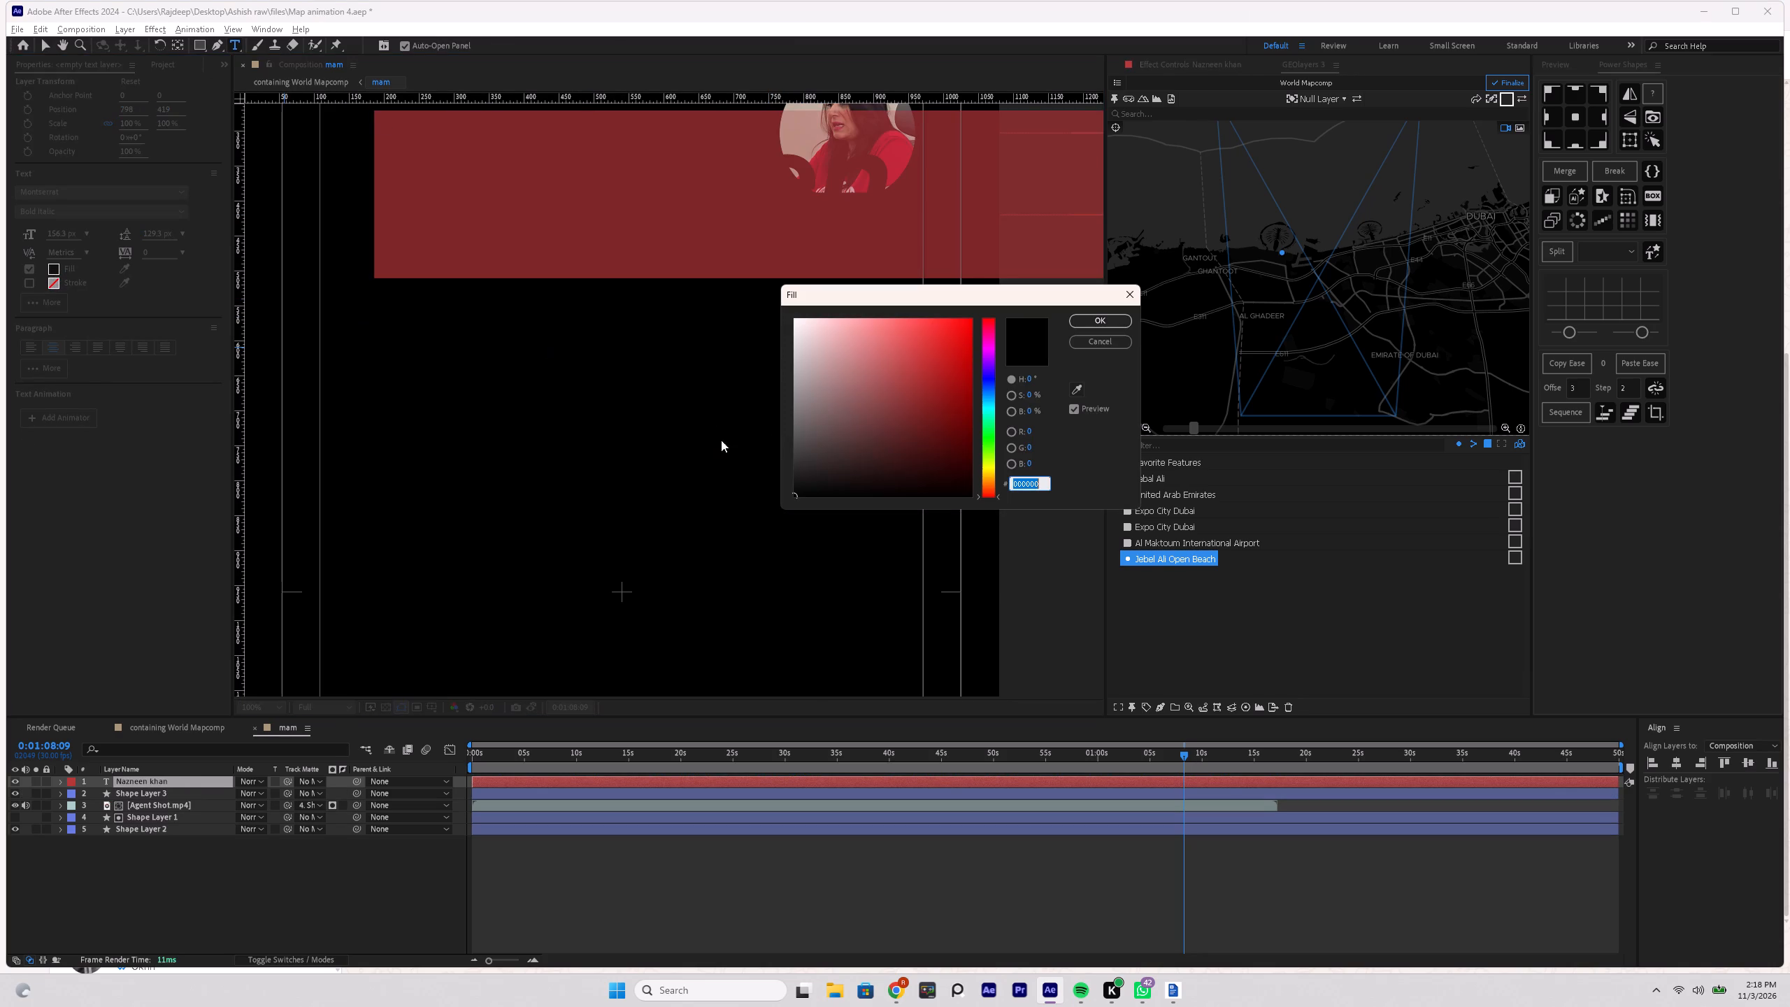
Set the fill colour of the agent's name text to white.
left_click_drag(847, 405, 686, 236)
left_click(1110, 325)
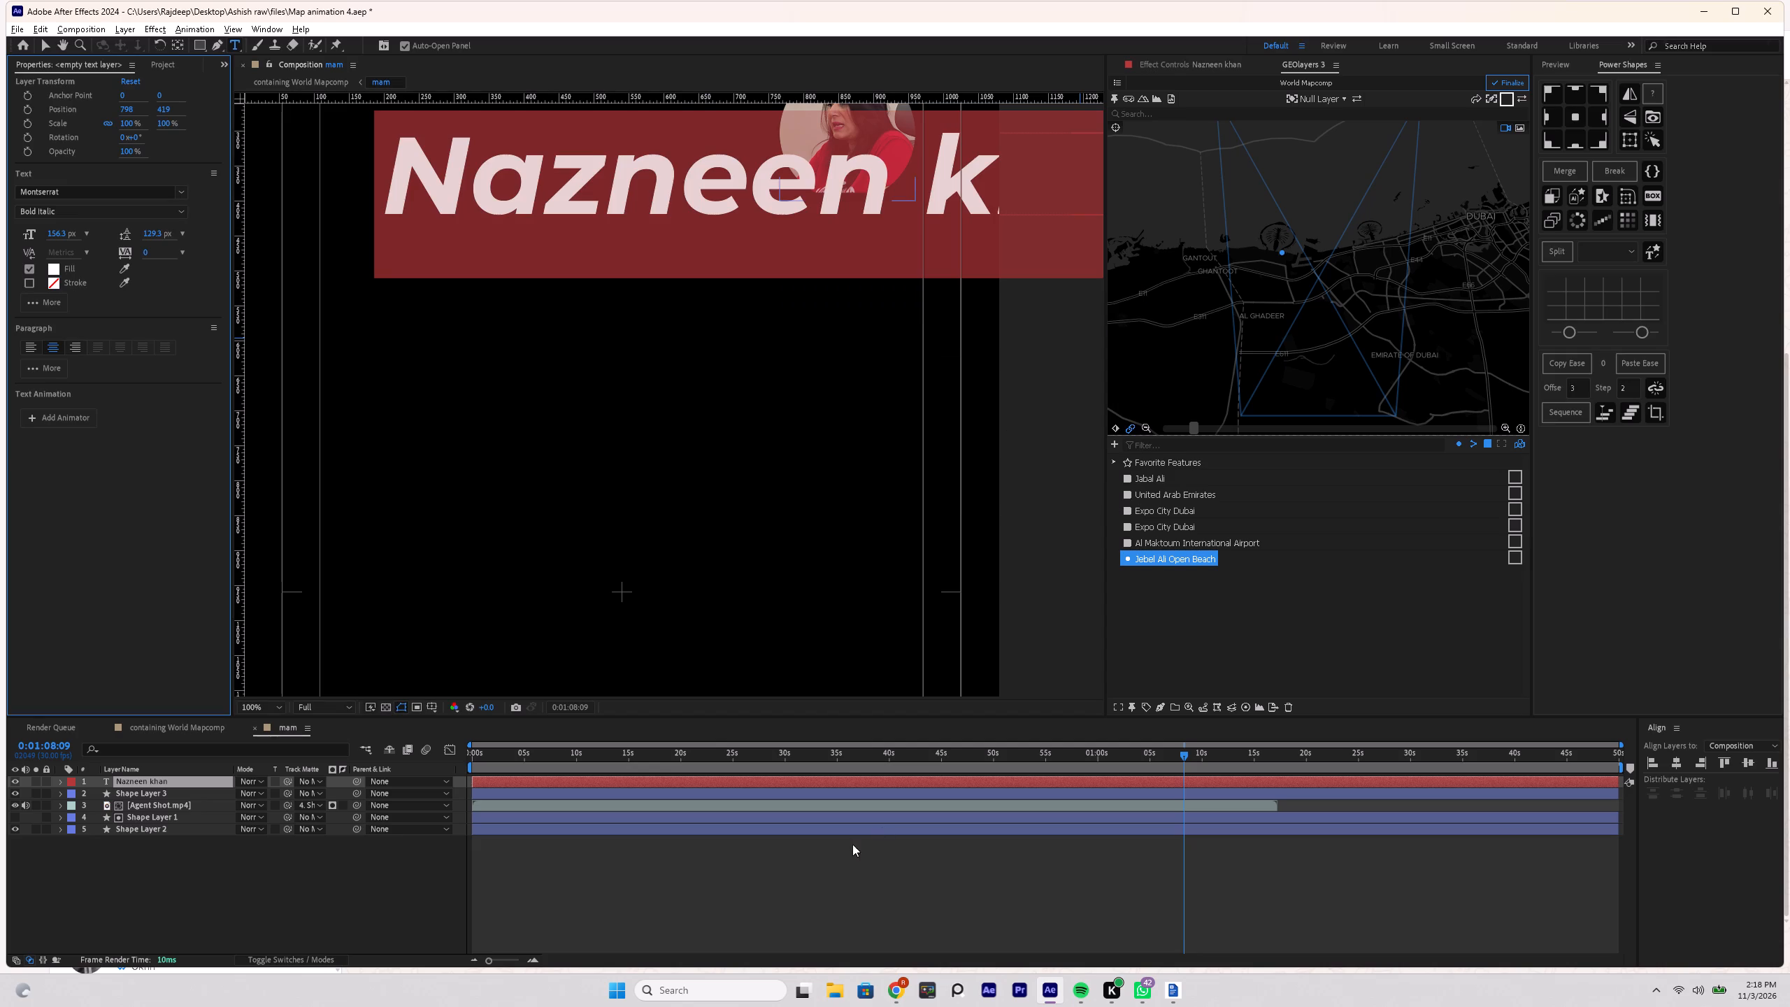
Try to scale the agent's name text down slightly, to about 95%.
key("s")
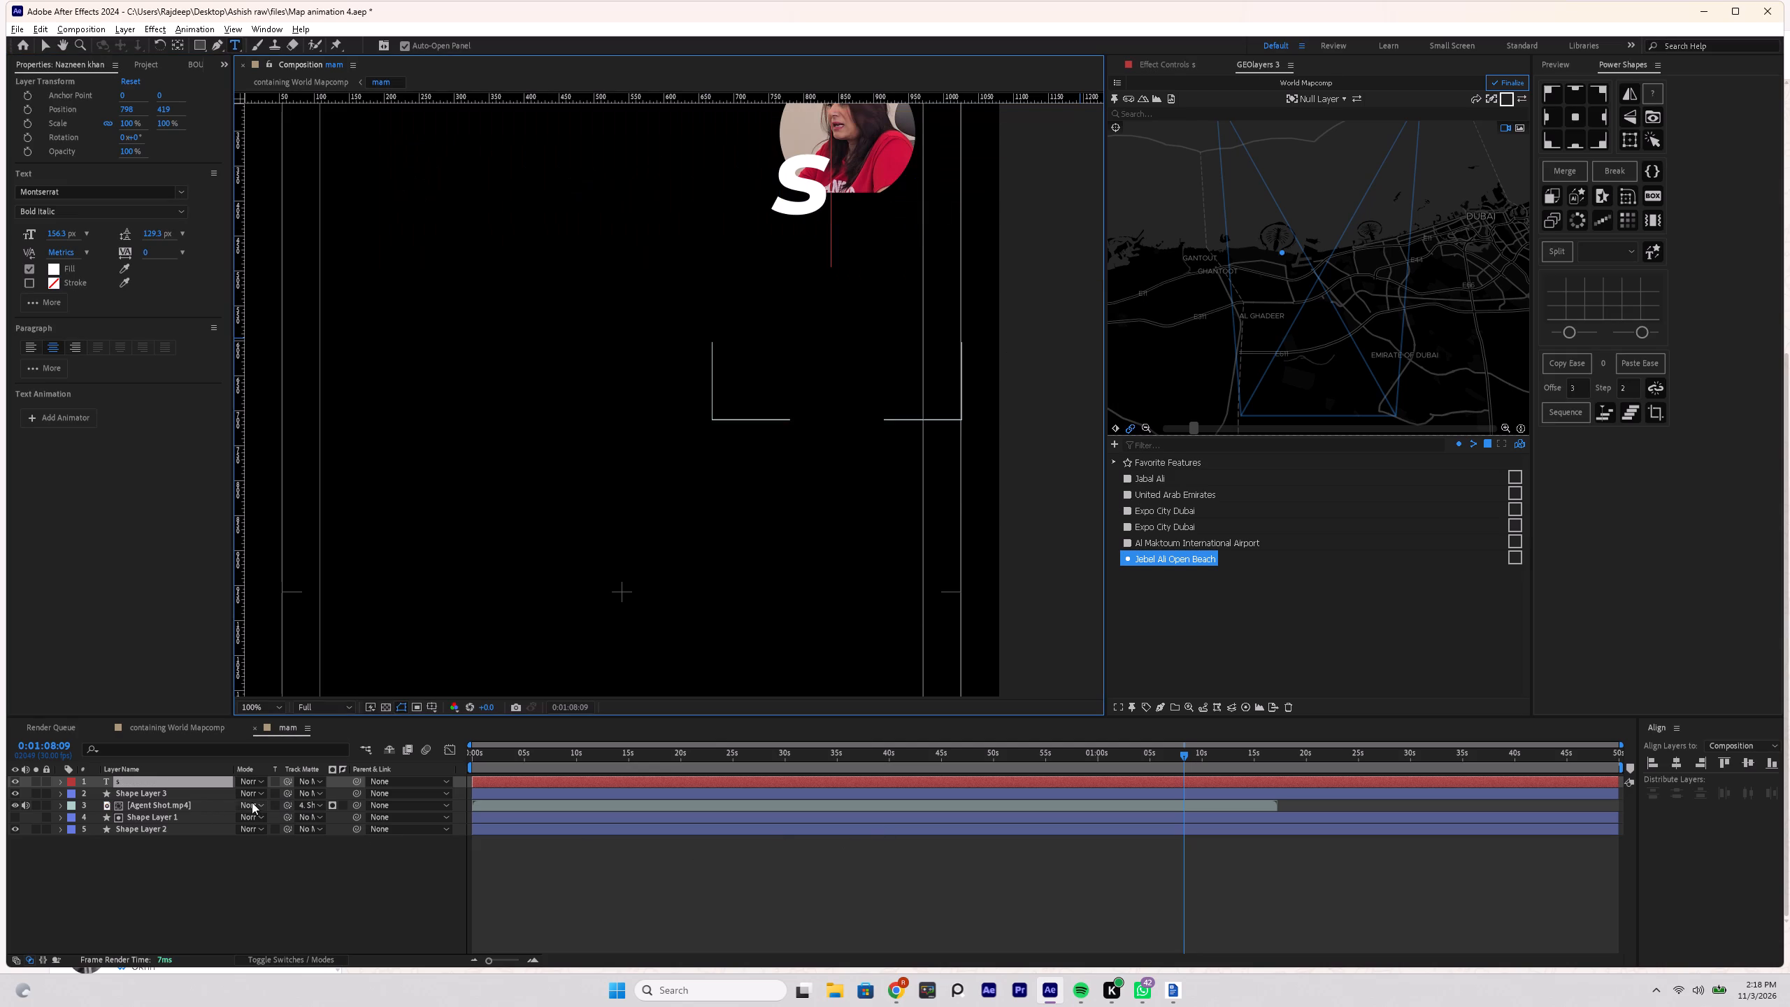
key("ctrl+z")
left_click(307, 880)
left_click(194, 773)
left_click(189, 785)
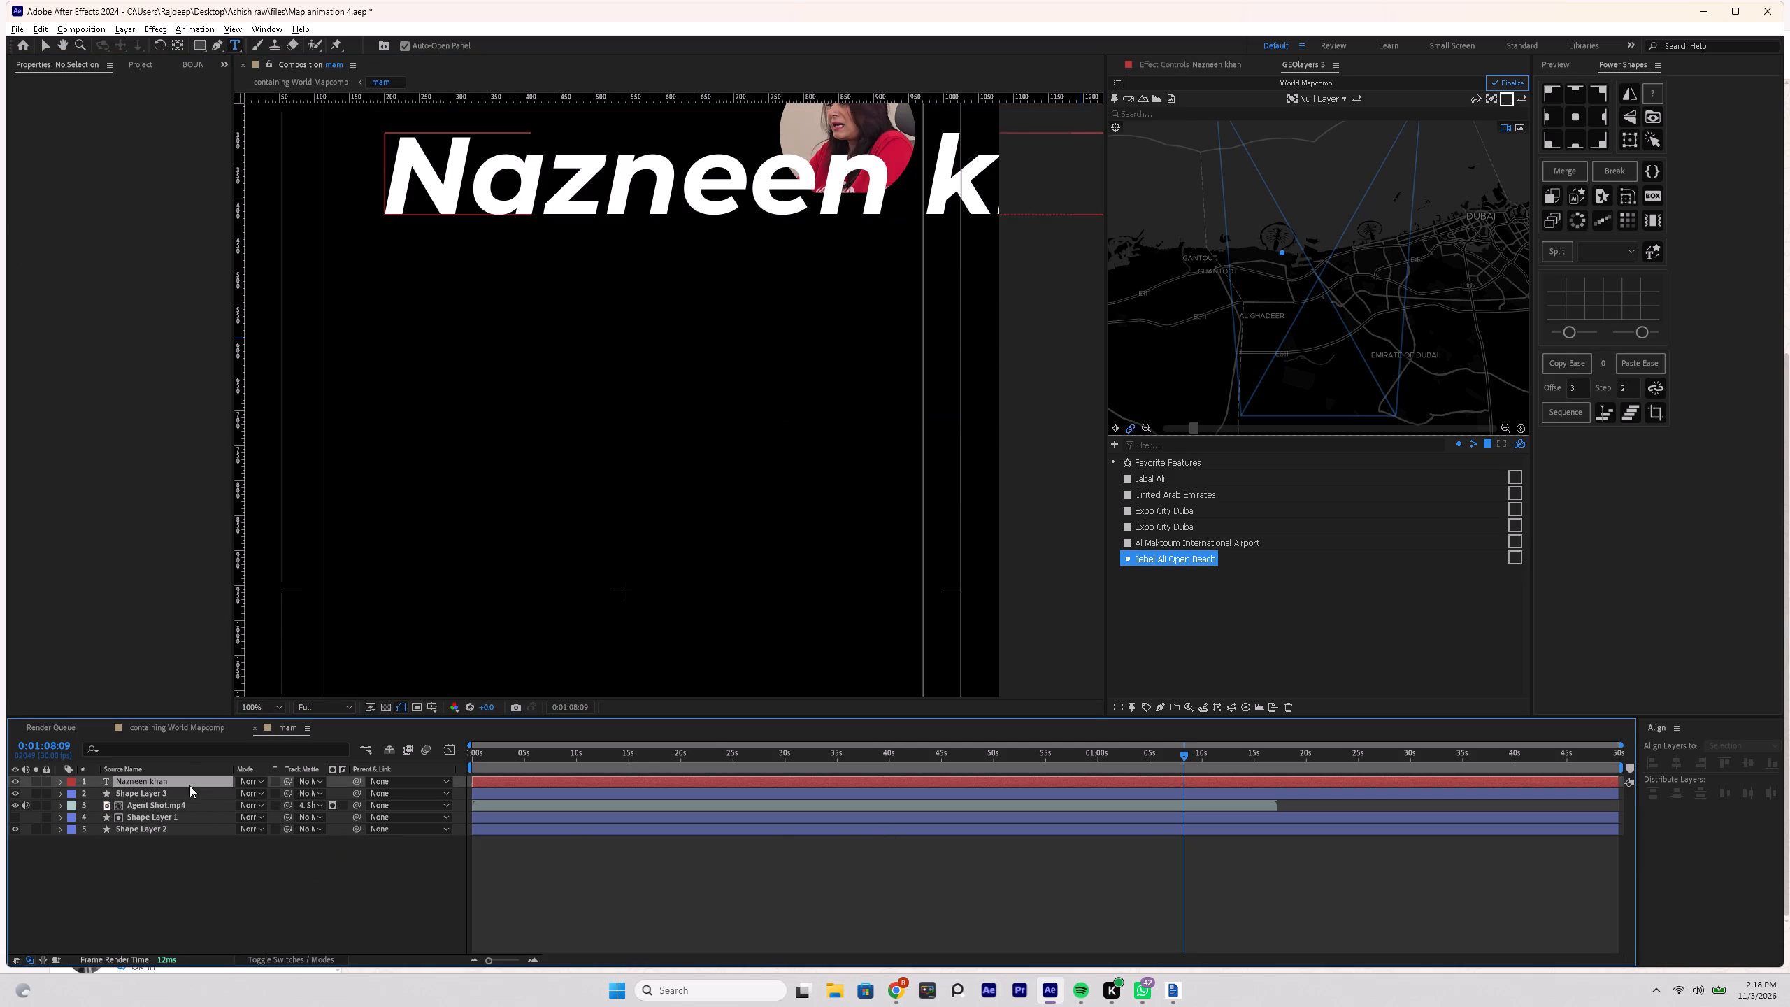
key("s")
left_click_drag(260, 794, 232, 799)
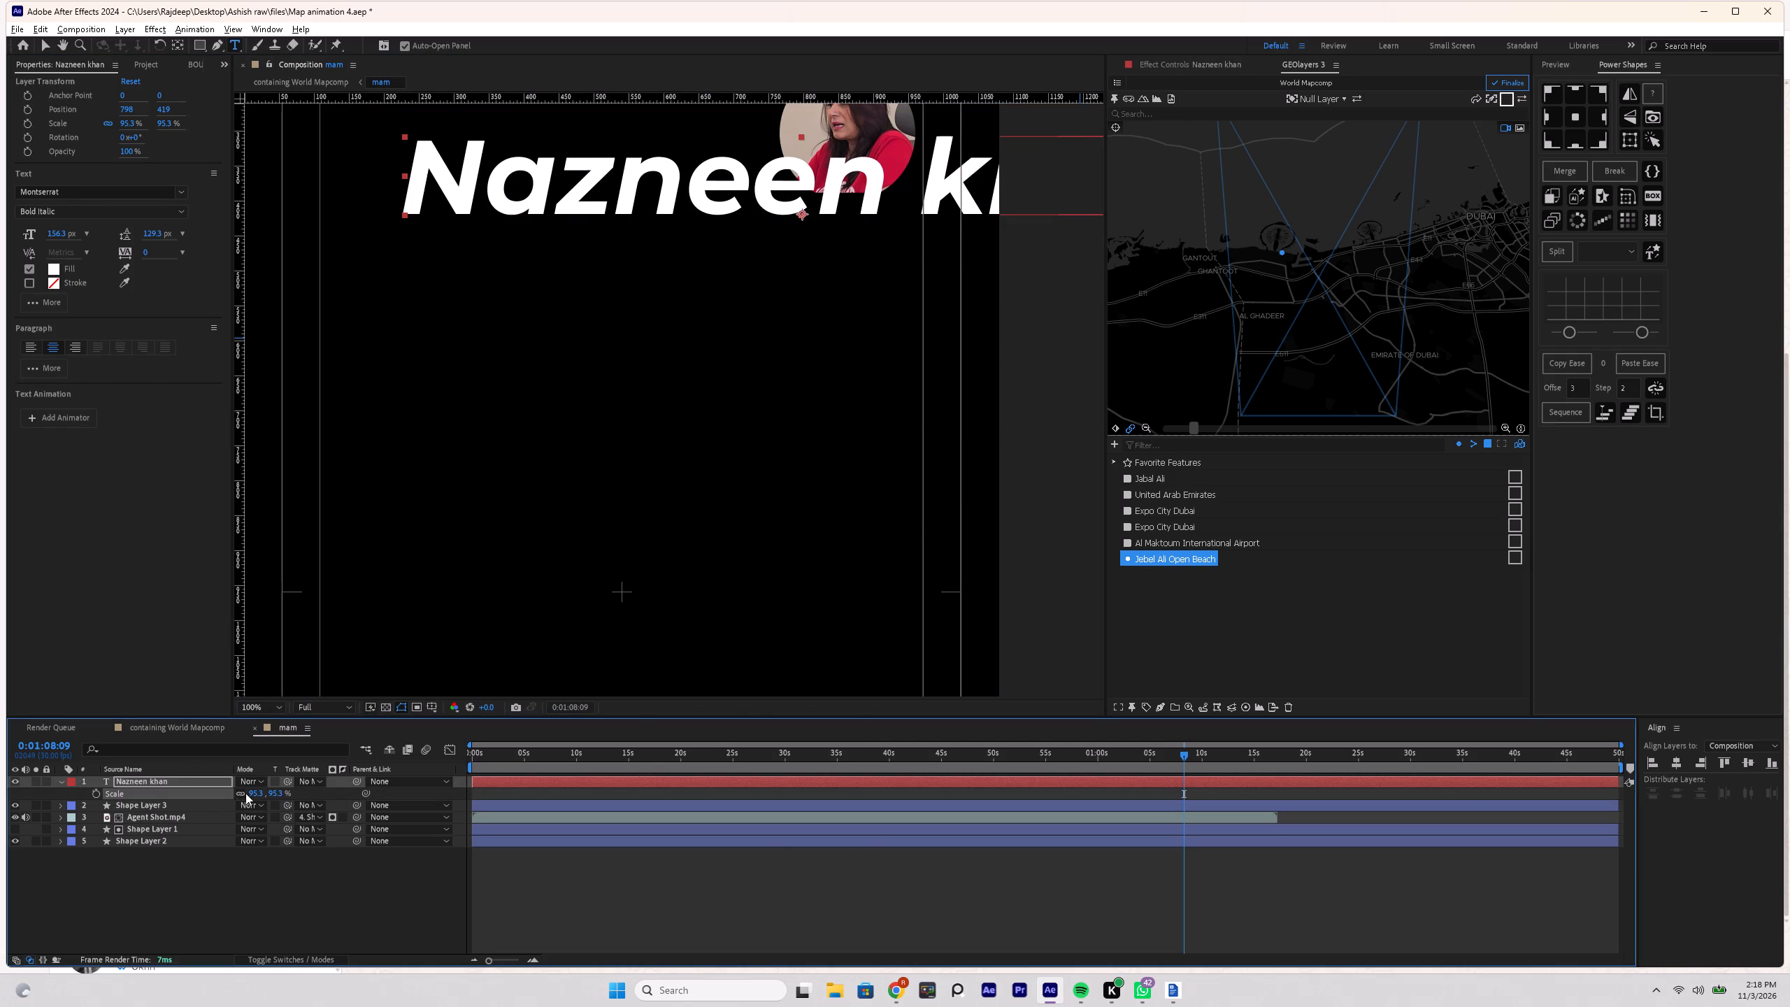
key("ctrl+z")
Reduce the font size of the agent's name text to about 28 px.
left_click_drag(57, 234, 0, 242)
left_click_drag(57, 236, 0, 236)
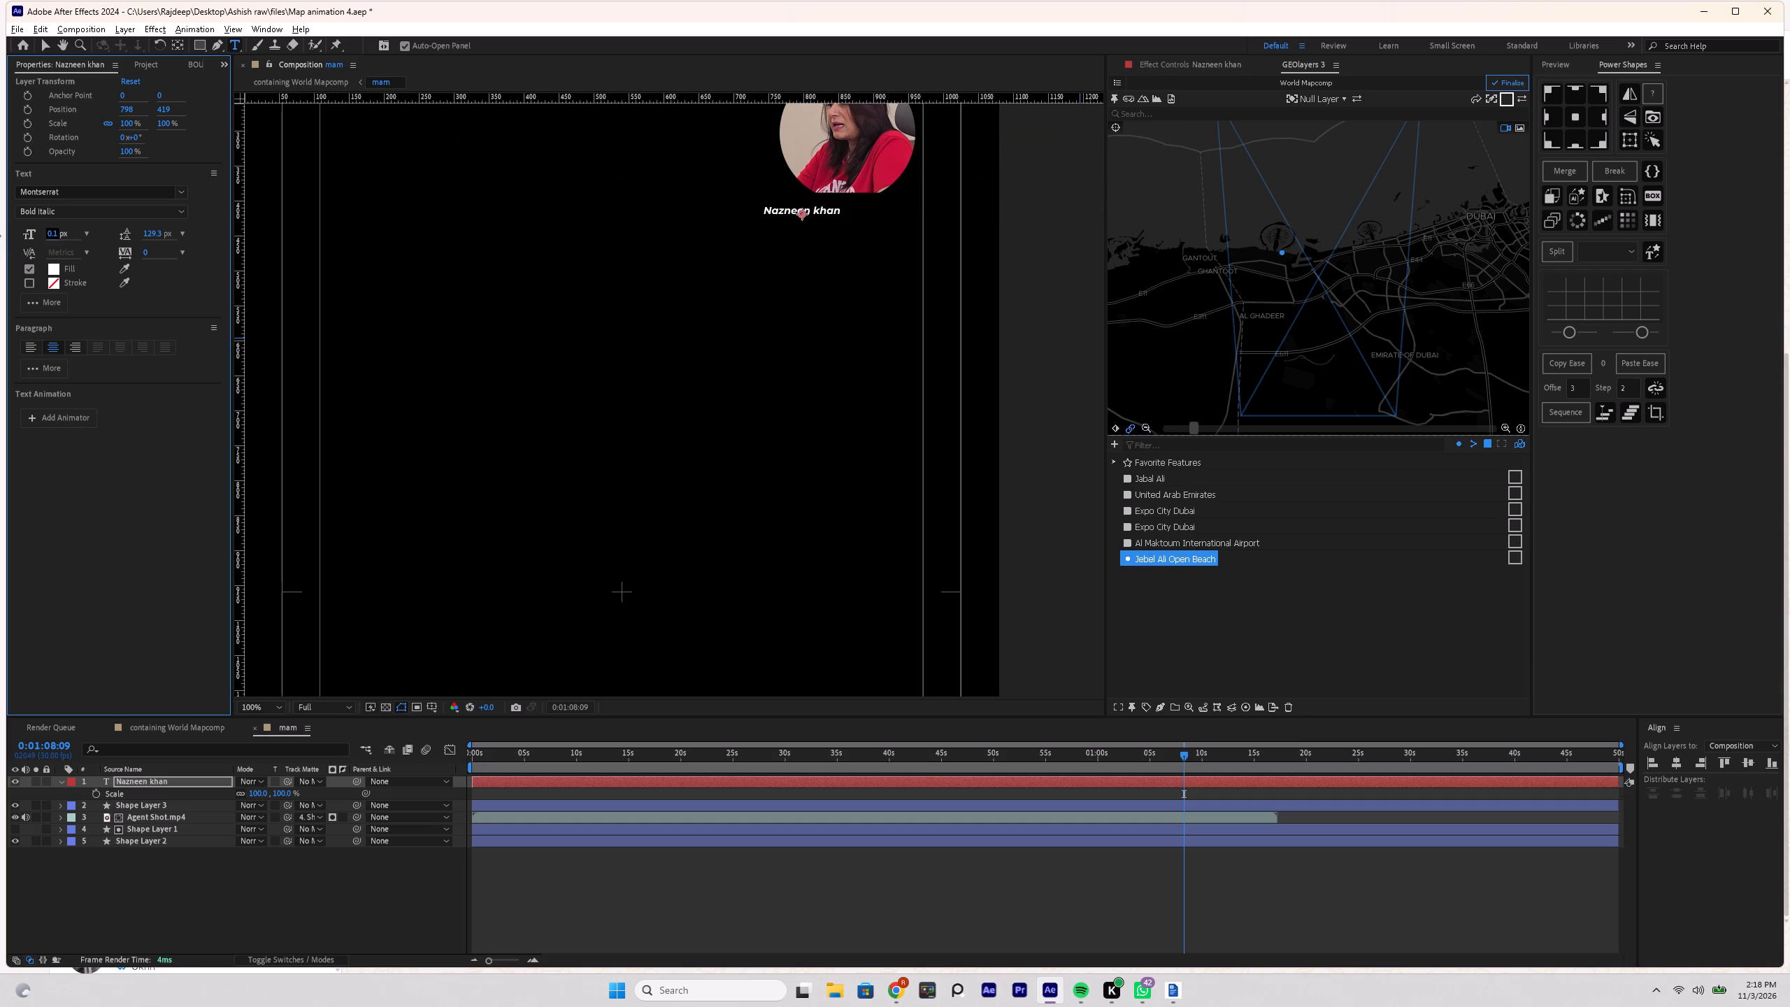
left_click_drag(0, 236, 20, 237)
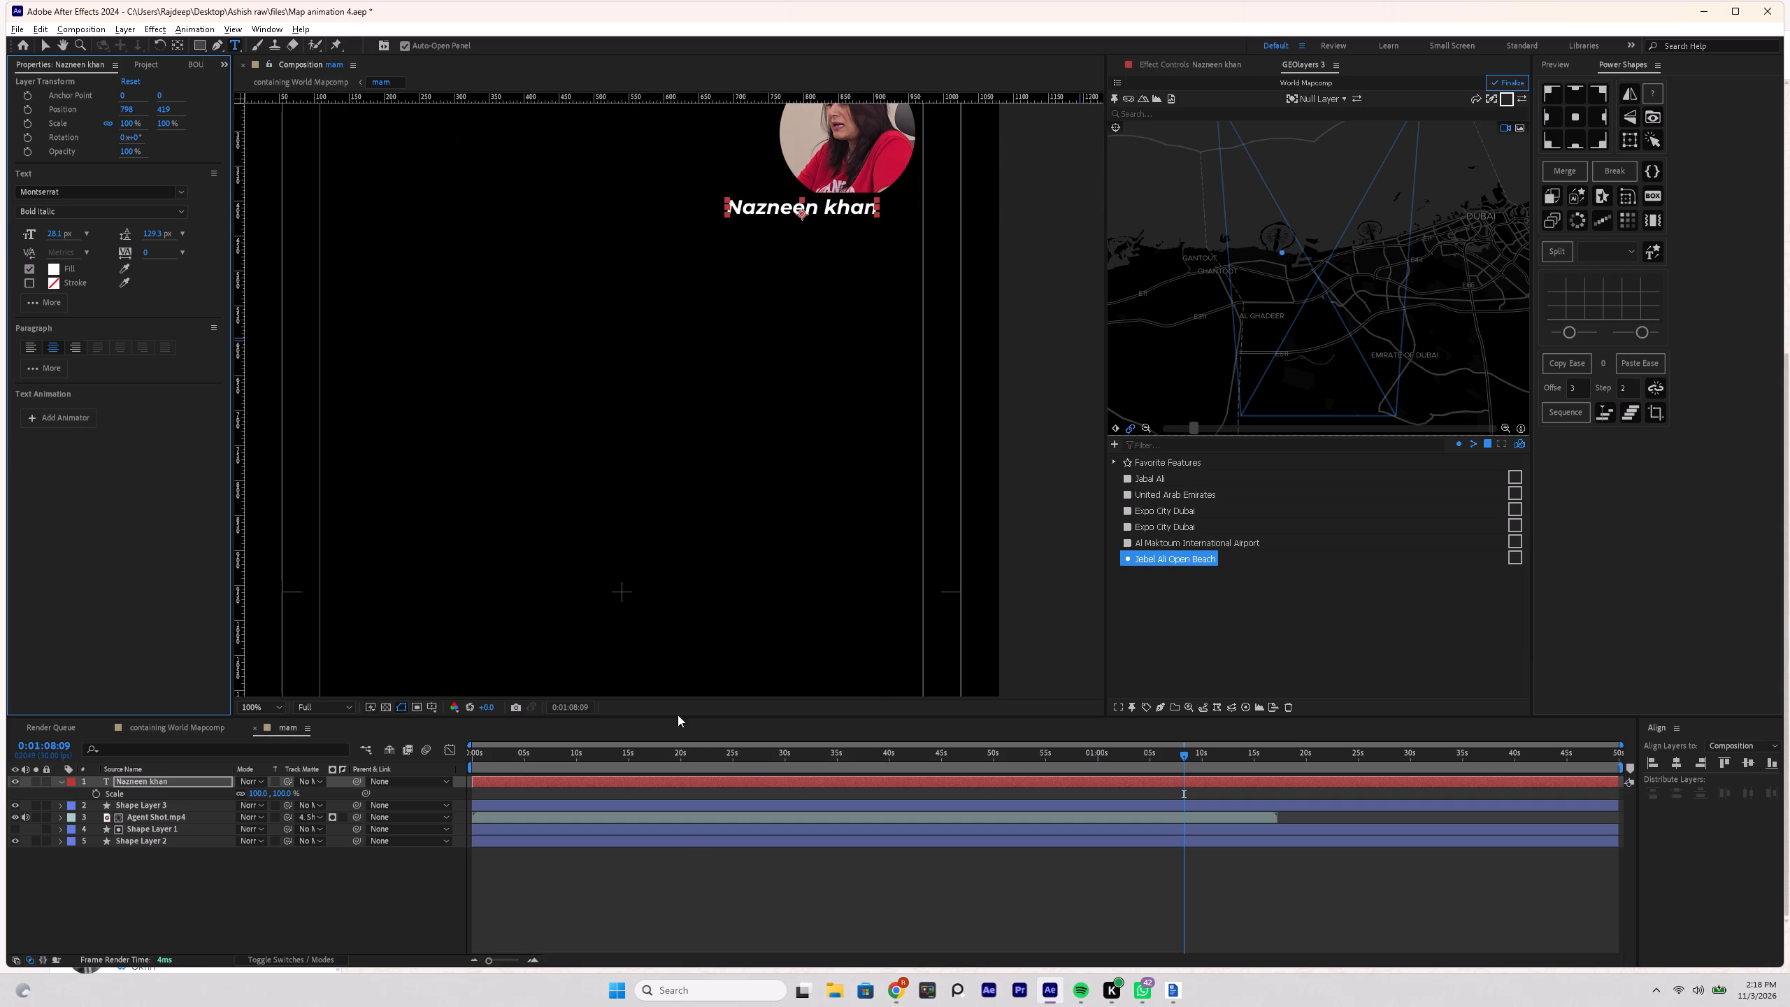
left_click(682, 857)
Move the agent's name text onto the rounded black label beneath the circular portrait, at about X 864.
key("v")
left_click(887, 218)
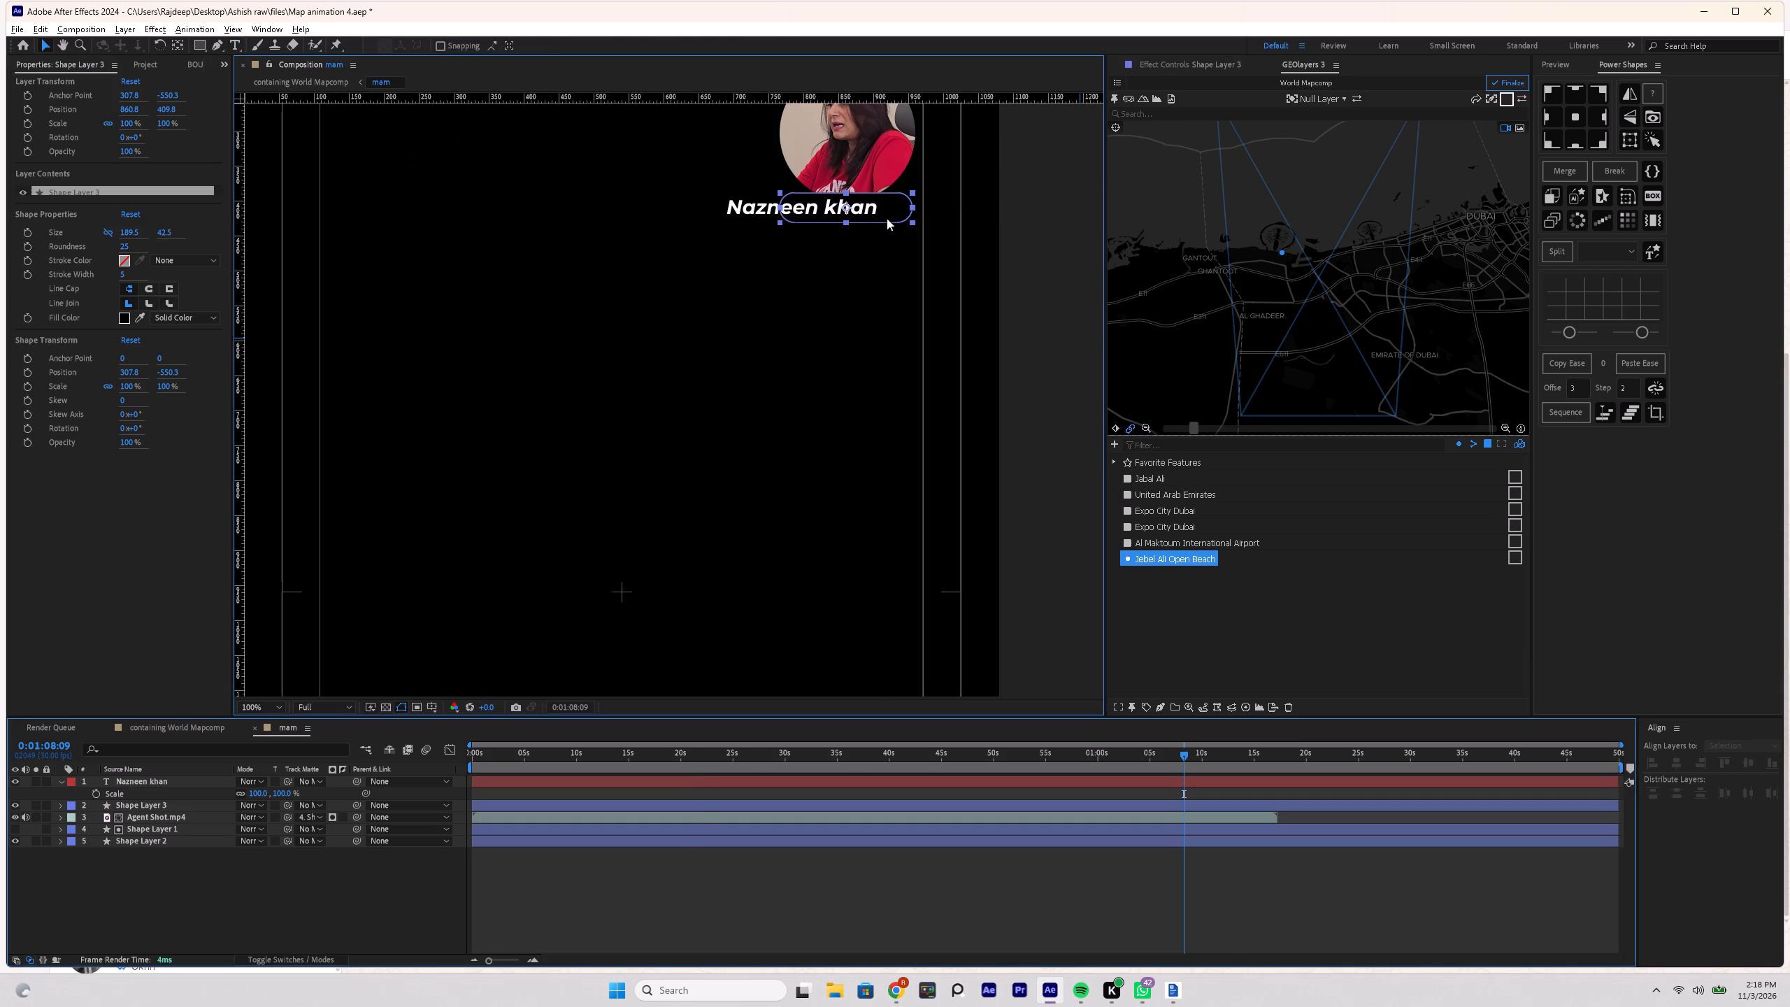
left_click(761, 213)
left_click_drag(766, 206, 799, 208, "shift")
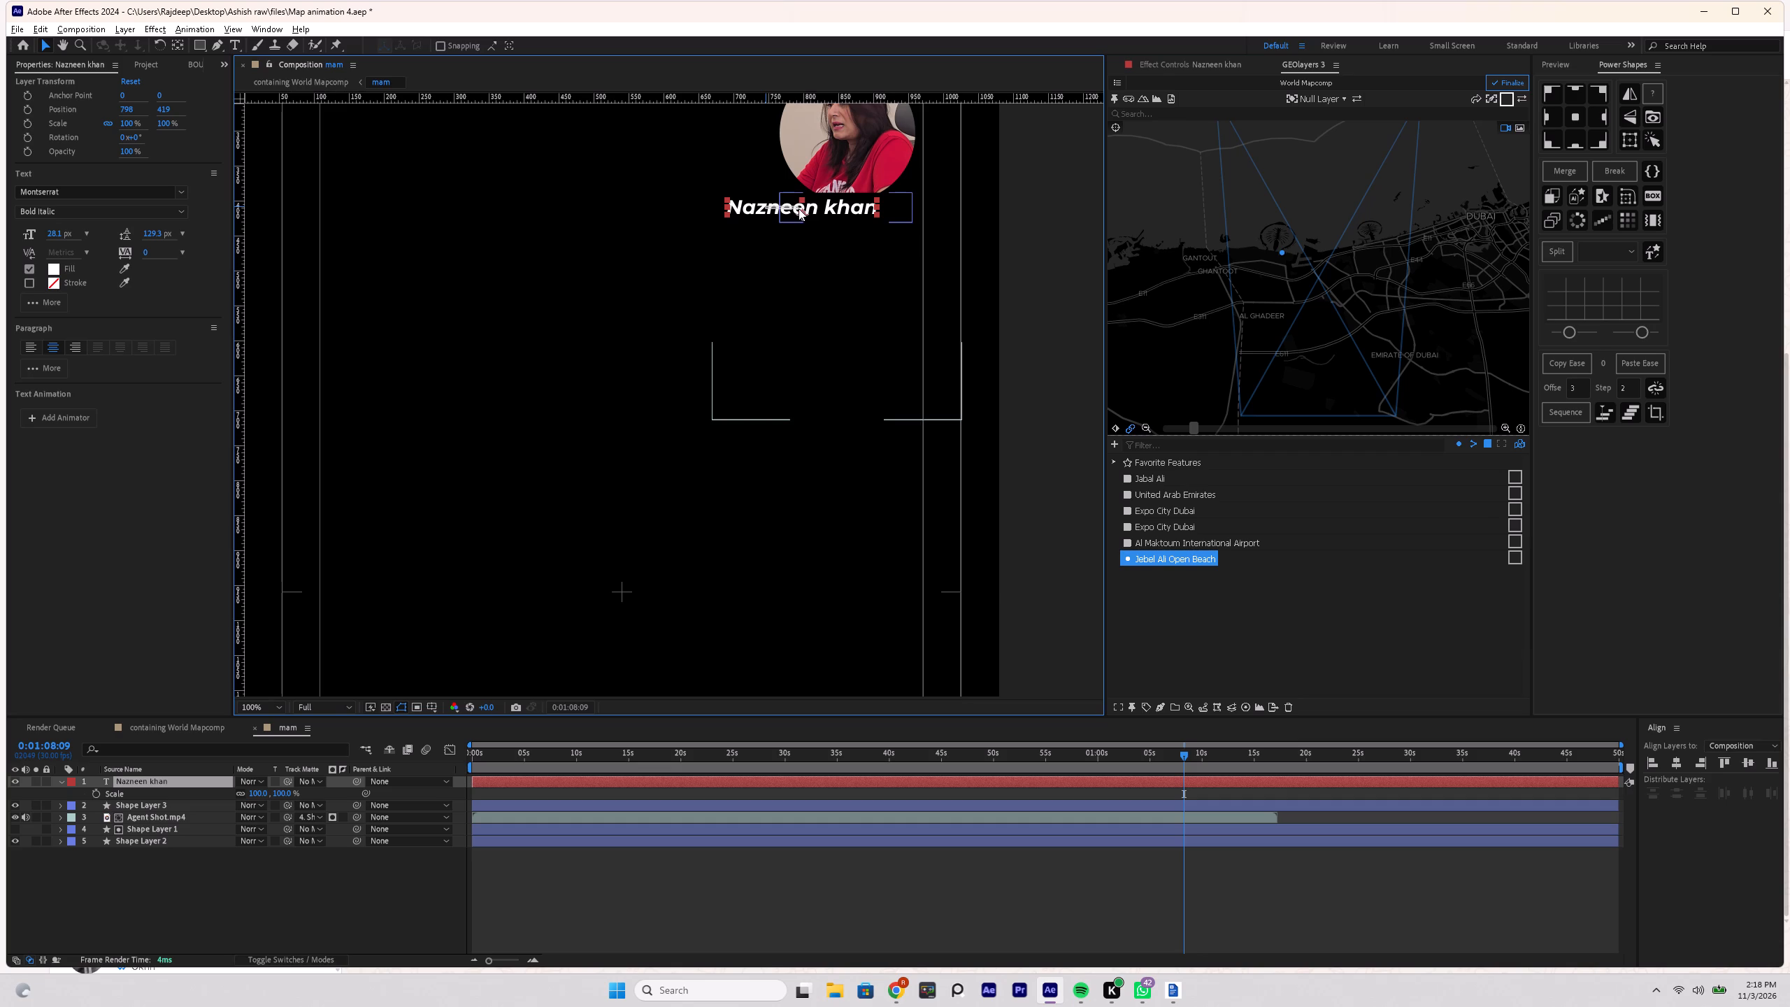
left_click_drag(799, 208, 805, 208, "shift")
left_click_drag(761, 207, 803, 209)
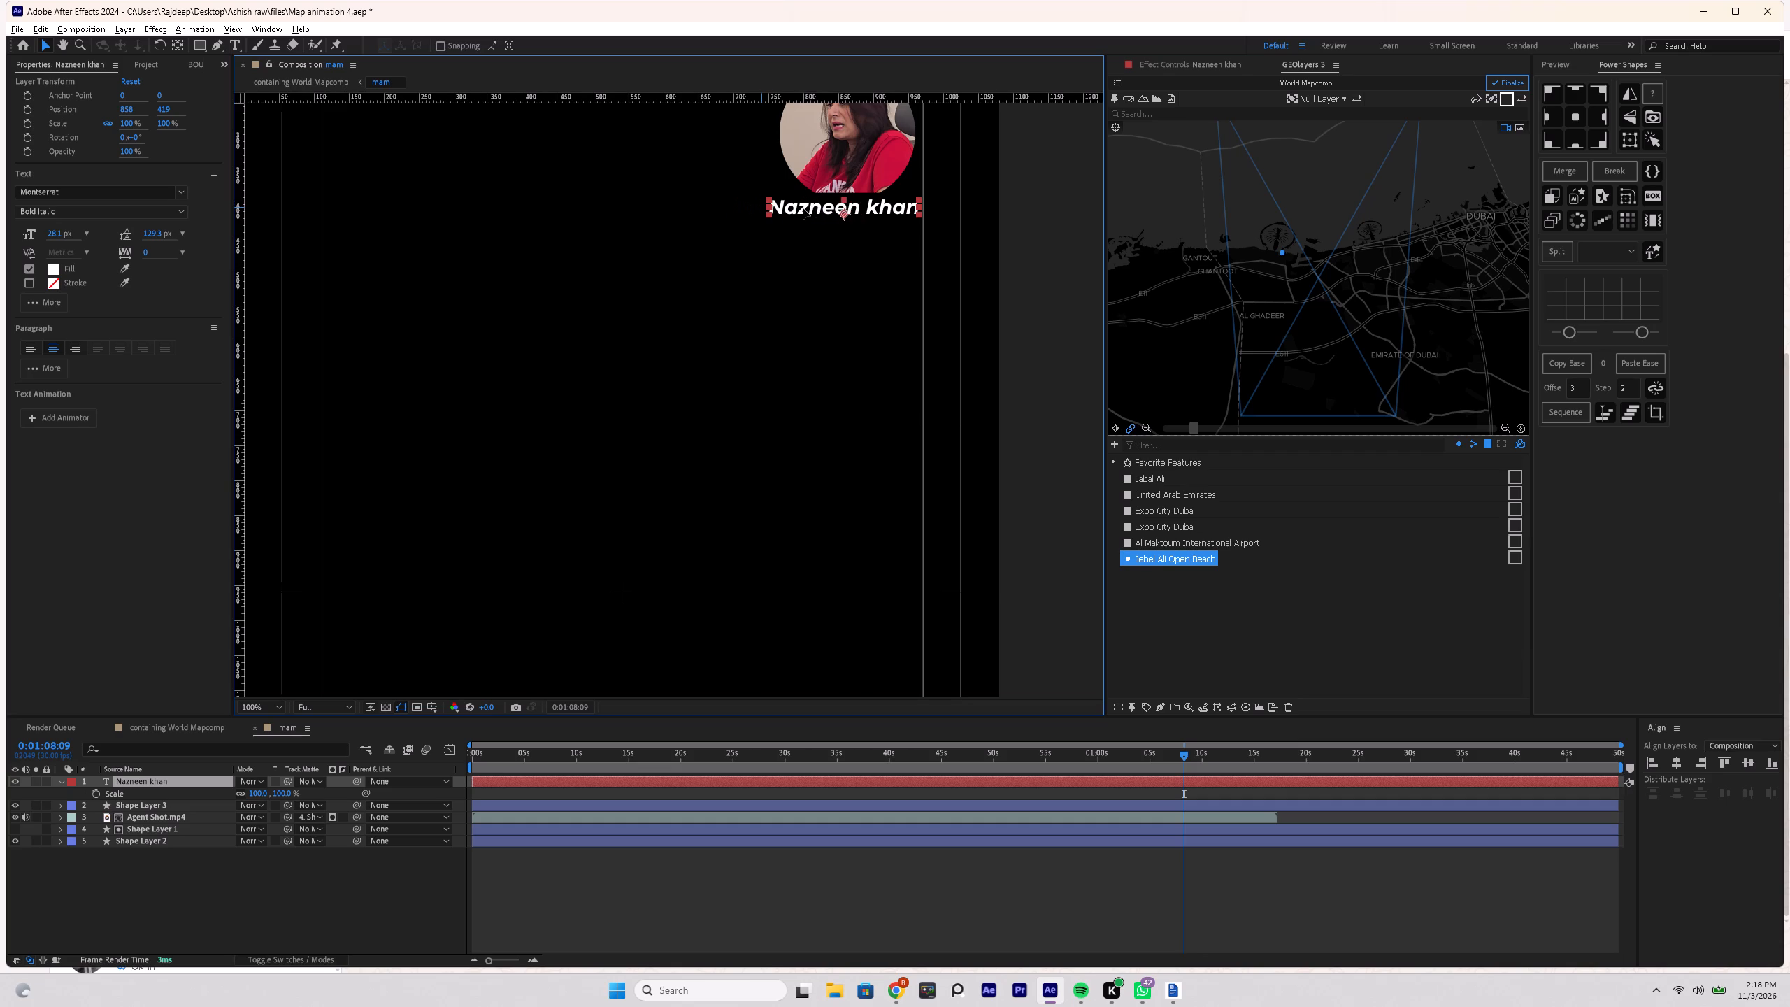
left_click_drag(803, 209, 808, 210)
Reduce the agent's name text to about 22 px so it fits inside the rounded label.
left_click(538, 807)
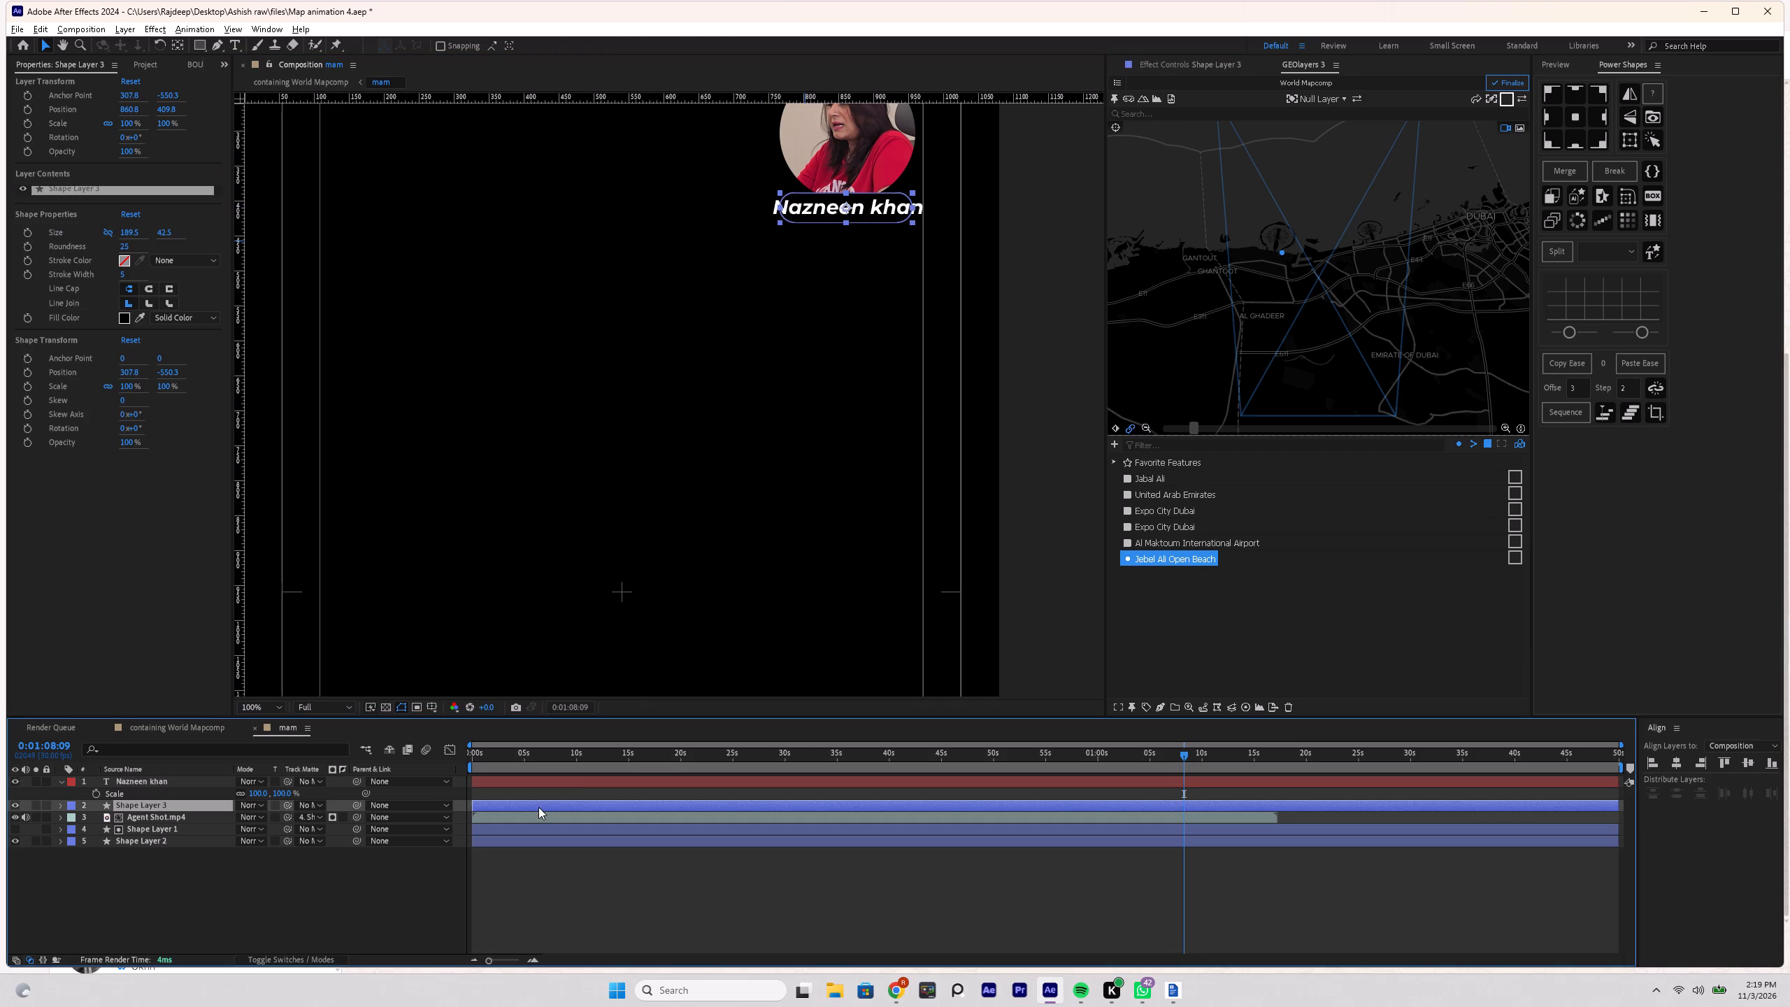
scroll(882, 208, "up", 1)
scroll(878, 215, "down", 1)
key("space")
key("space")
key("space")
key("space")
key("space")
key("space")
key("space")
key("space")
key("space")
left_click_drag(878, 214, 838, 331)
left_click(152, 785)
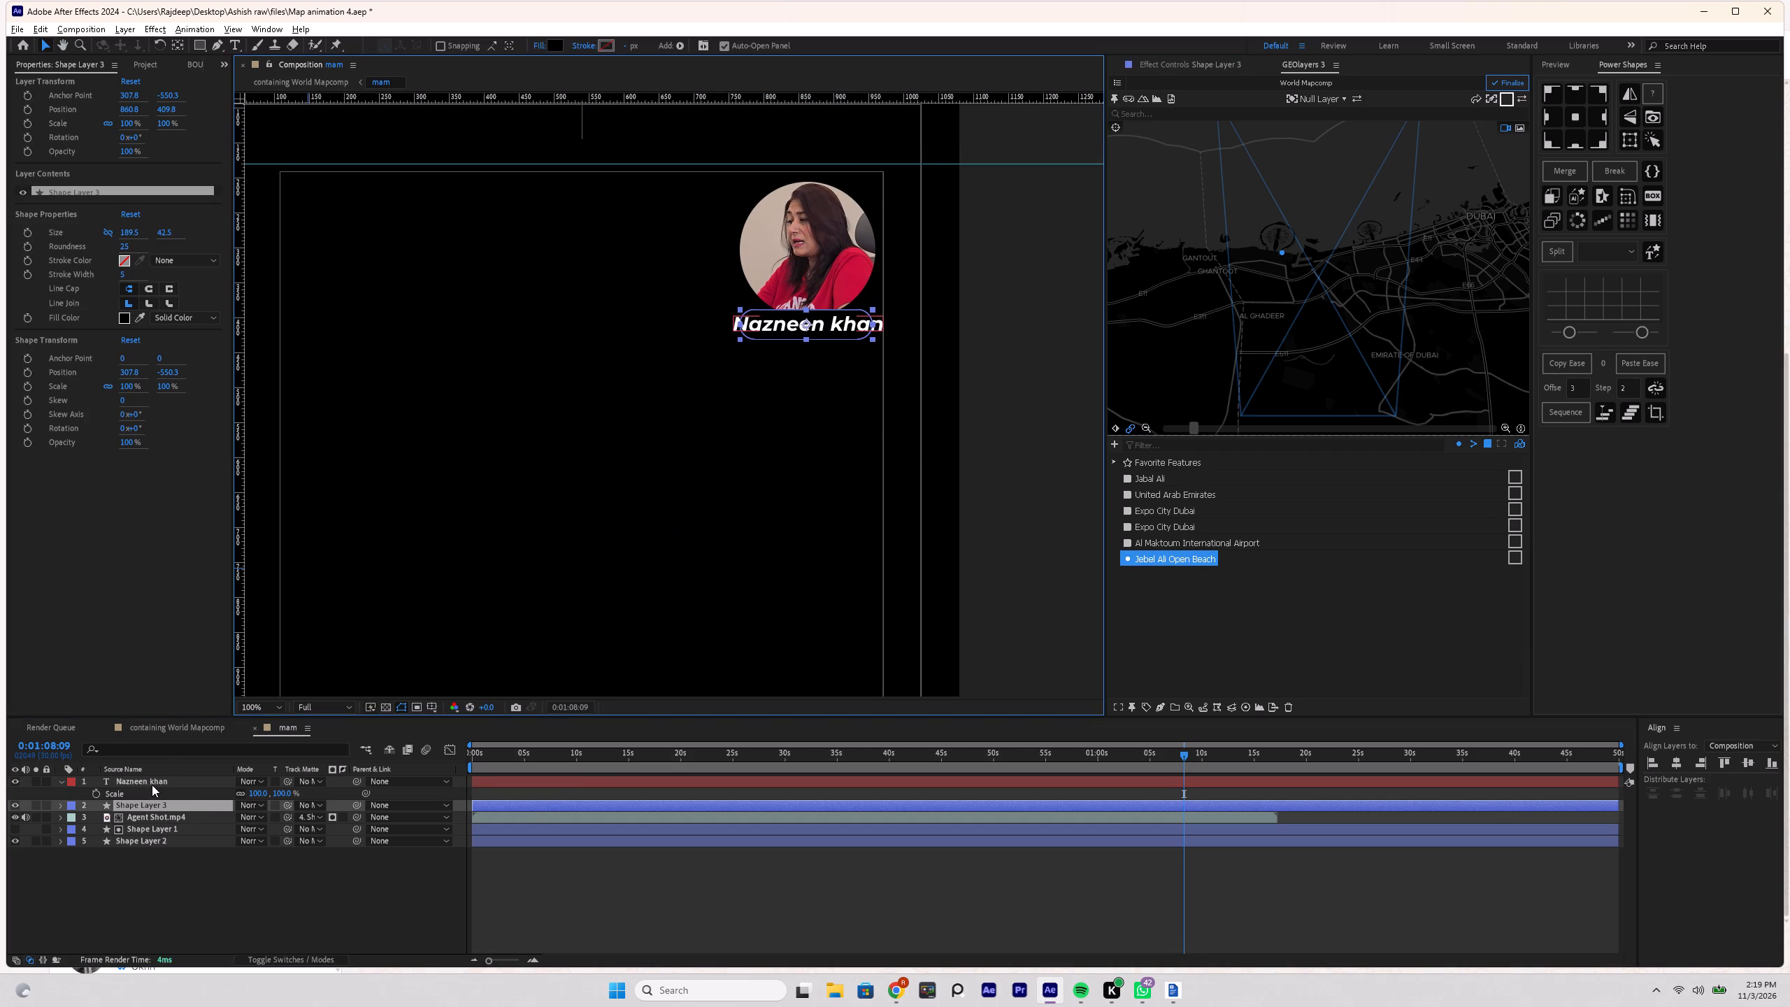
left_click_drag(56, 230, 48, 230)
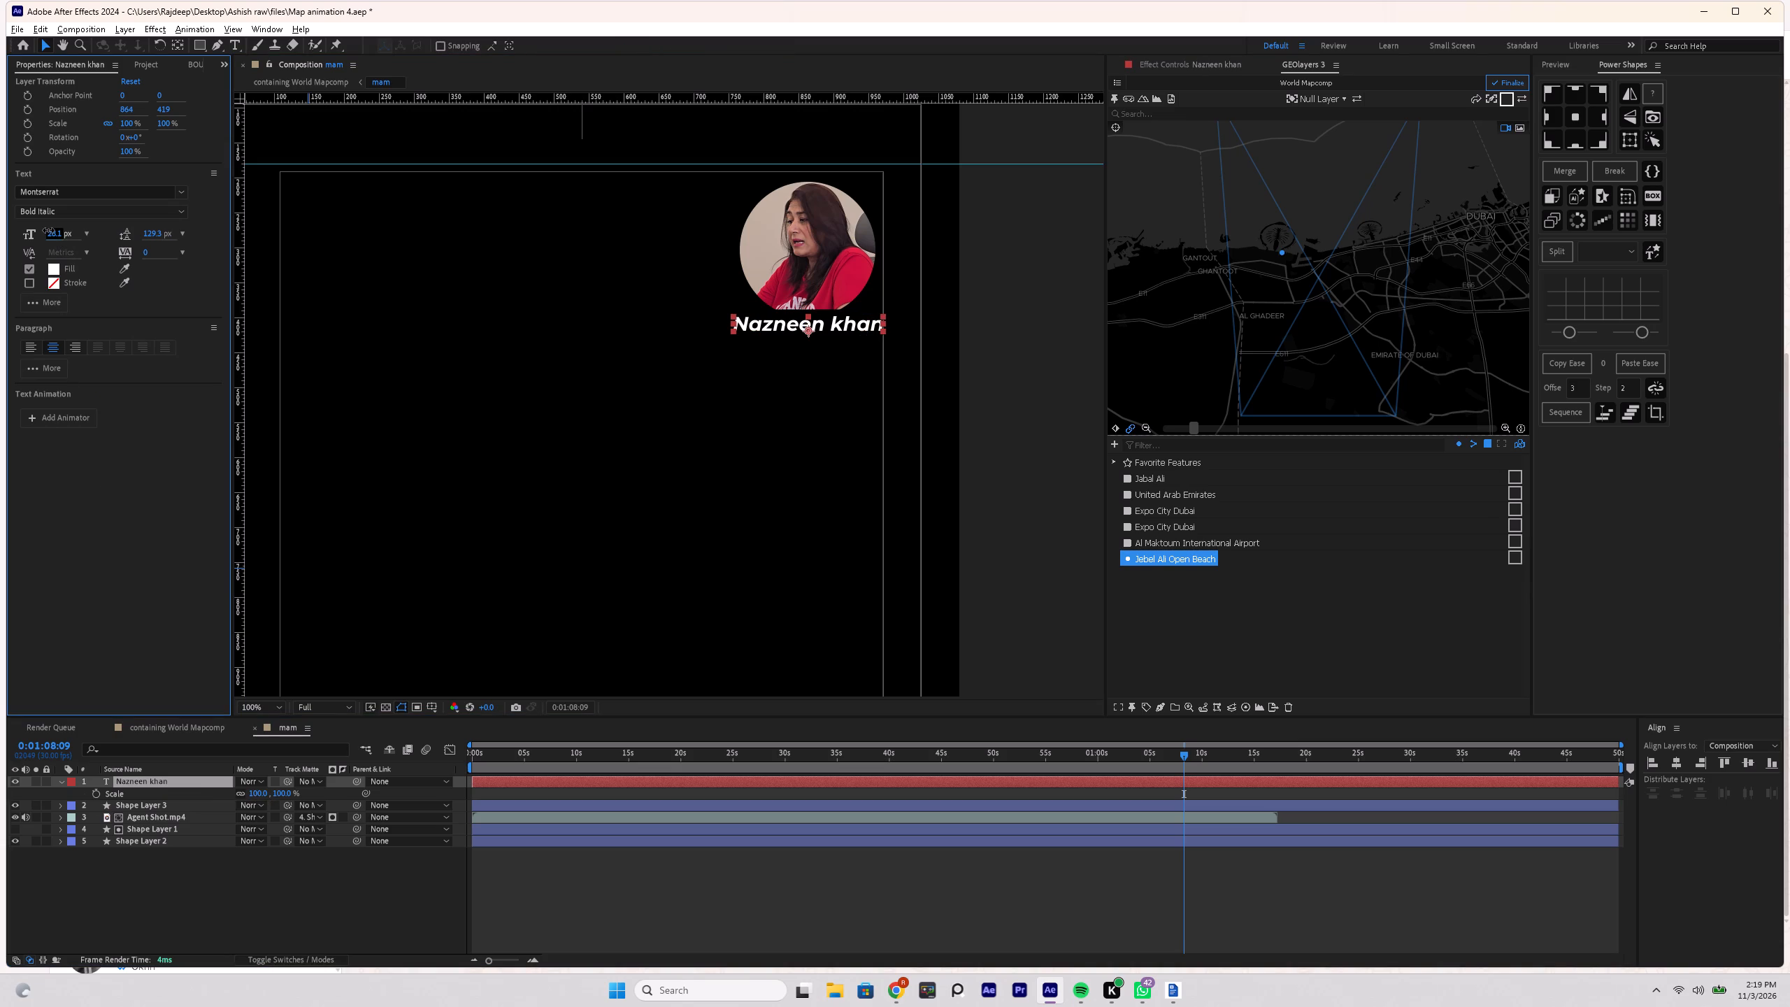
left_click_drag(48, 230, 49, 230)
Fine-tune the name text's horizontal position to about X 862.5 so it sits centred in the rounded label.
left_click(489, 808)
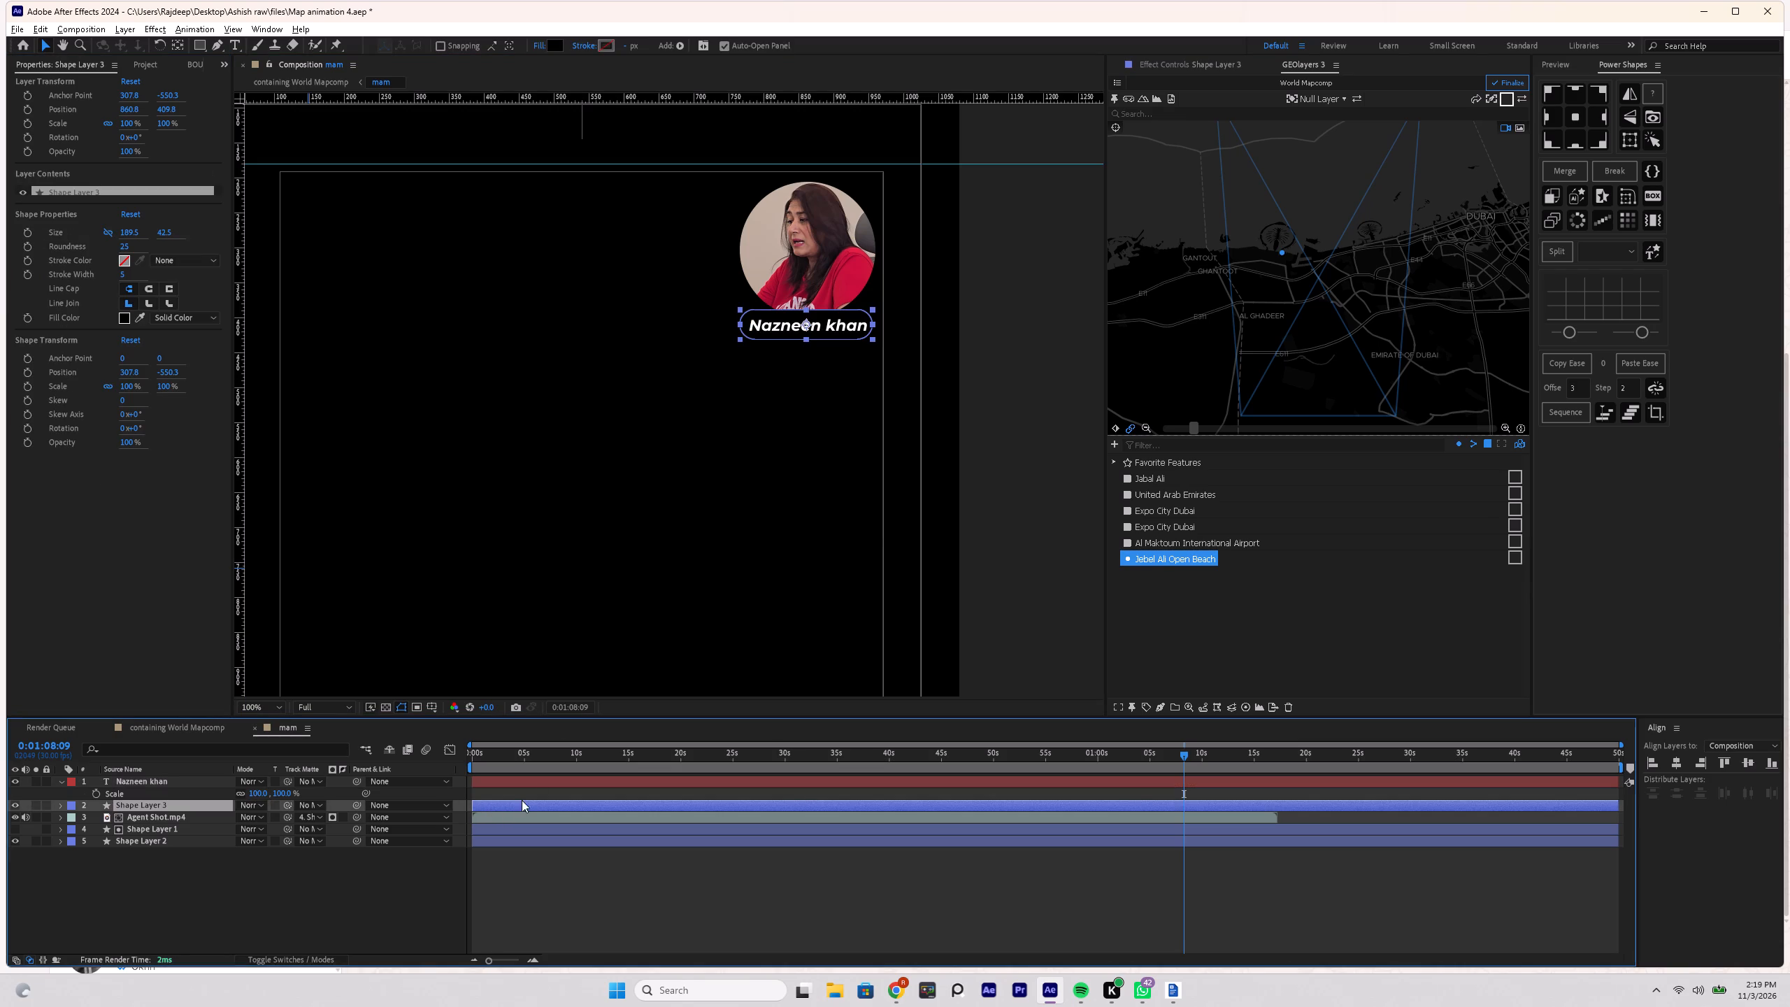
scroll(875, 324, "up", 1)
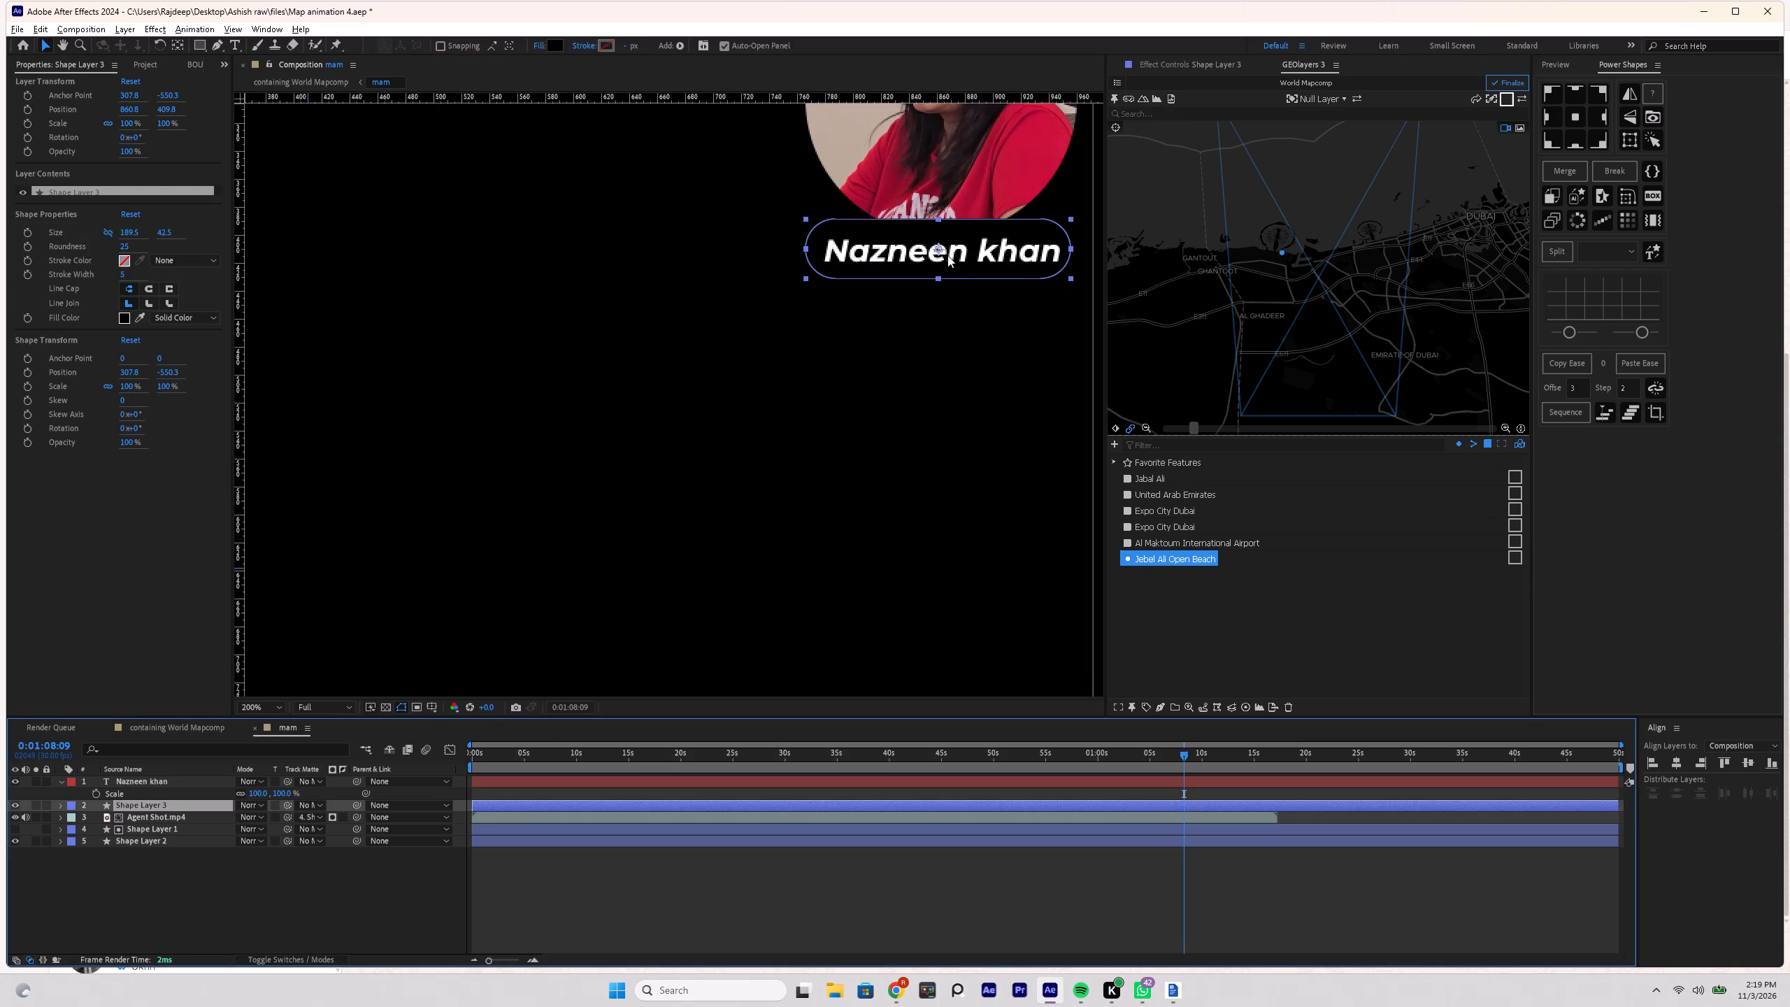
left_click(947, 255)
left_click(701, 785)
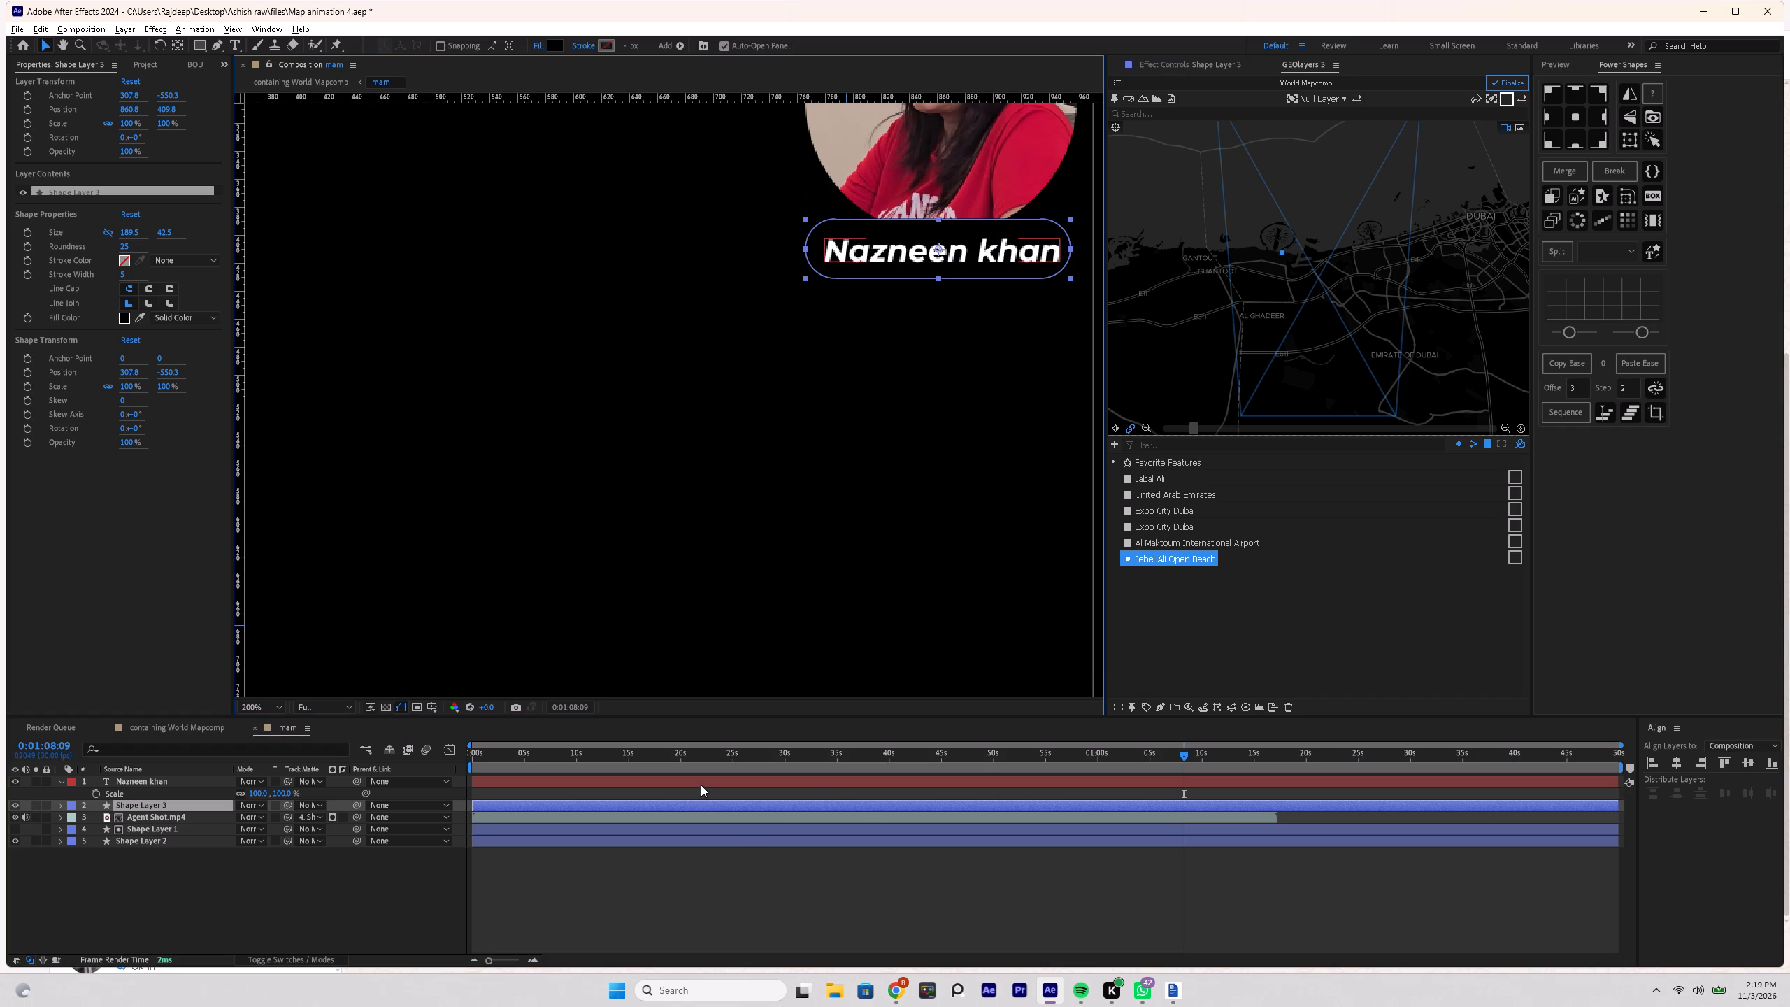
left_click(932, 259, "shift")
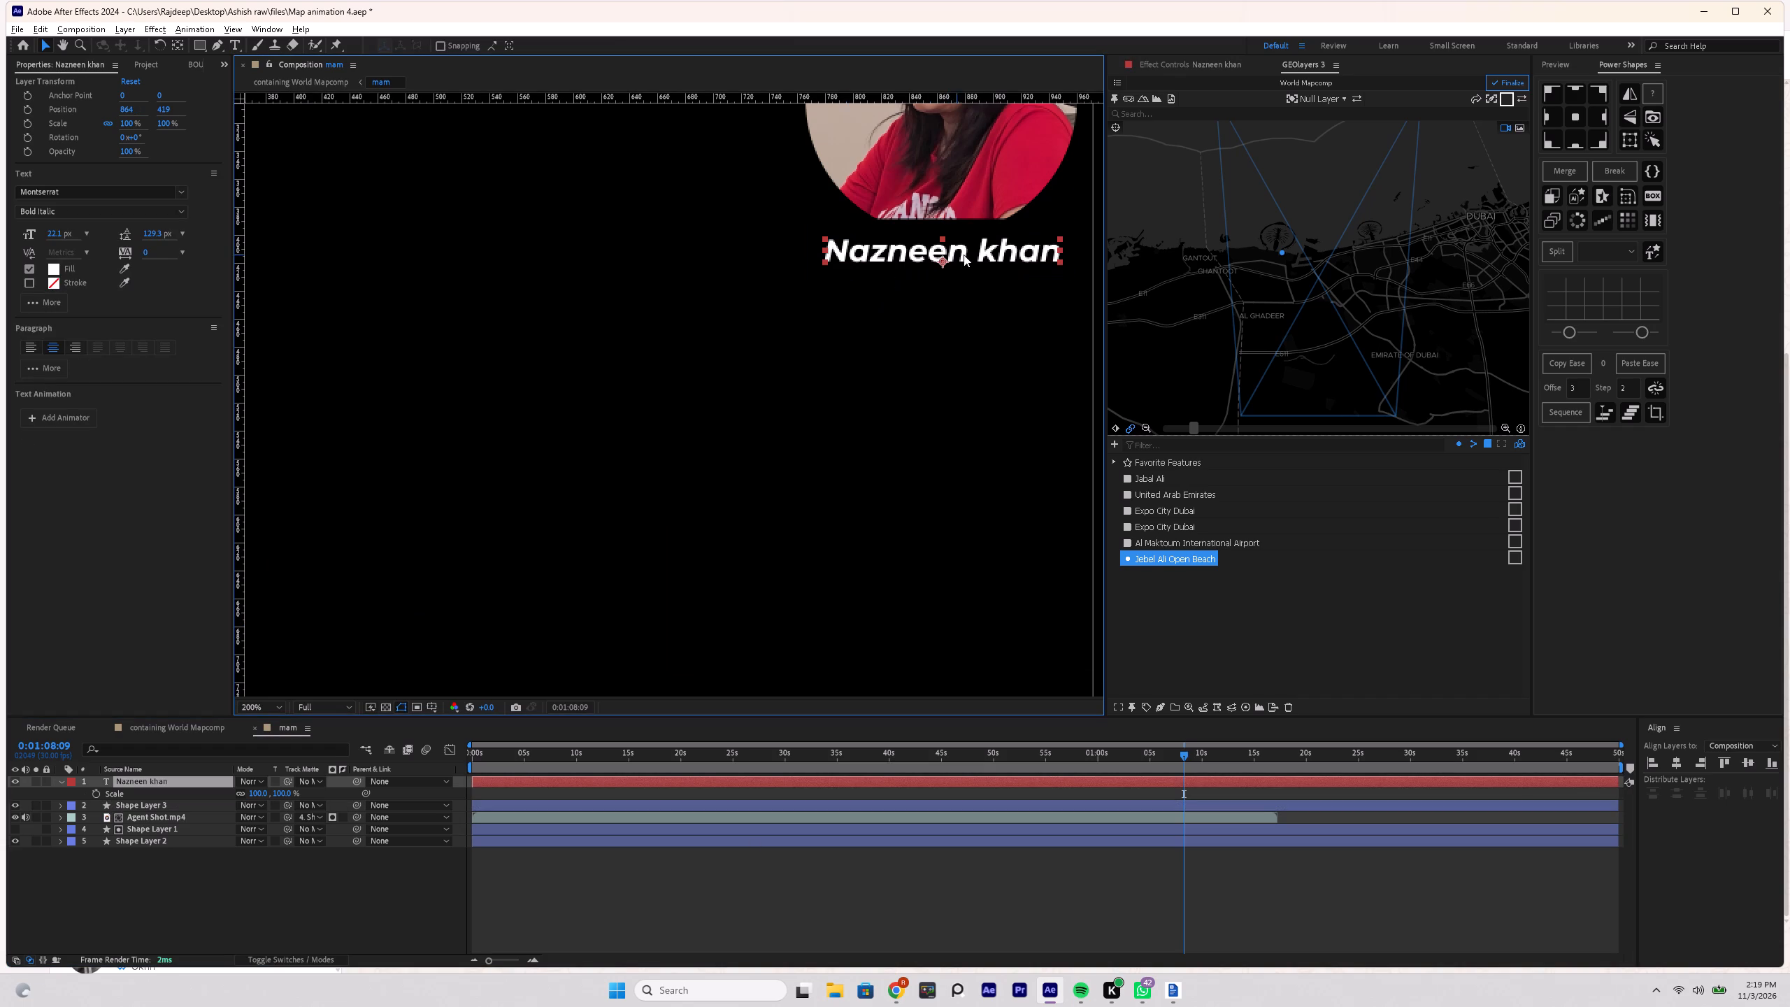
left_click(967, 255)
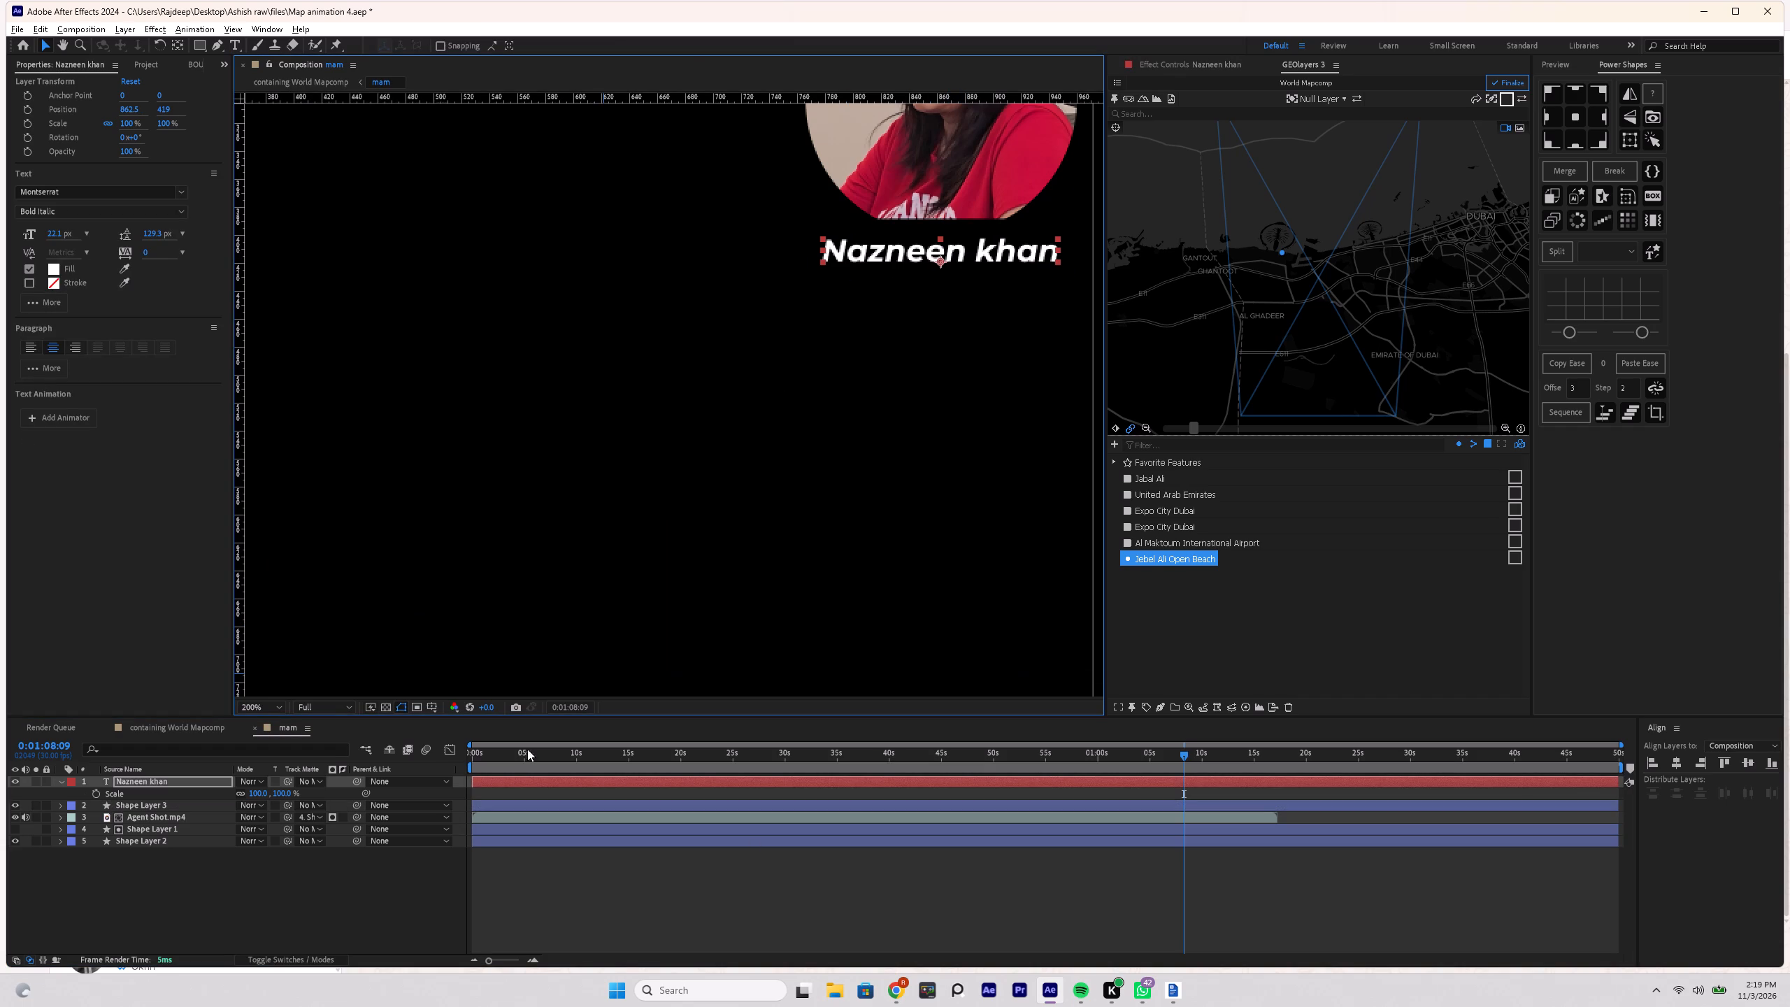
Preview the containing World Mapcomp composition from its start to check the agent portrait with its name label.
left_click(154, 729)
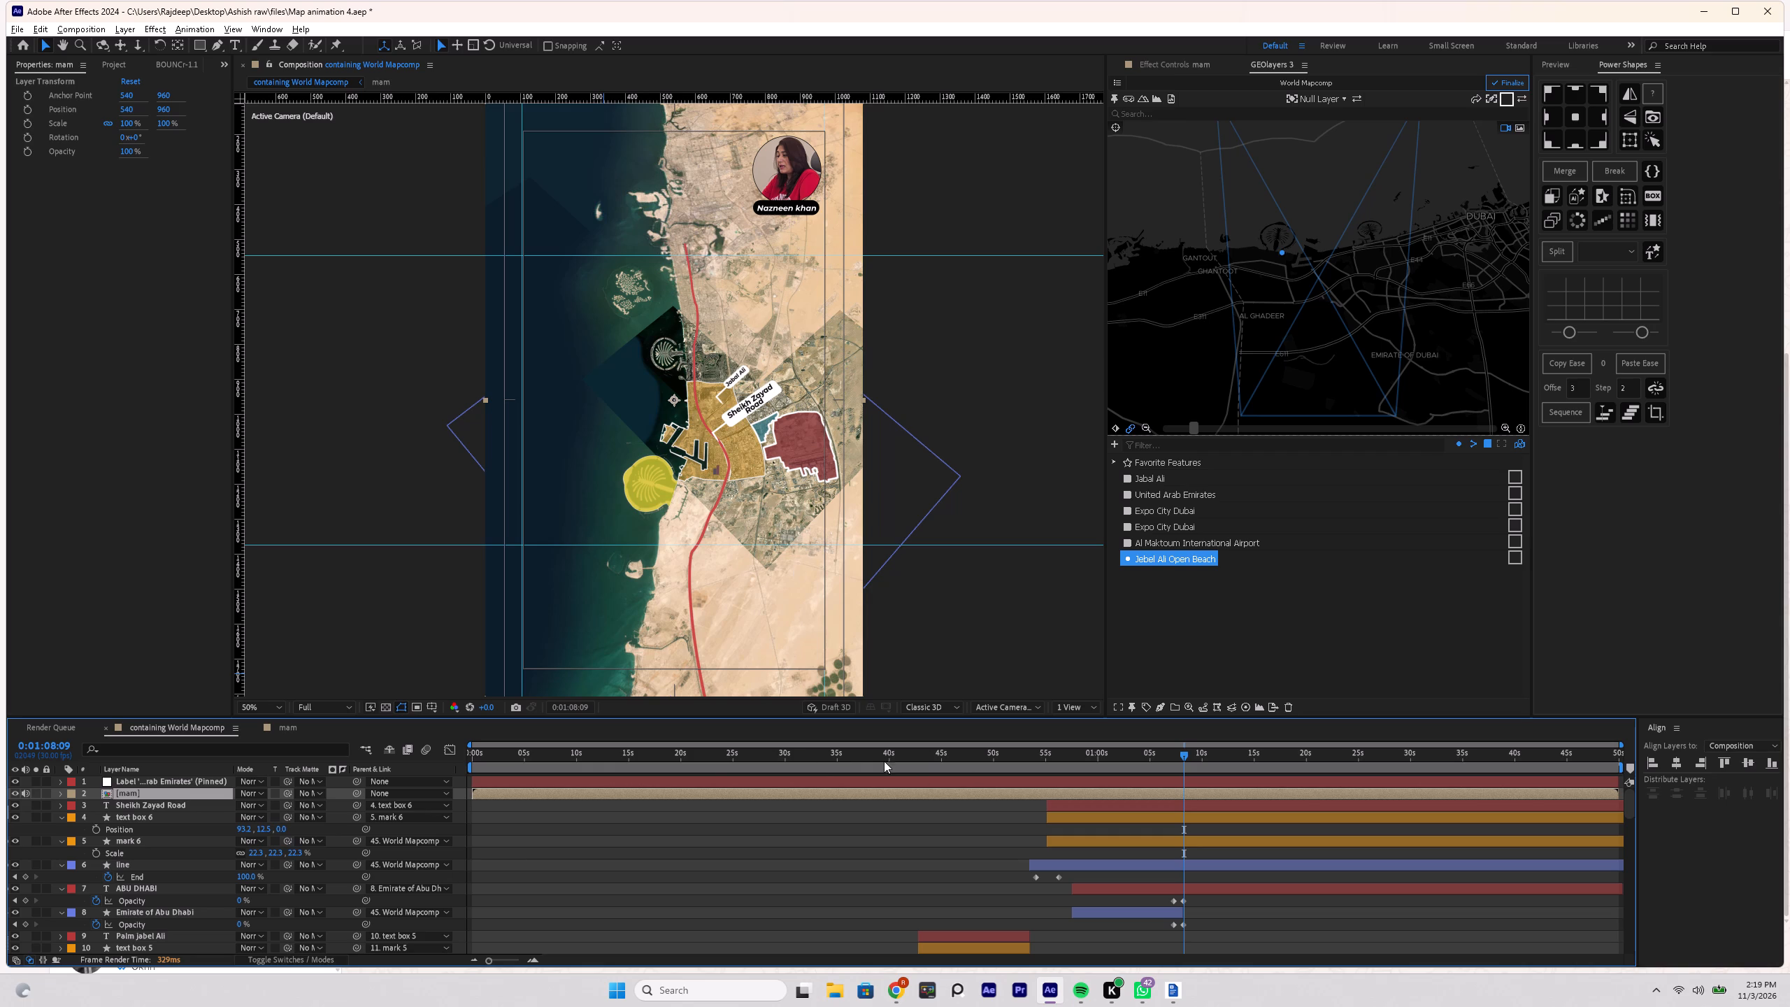
left_click_drag(525, 769, 402, 783)
key("space")
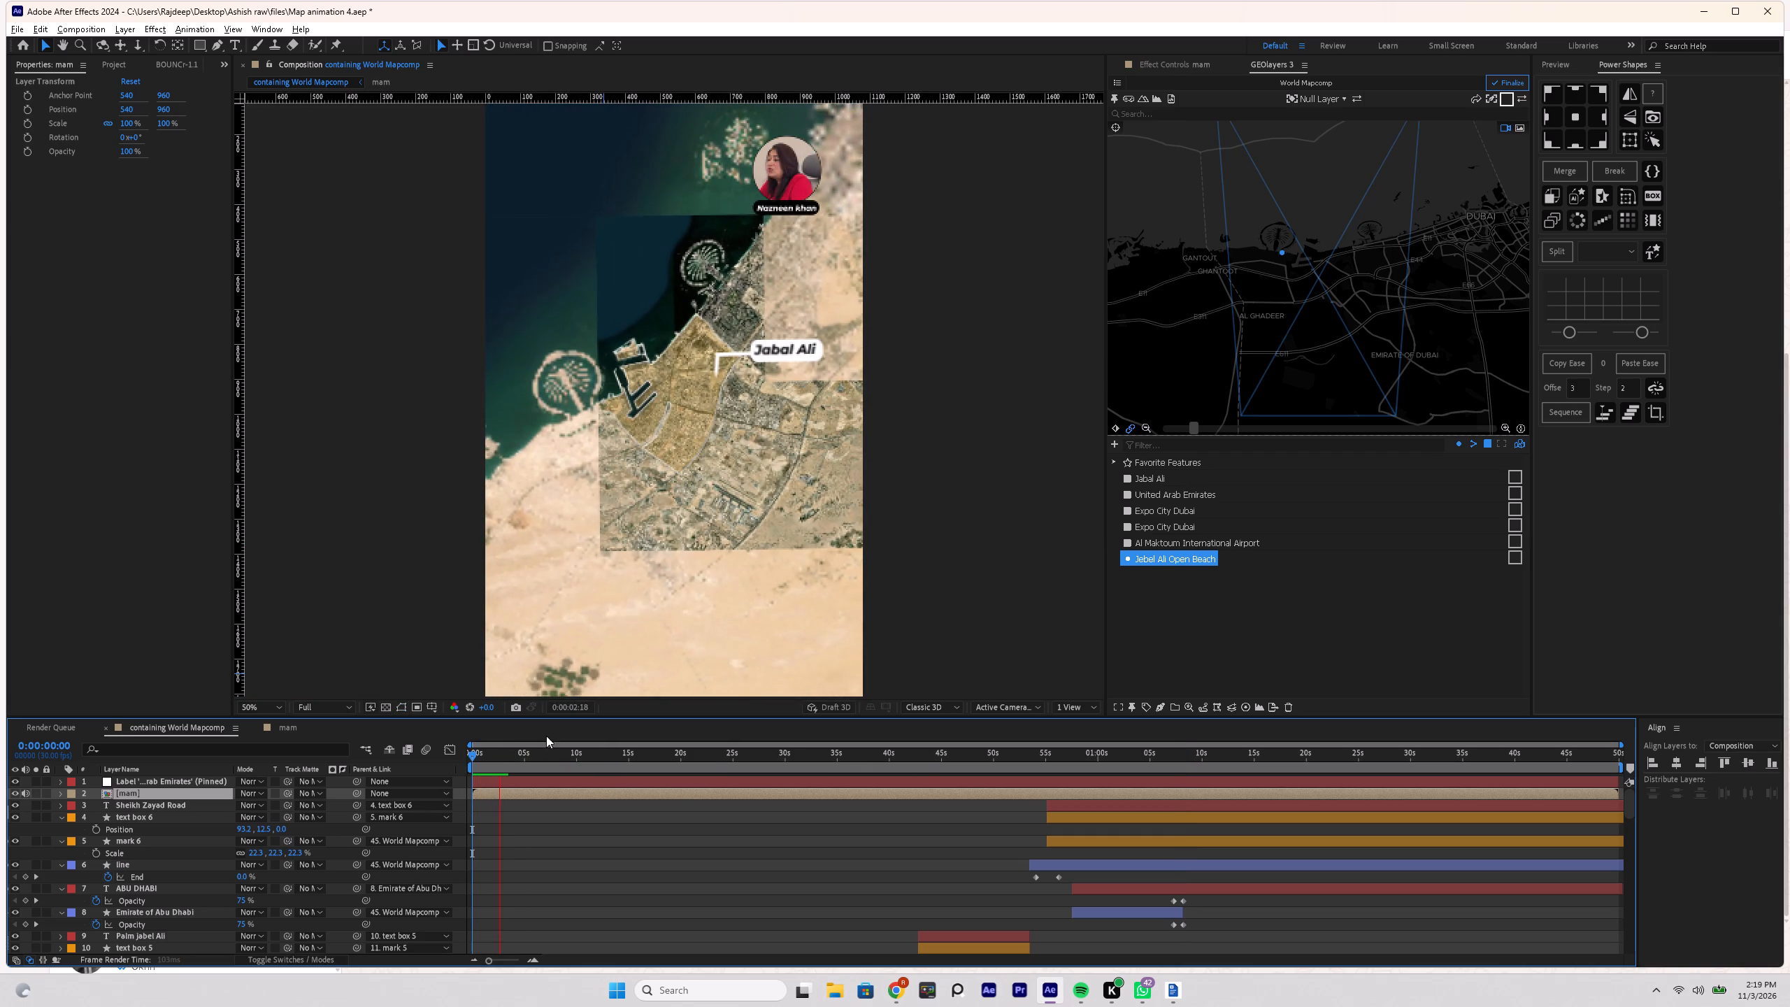
key("space")
Preview the closing section of the map animation from 0:01:04:20.
scroll(1033, 855, "down", 2, "alt")
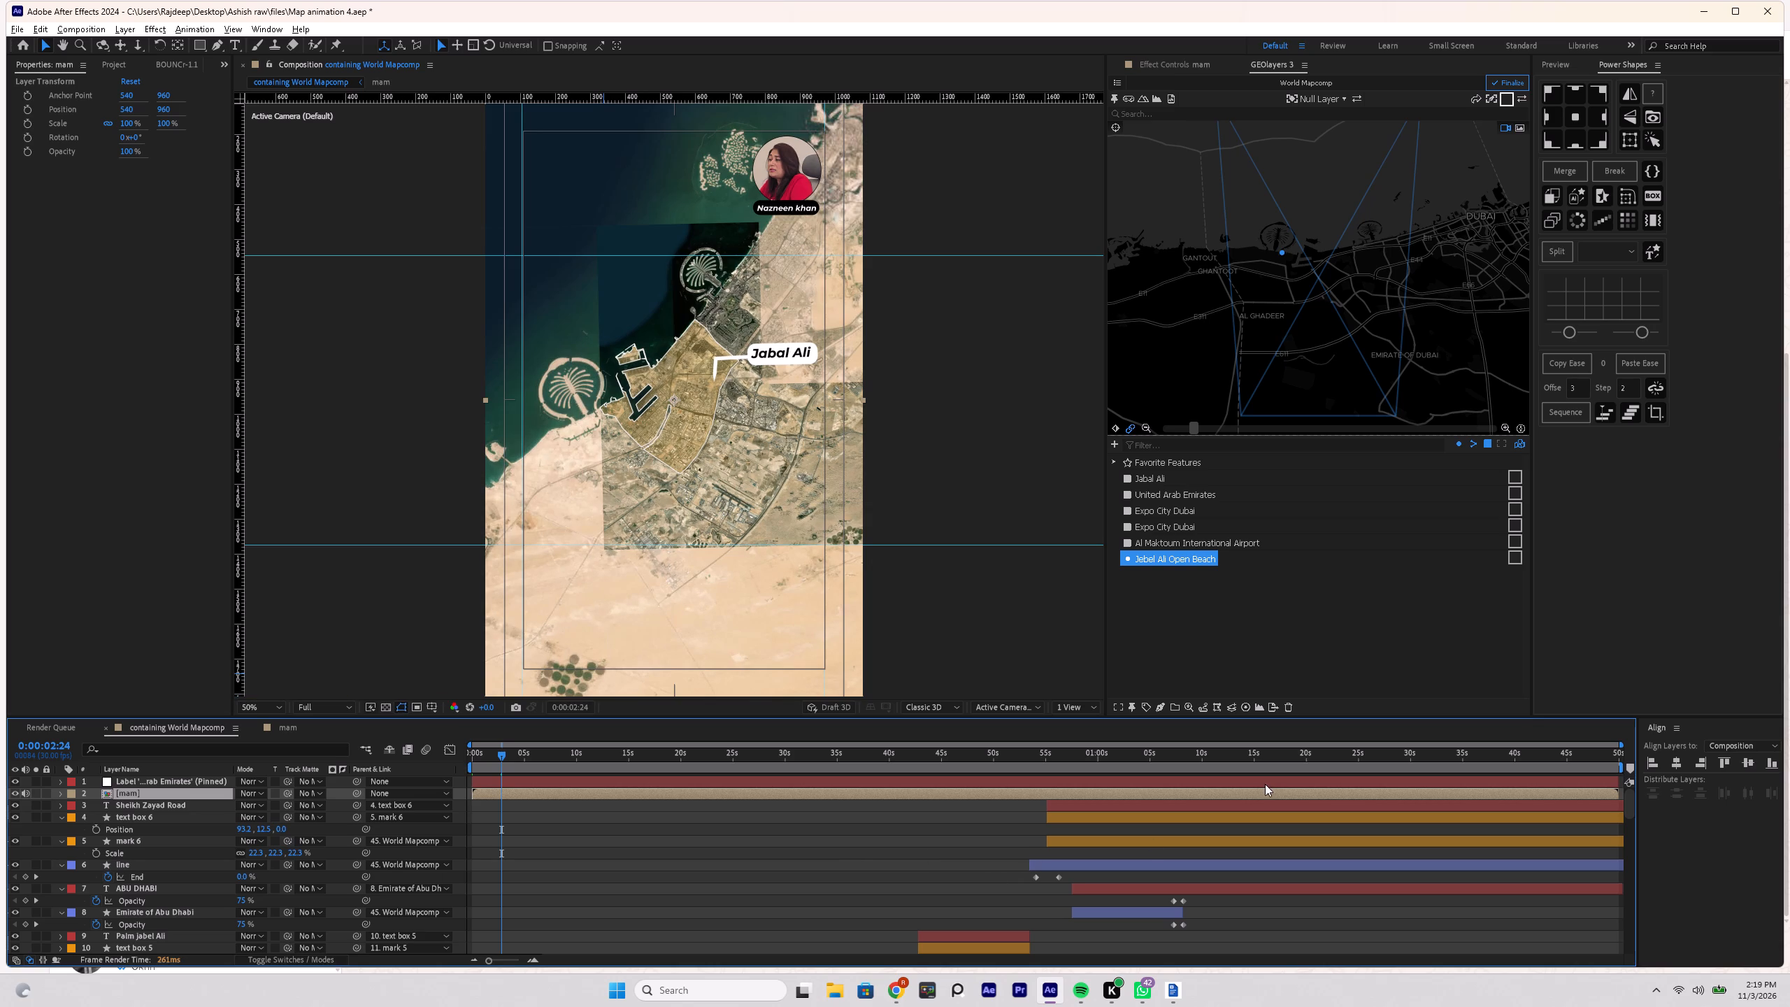
left_click(1146, 764)
key("space")
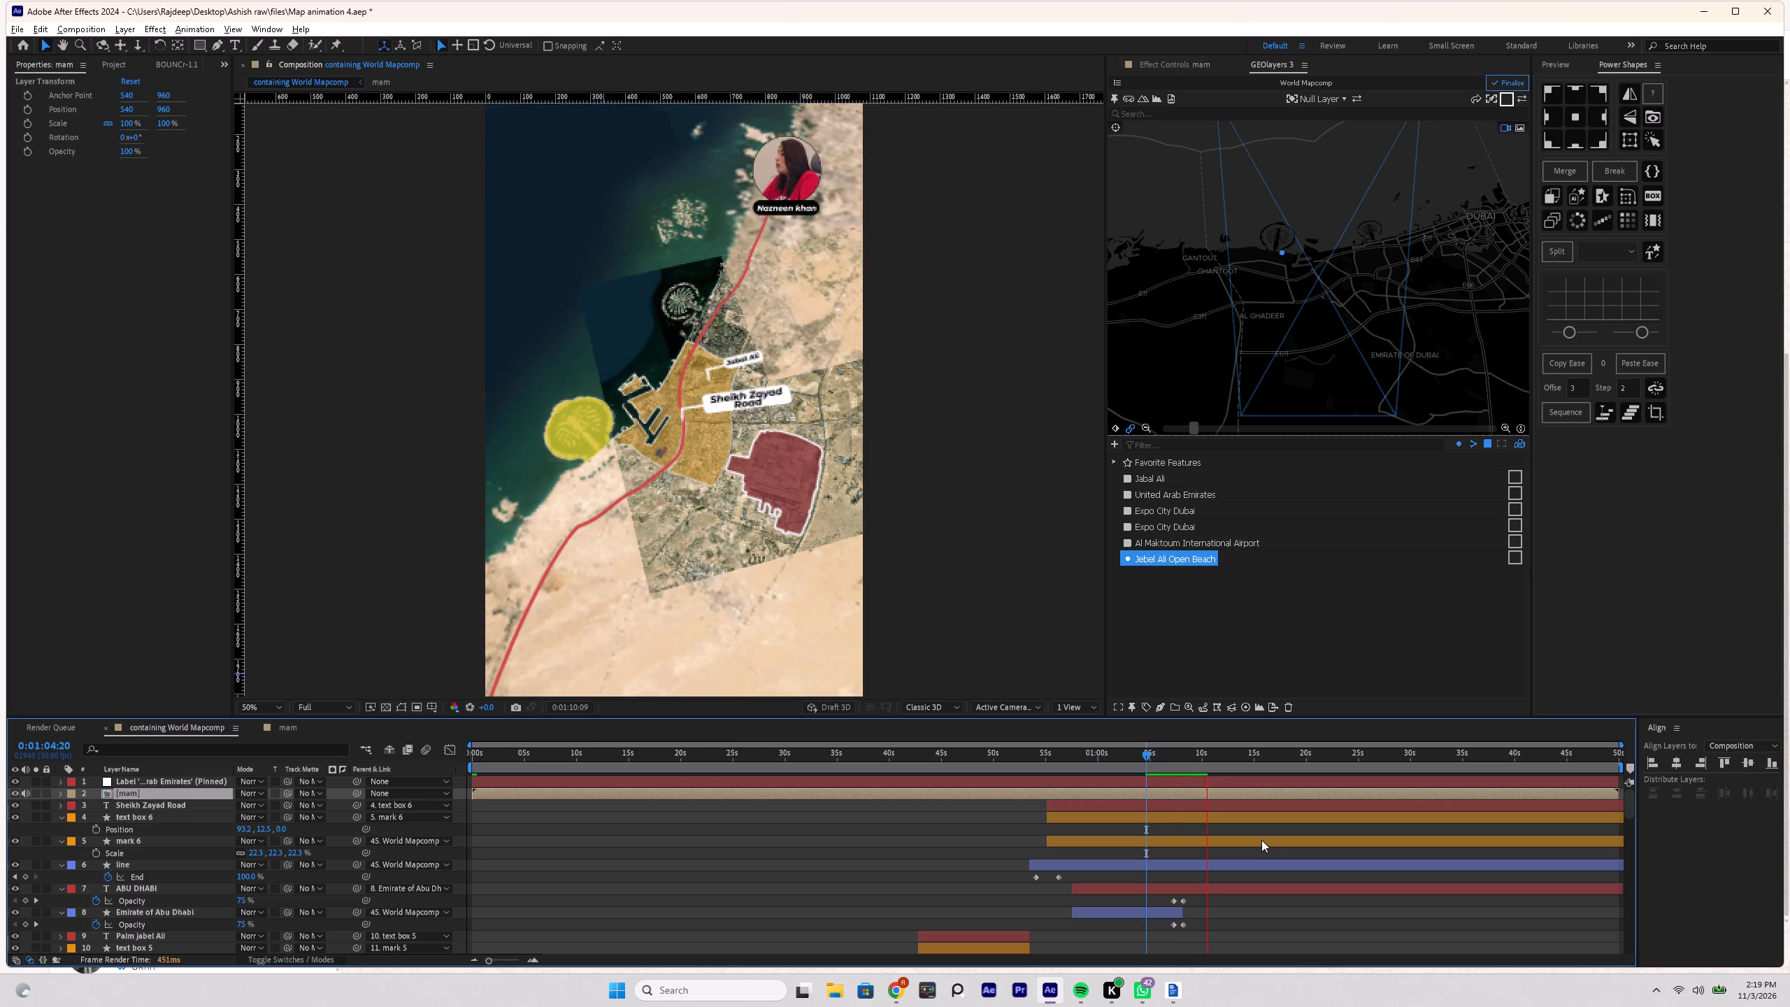
key("space")
Extend the out-points of Expo City Dubai 3 and Expo City Dubai 4 to match the end of the airport highlight layers.
scroll(1251, 845, "down", 3)
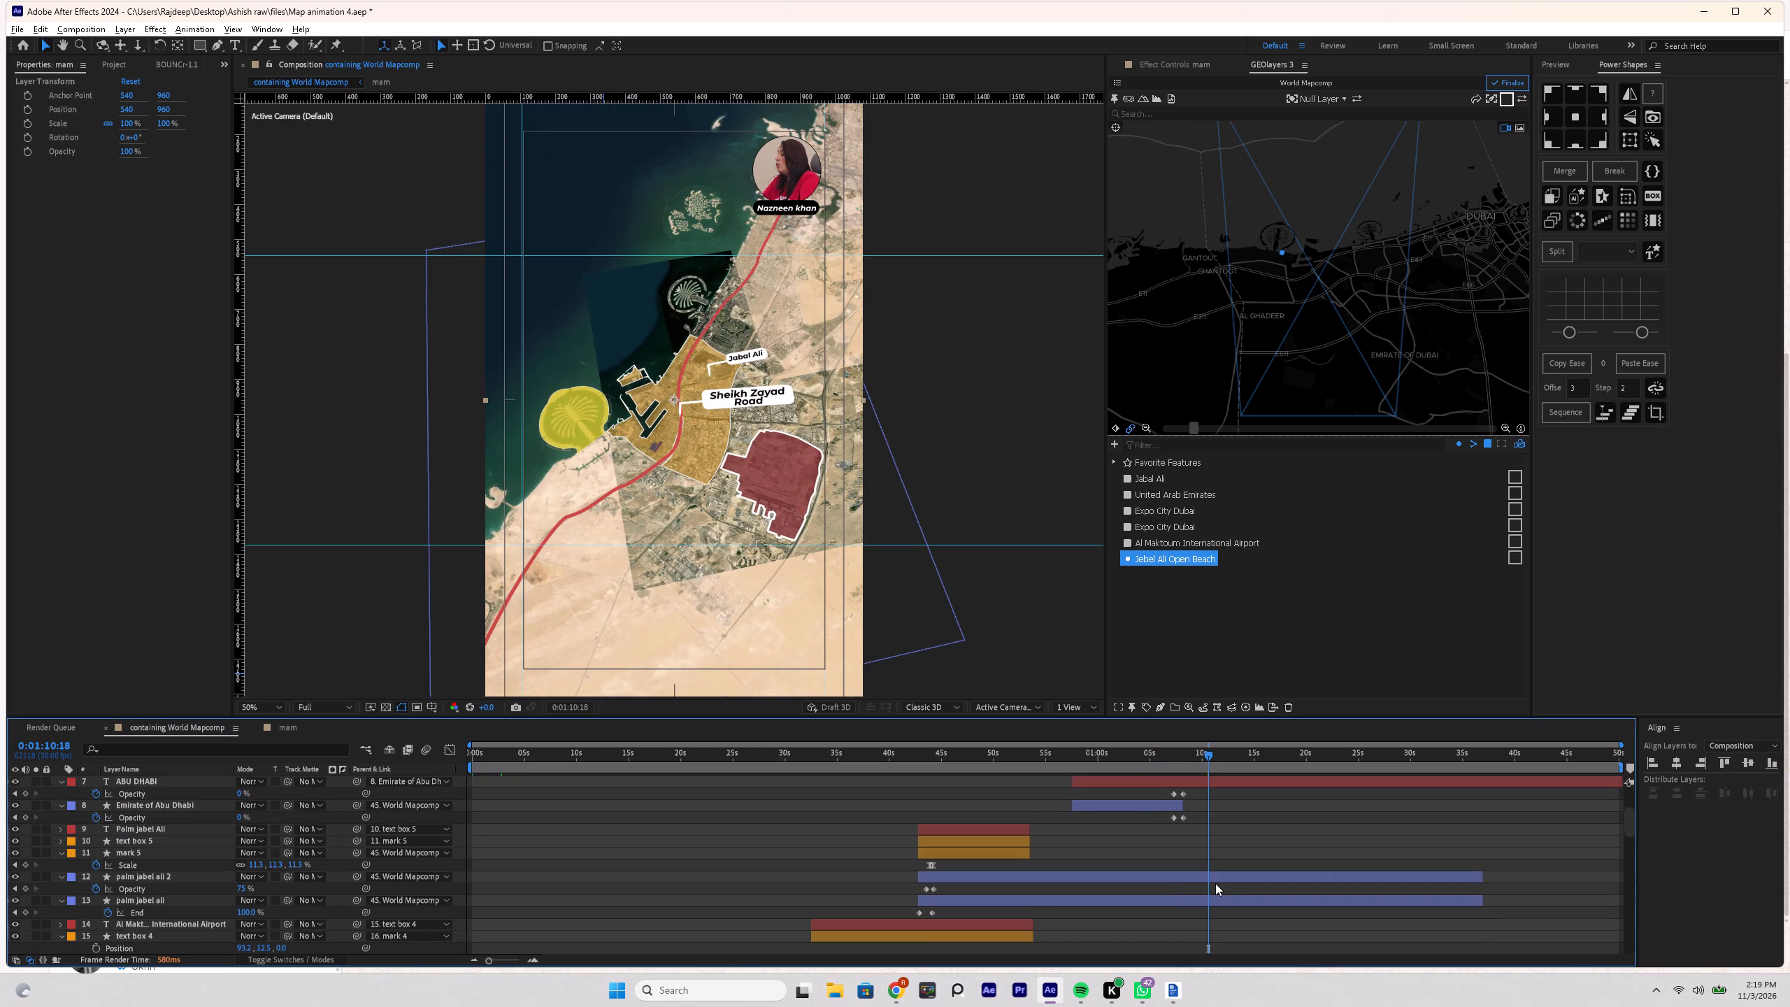
left_click(1179, 876)
scroll(1270, 864, "down", 2, "alt")
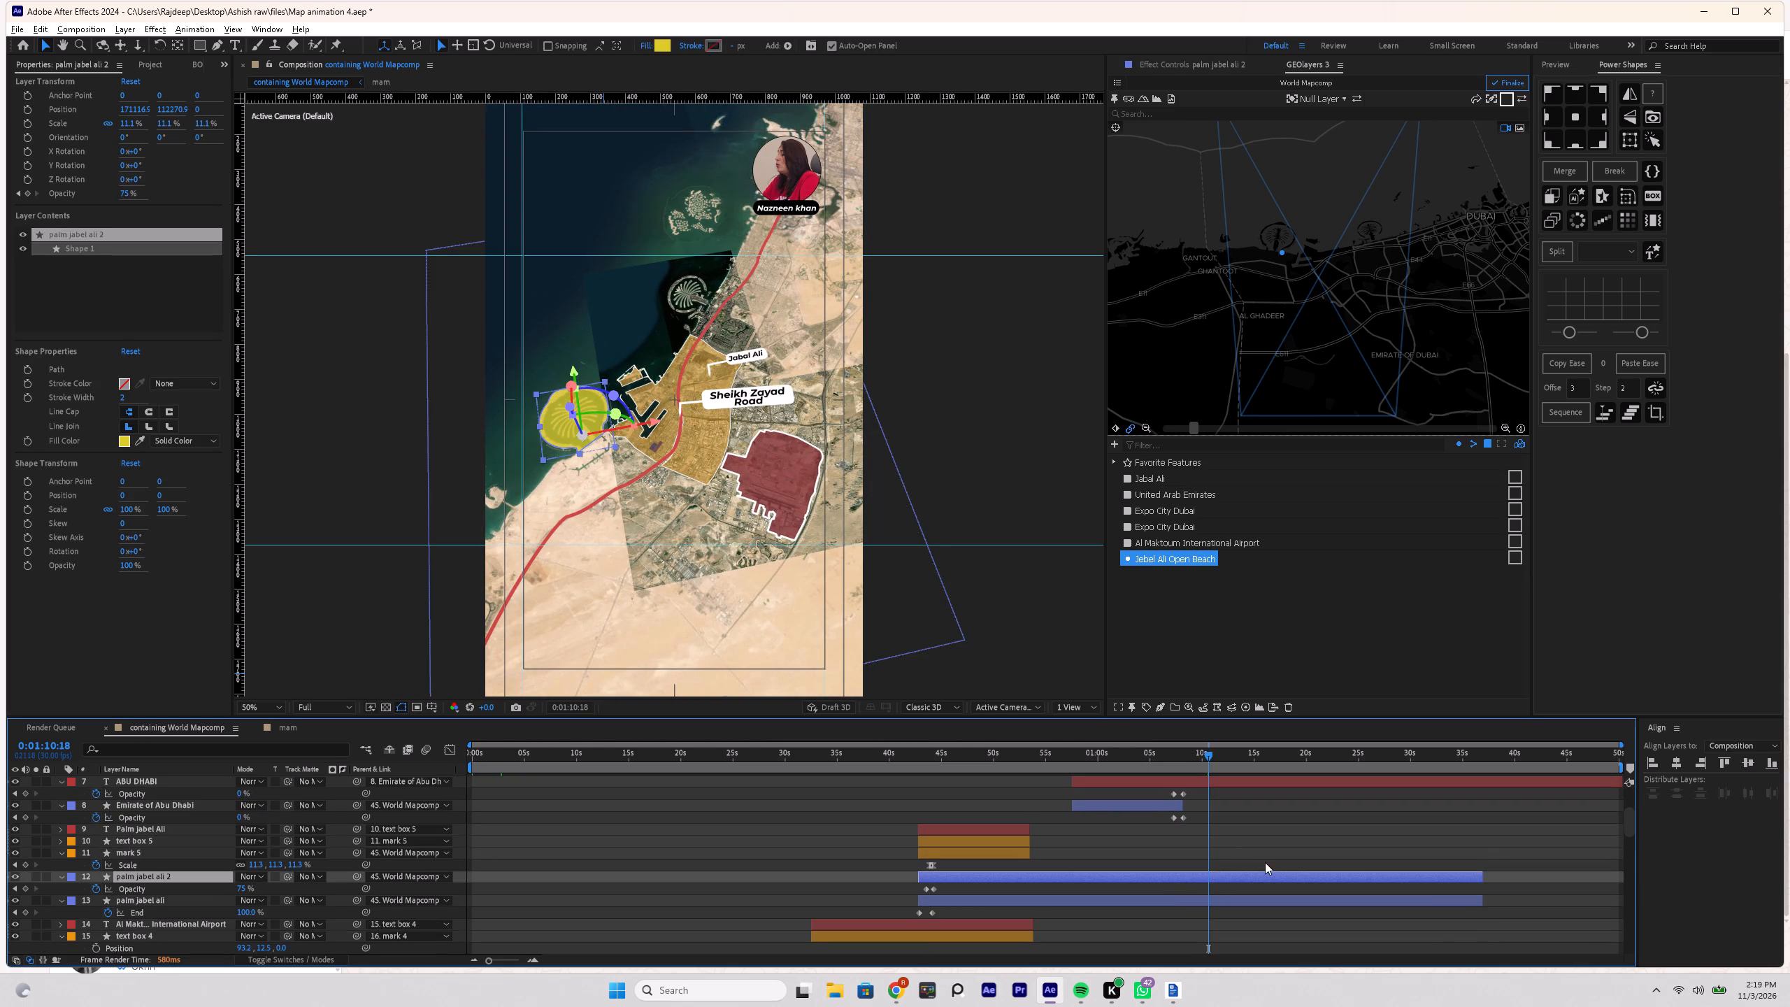
scroll(1263, 862, "down", 5)
left_click(1164, 852)
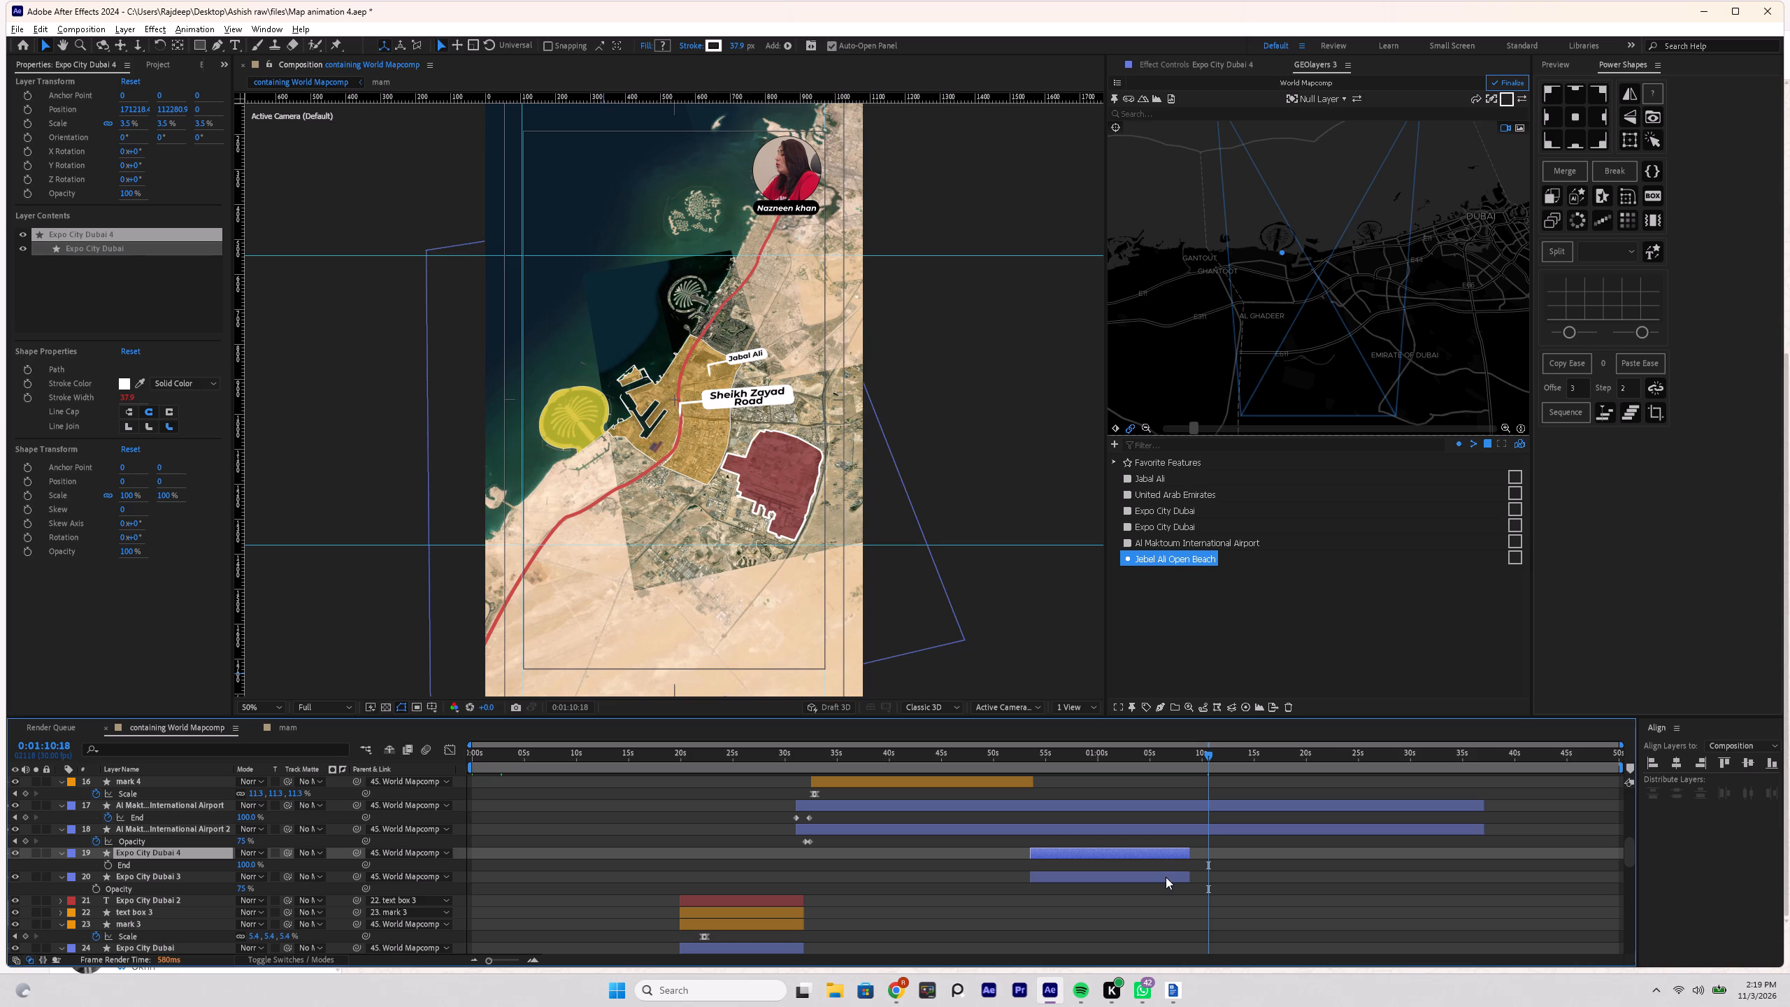
left_click(1166, 877, "ctrl")
left_click_drag(1194, 850, 1403, 850)
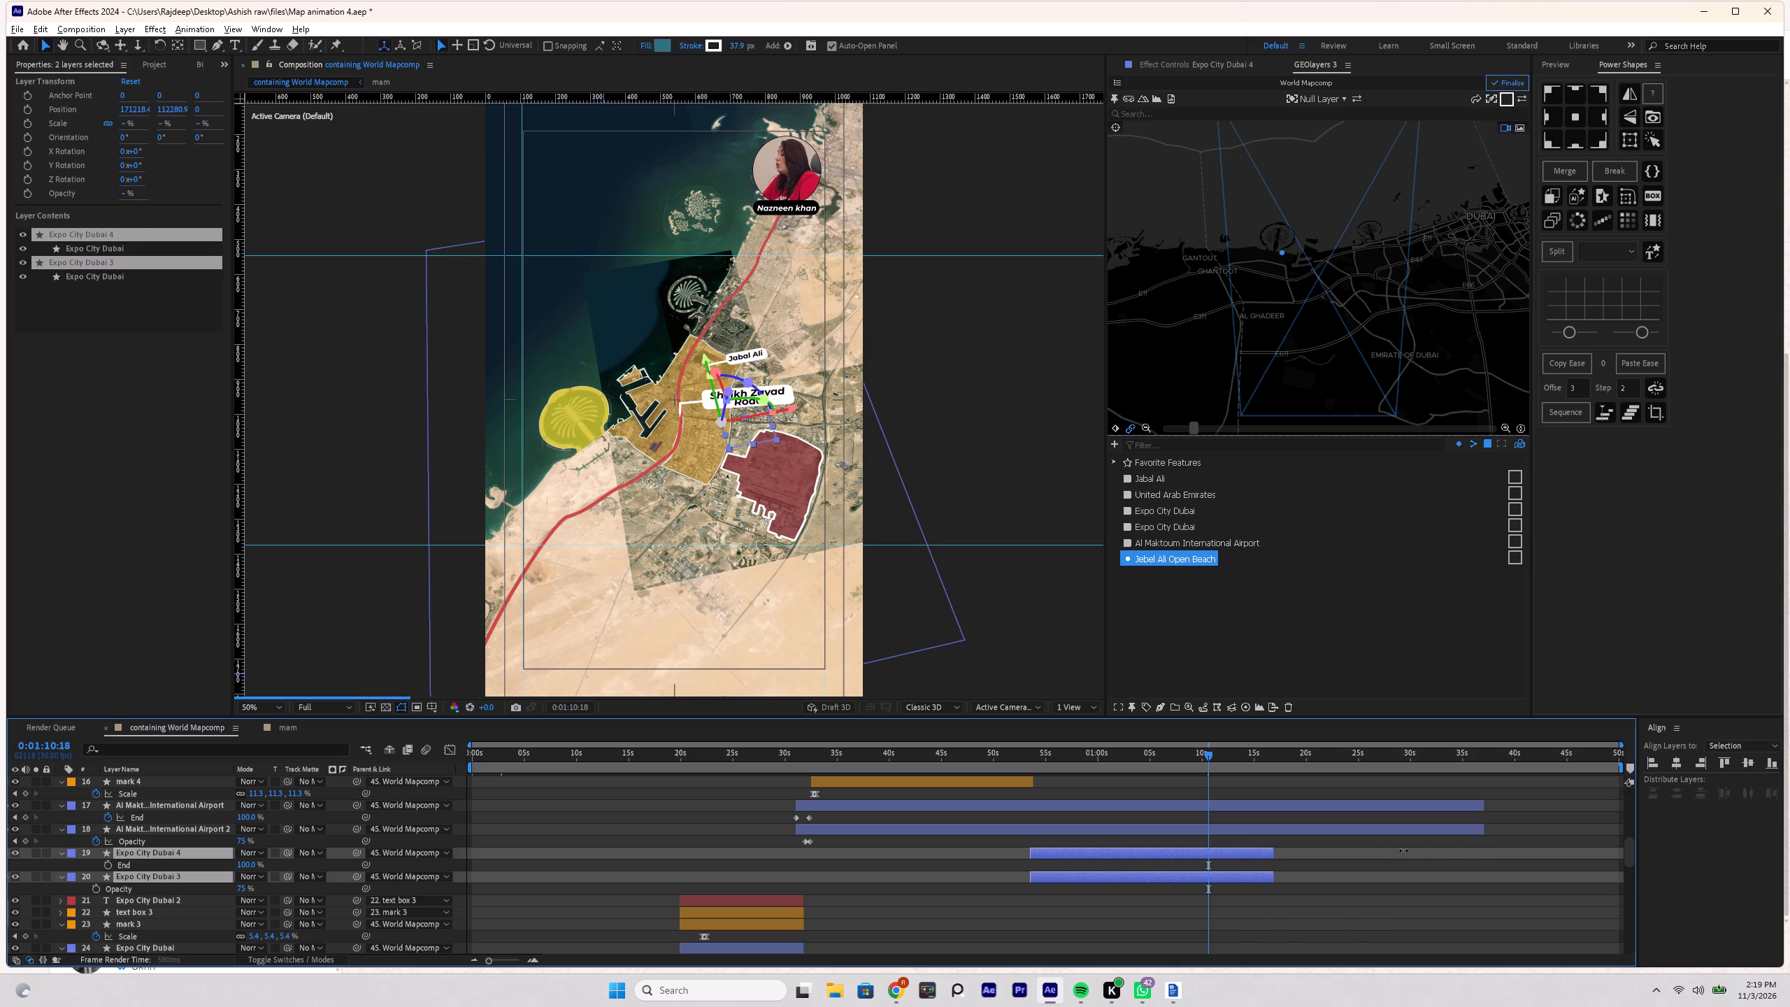
left_click_drag(1403, 850, 1489, 850)
Preview the extended Expo City highlights from 0:01:10:18, and replay the closing section from 0:00:53:00 to about 0:01:09:03.
key("space")
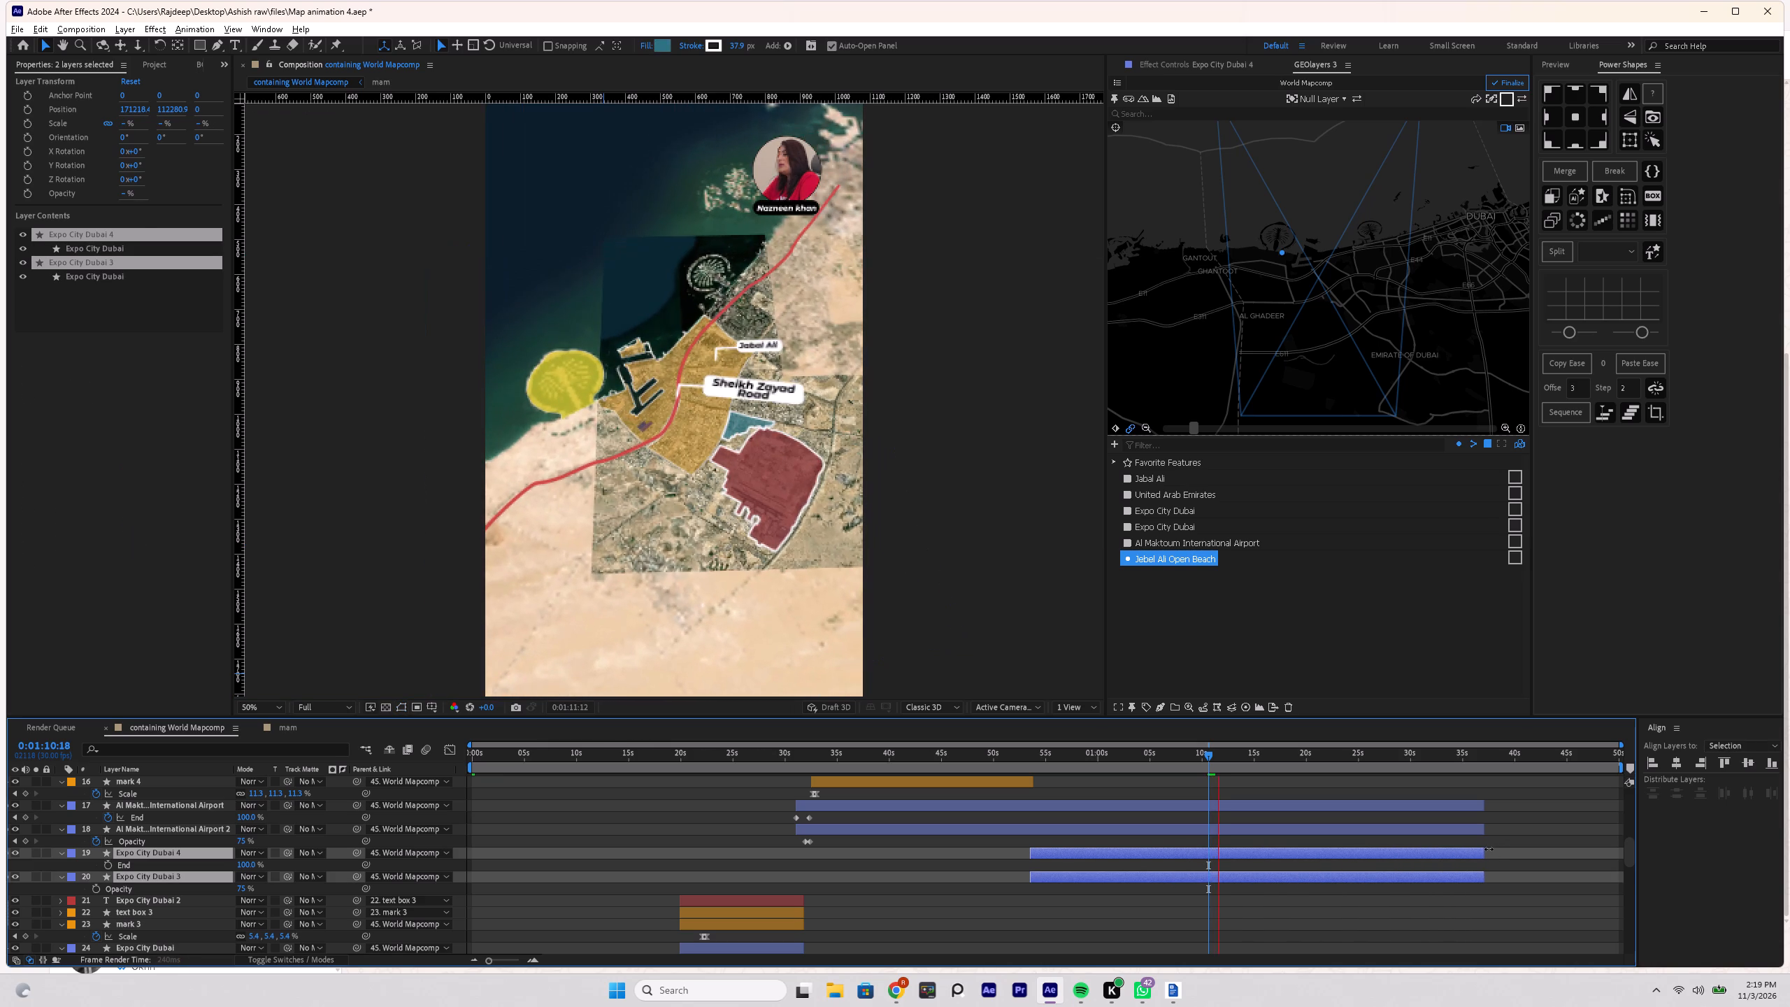
key("space")
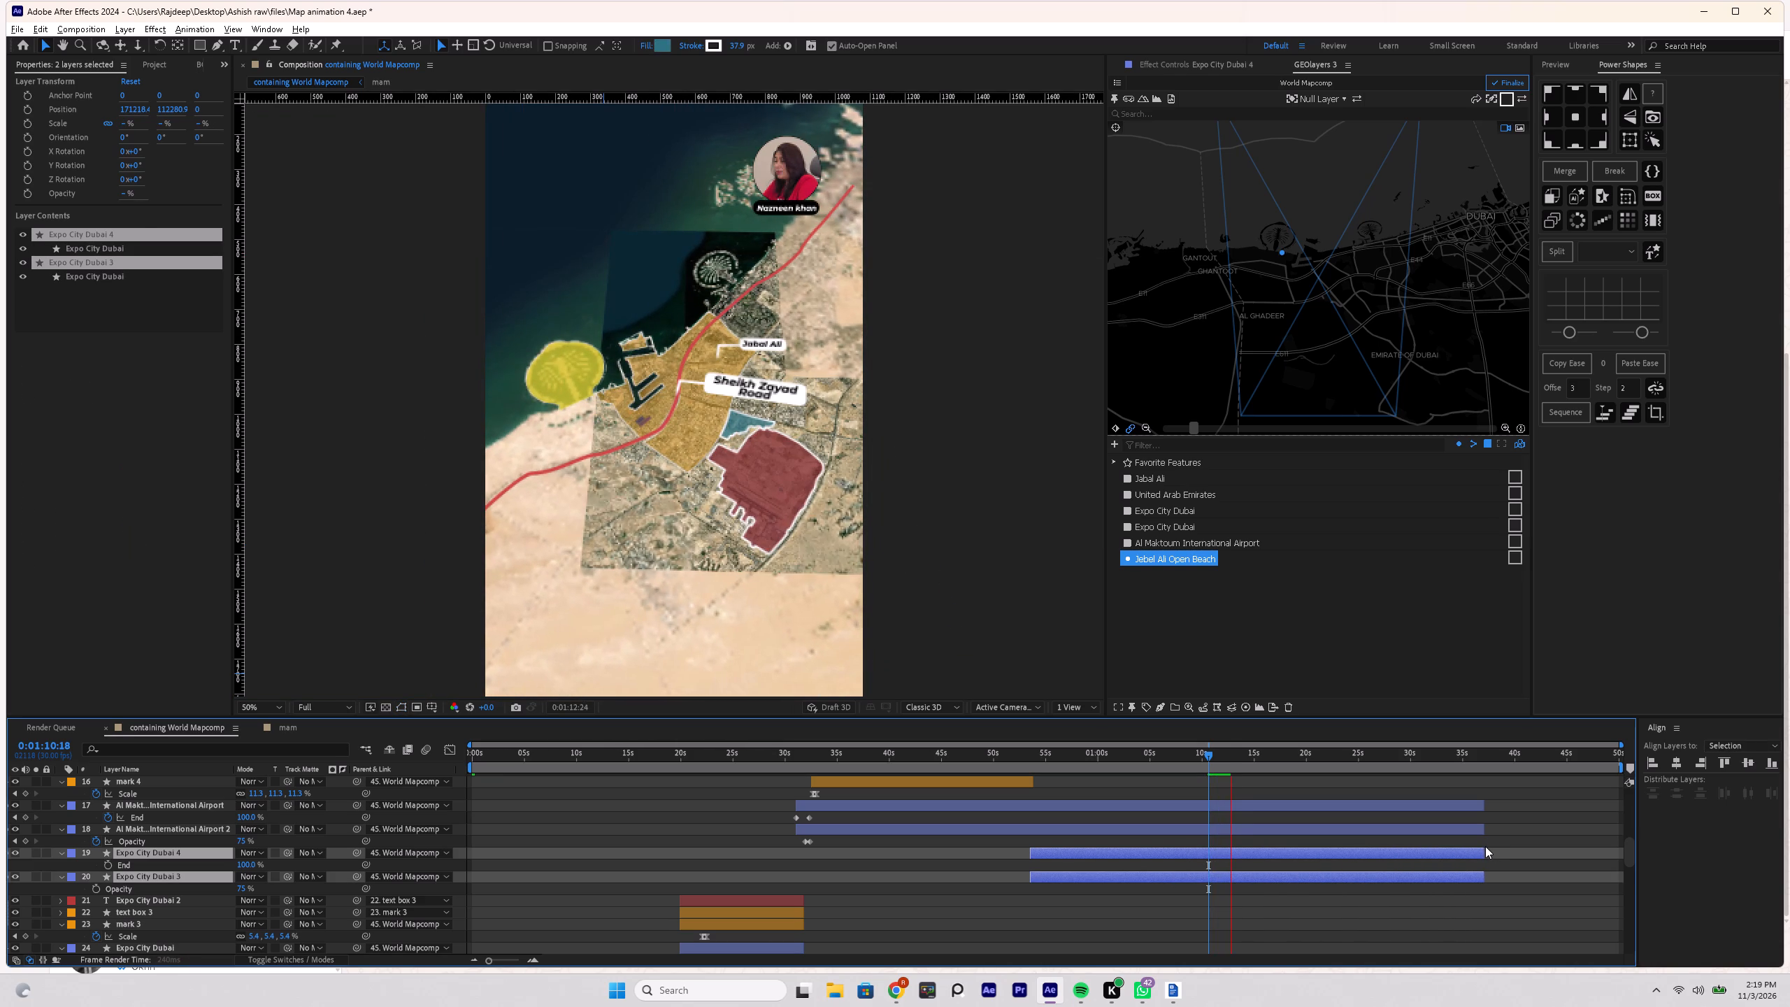
scroll(1344, 838, "down", 1, "alt")
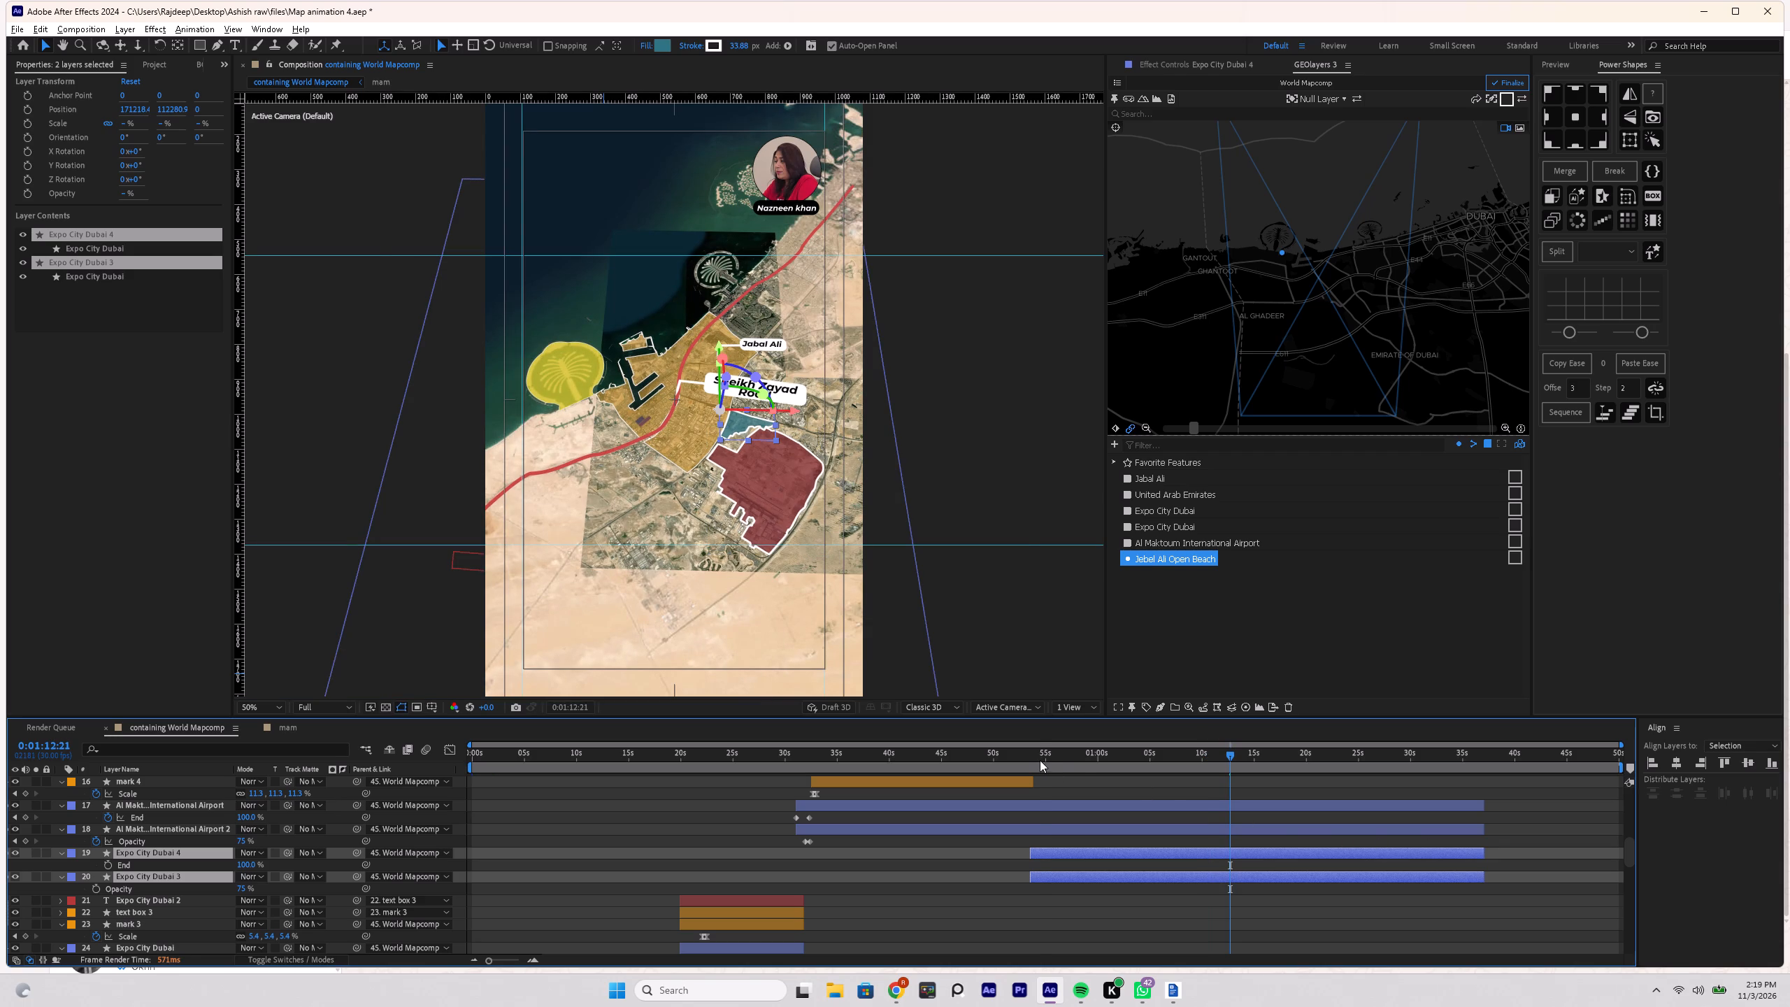
left_click(1039, 760)
left_click(1024, 759)
key("space")
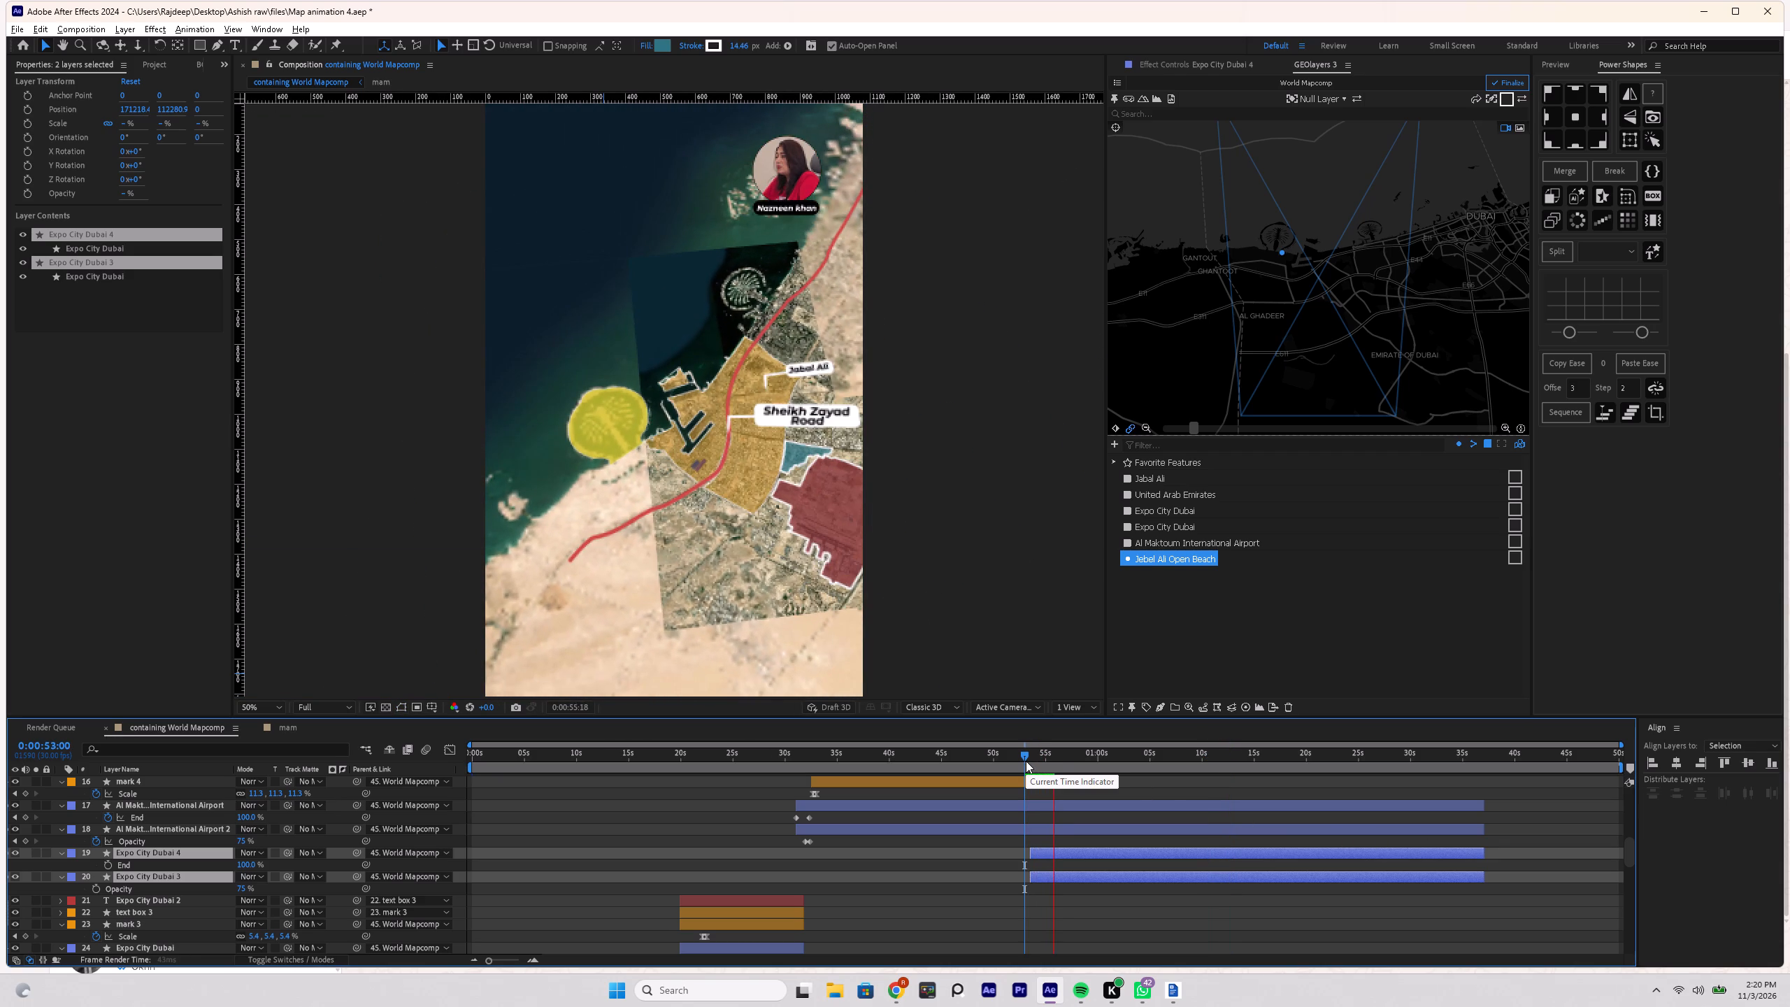
scroll(1109, 855, "up", 4)
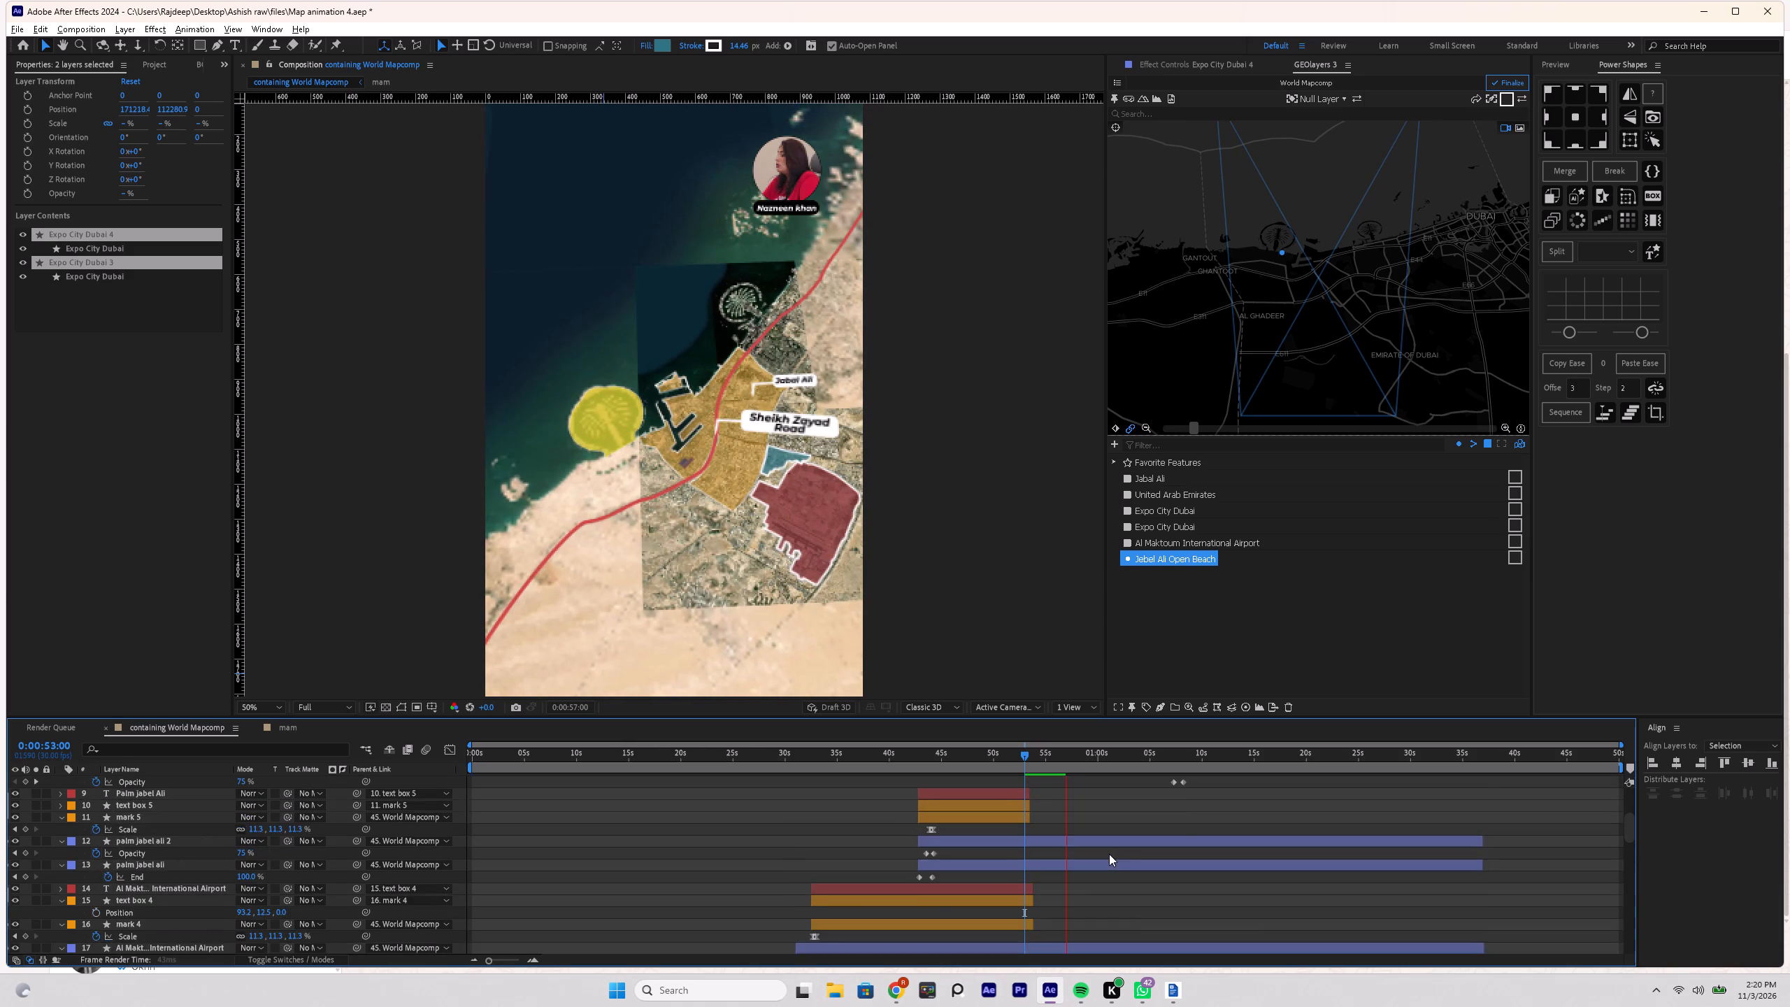
scroll(1109, 854, "up", 7)
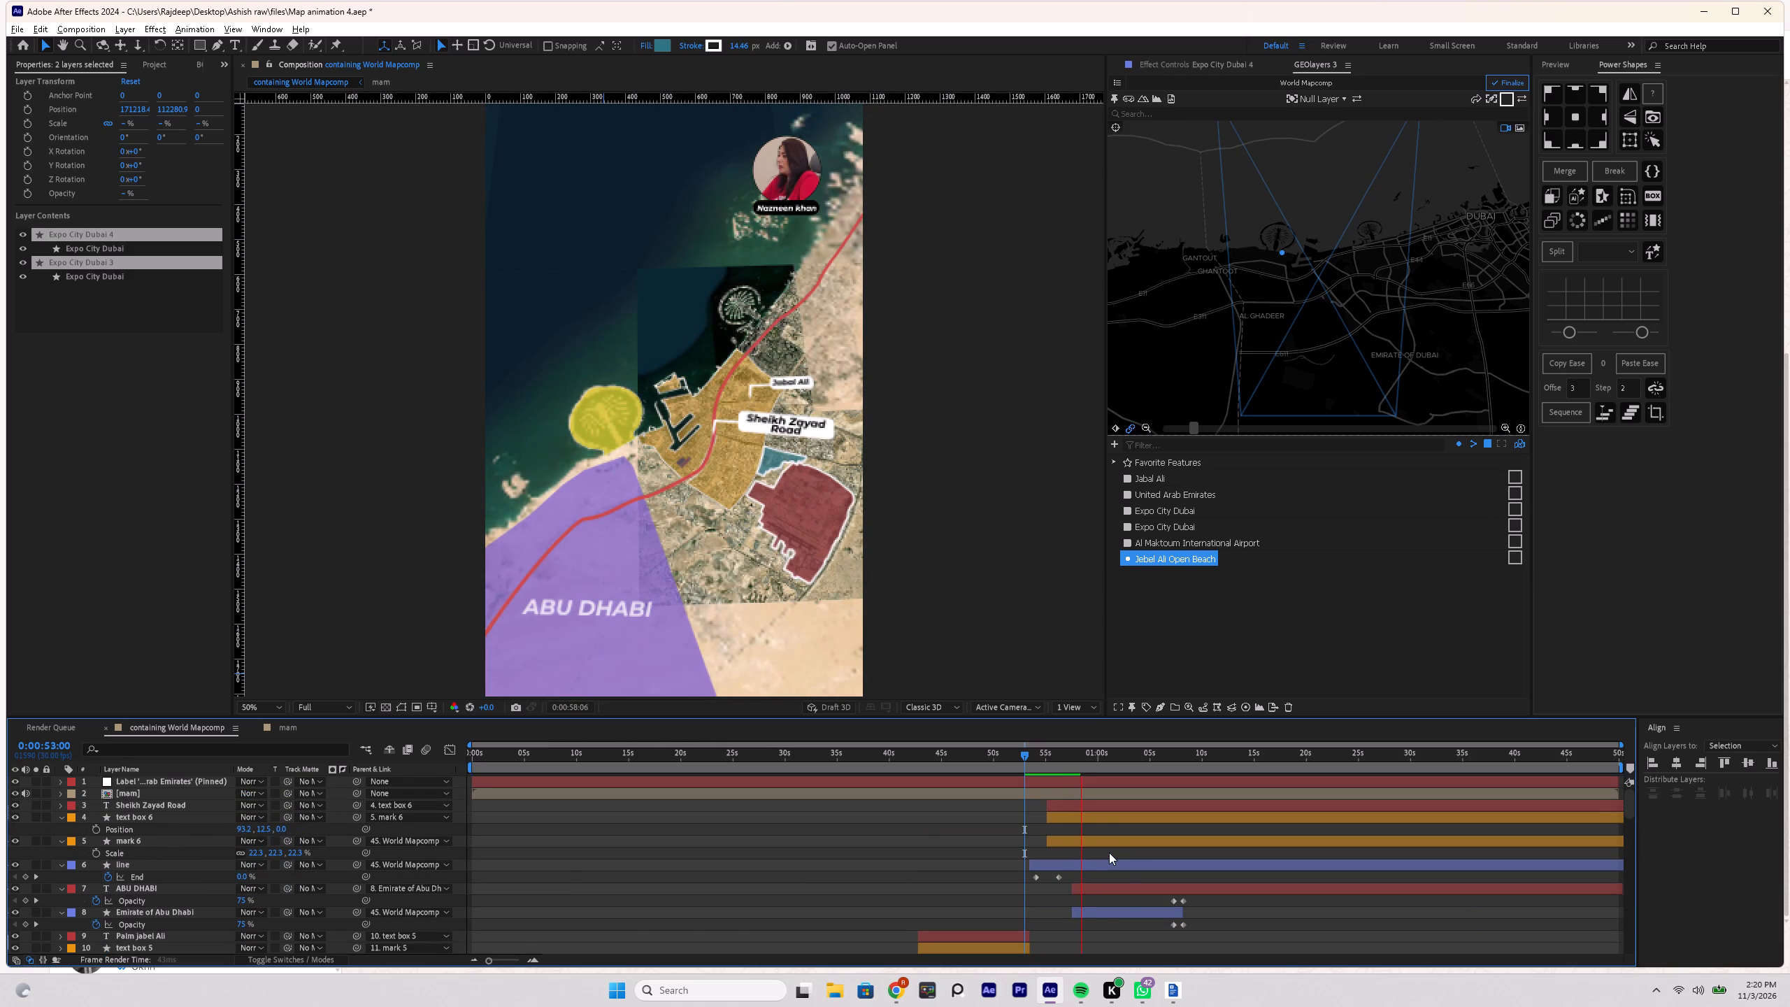
left_click(1086, 804)
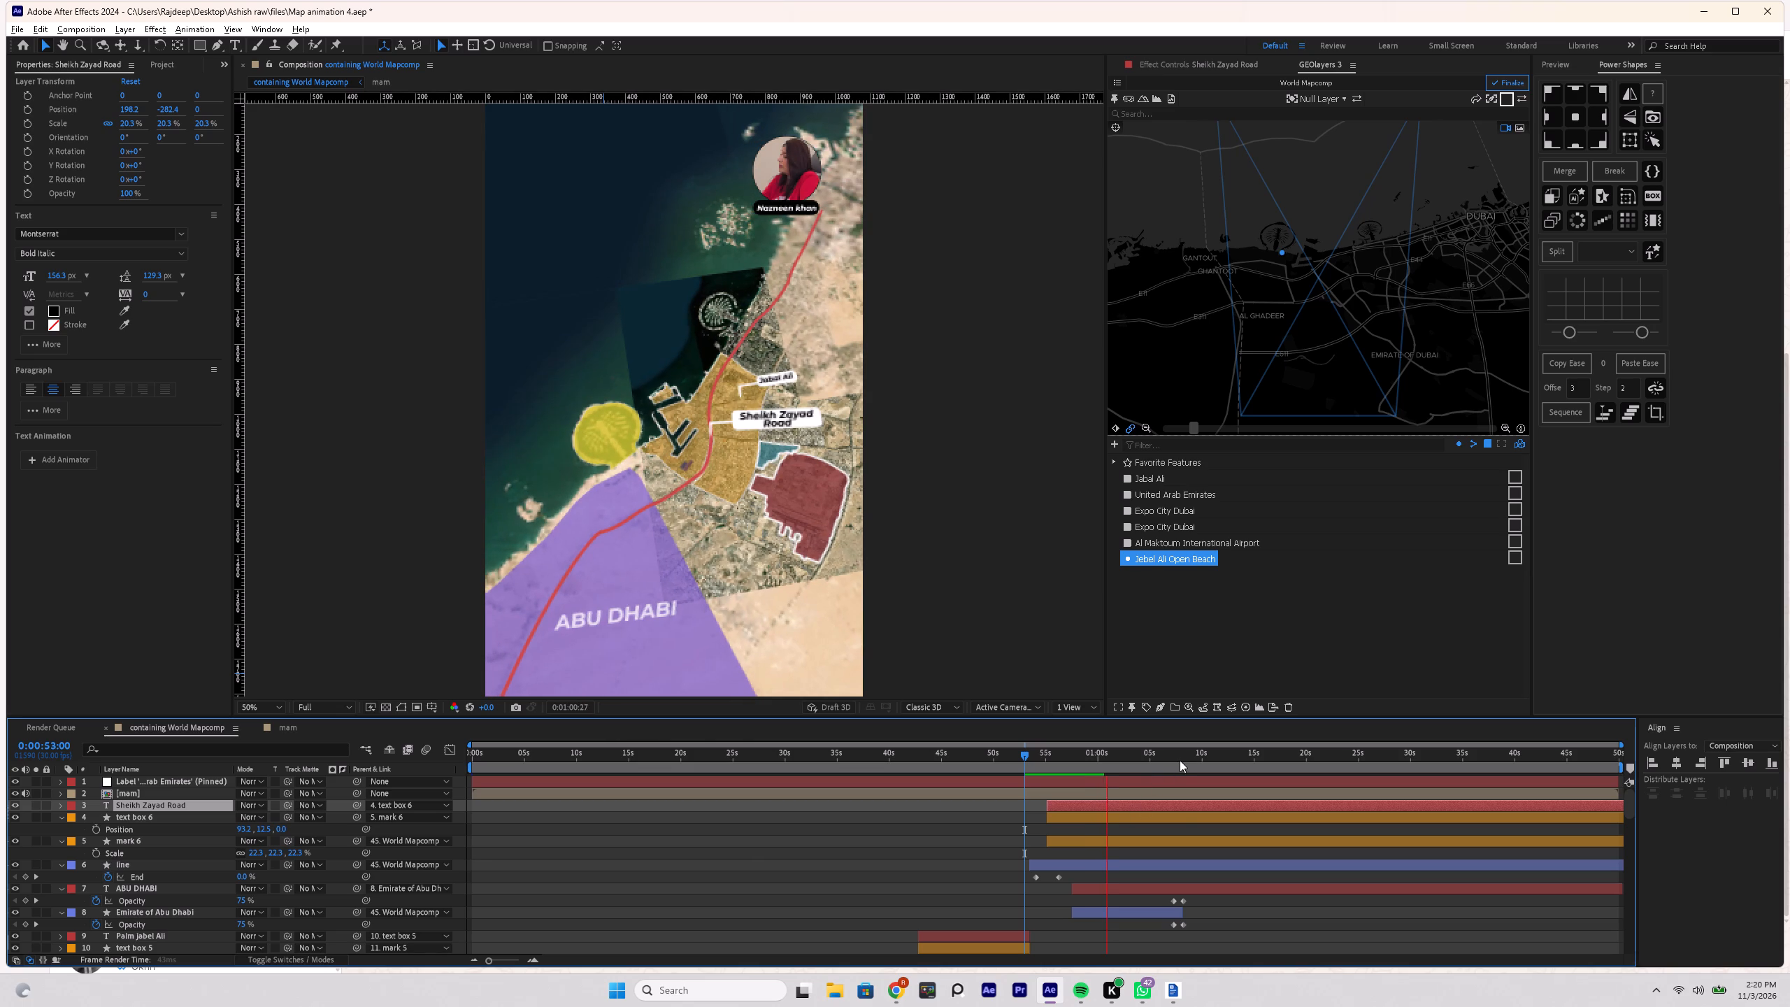
scroll(1198, 850, "down", 2)
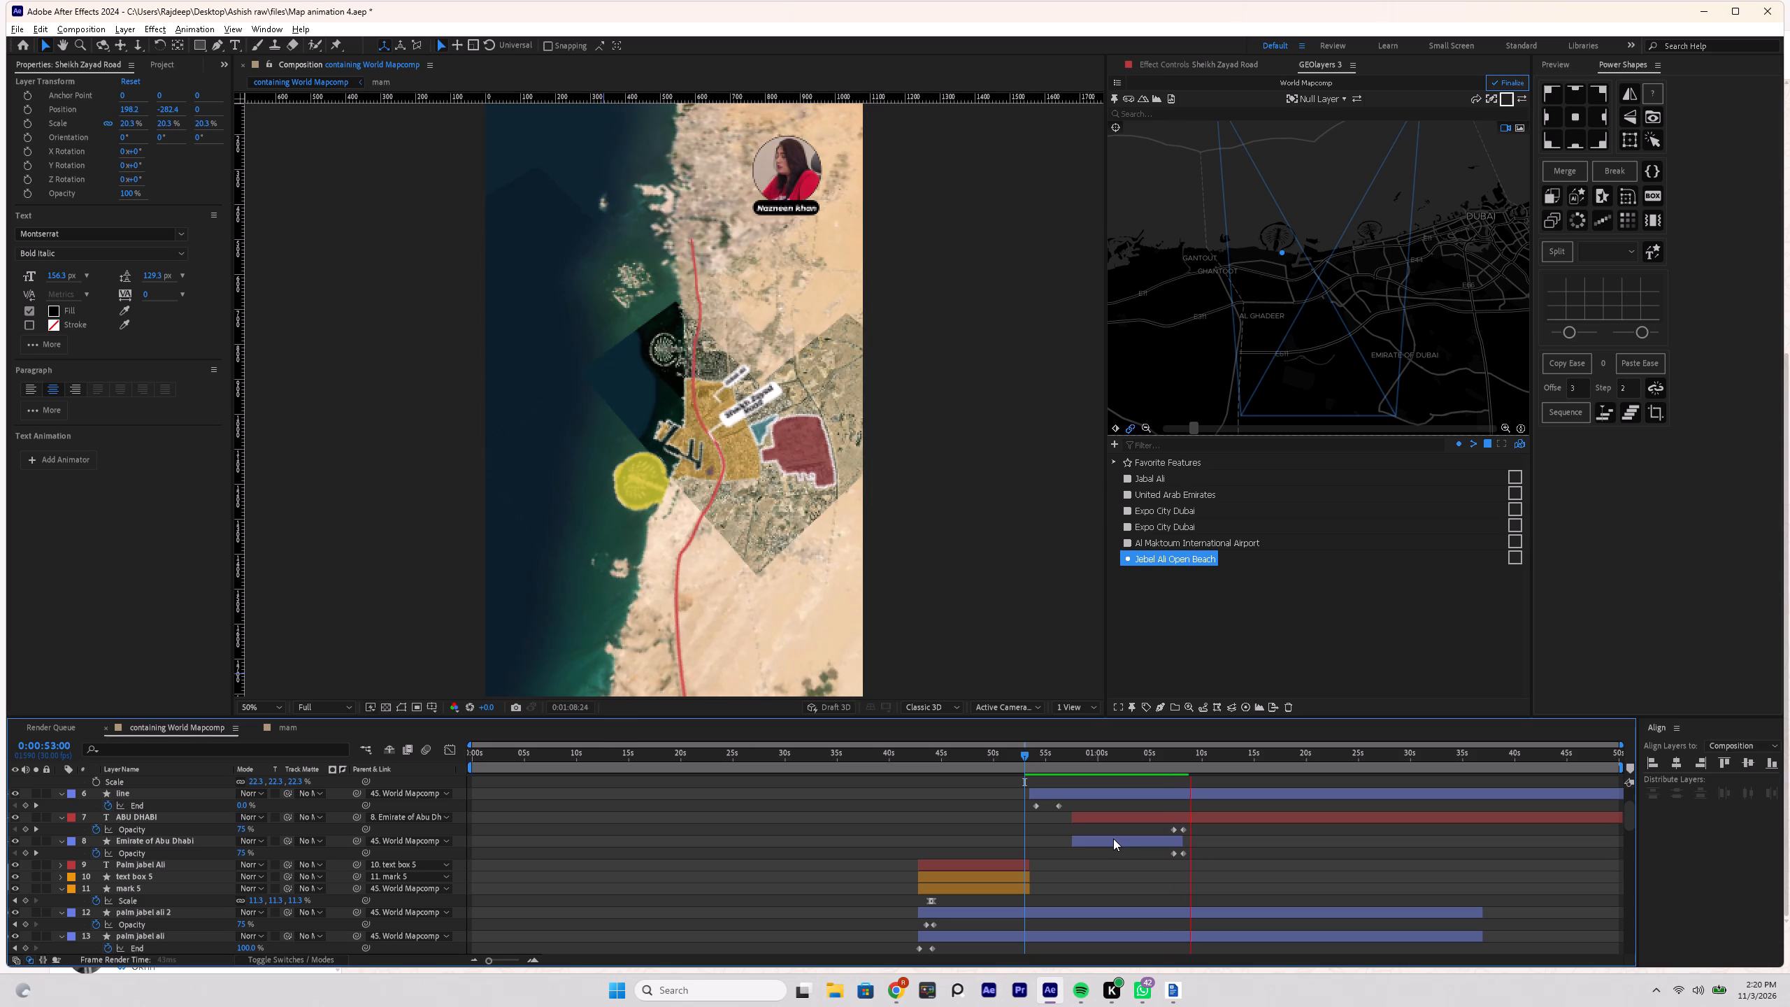
key("space")
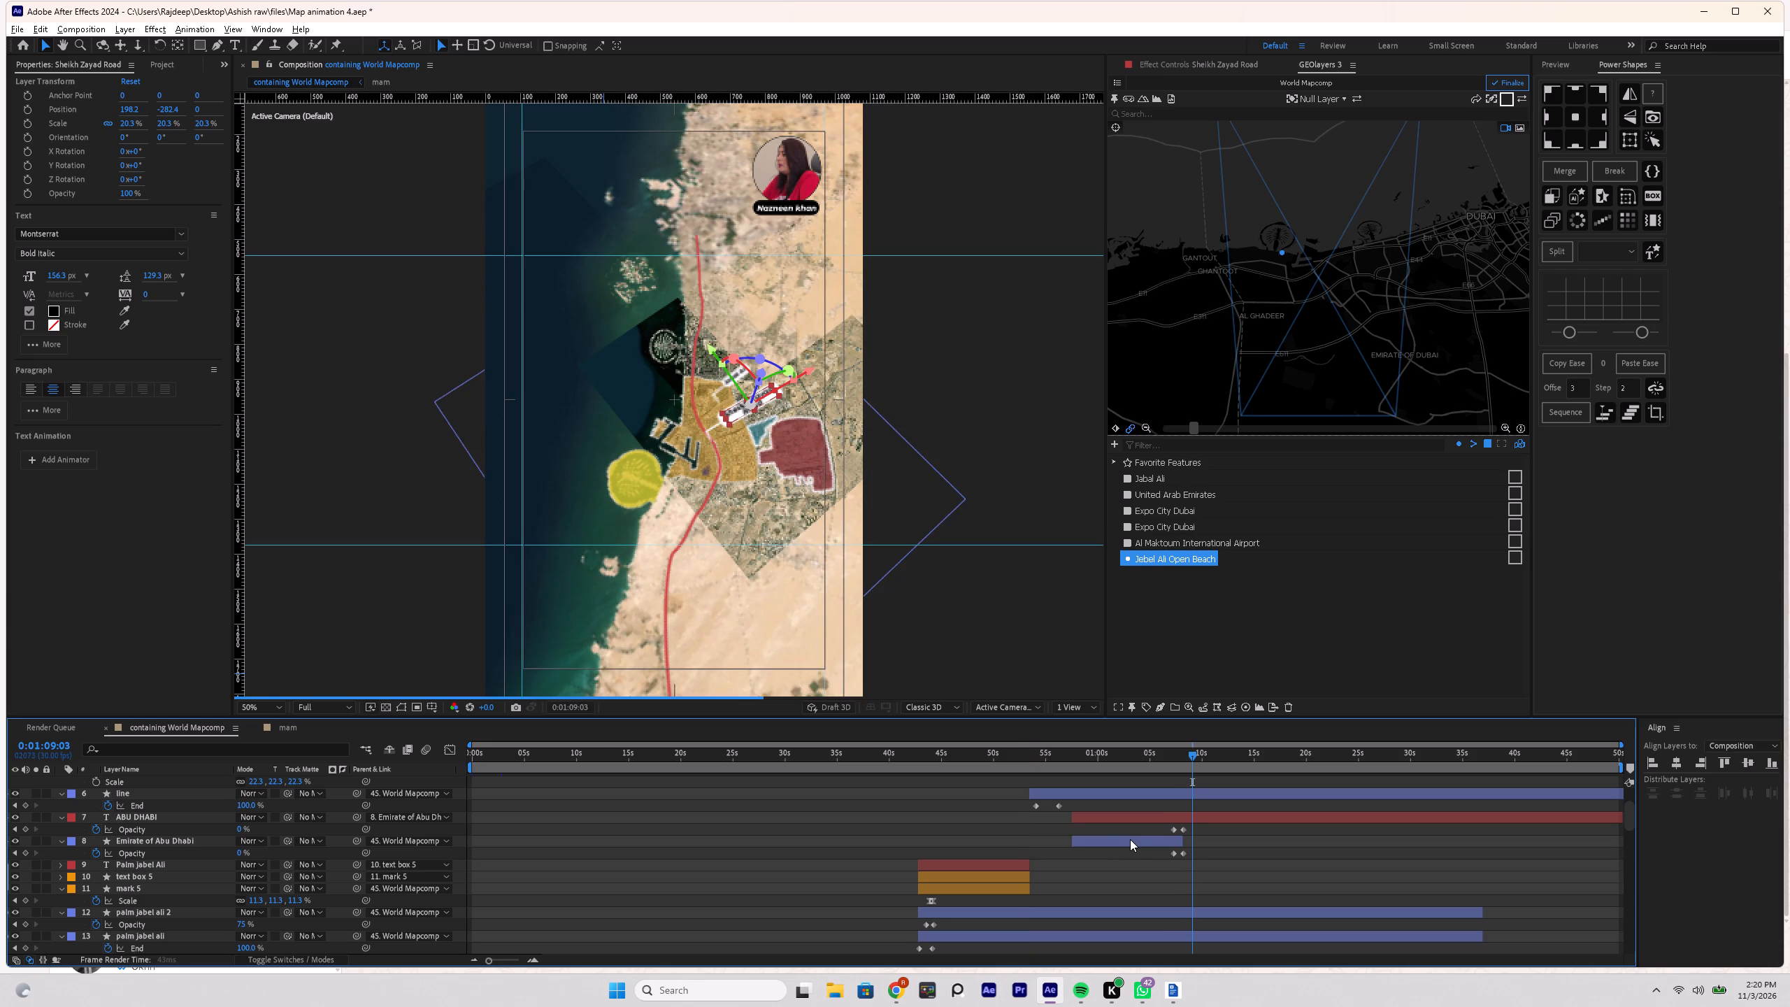
key("space")
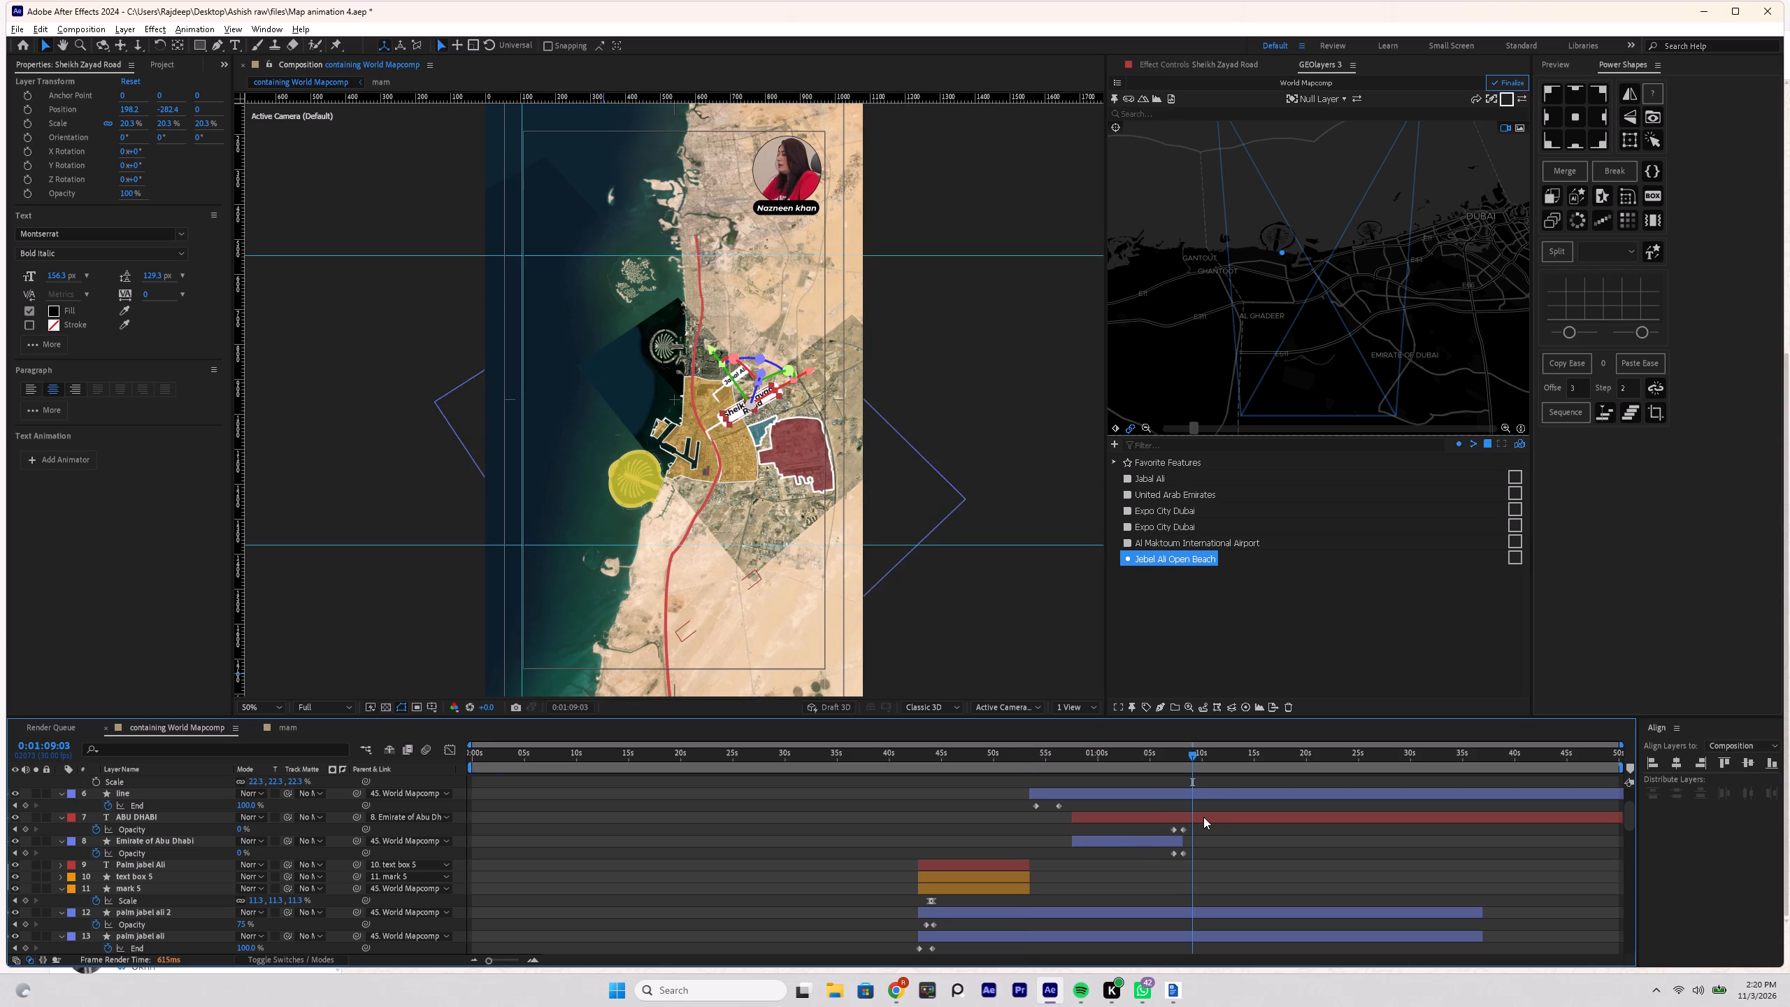
Trim the out-points of the Sheikh Zayed Road, text box 6 and mark 6 layers to 0:01:09:00.
key("space")
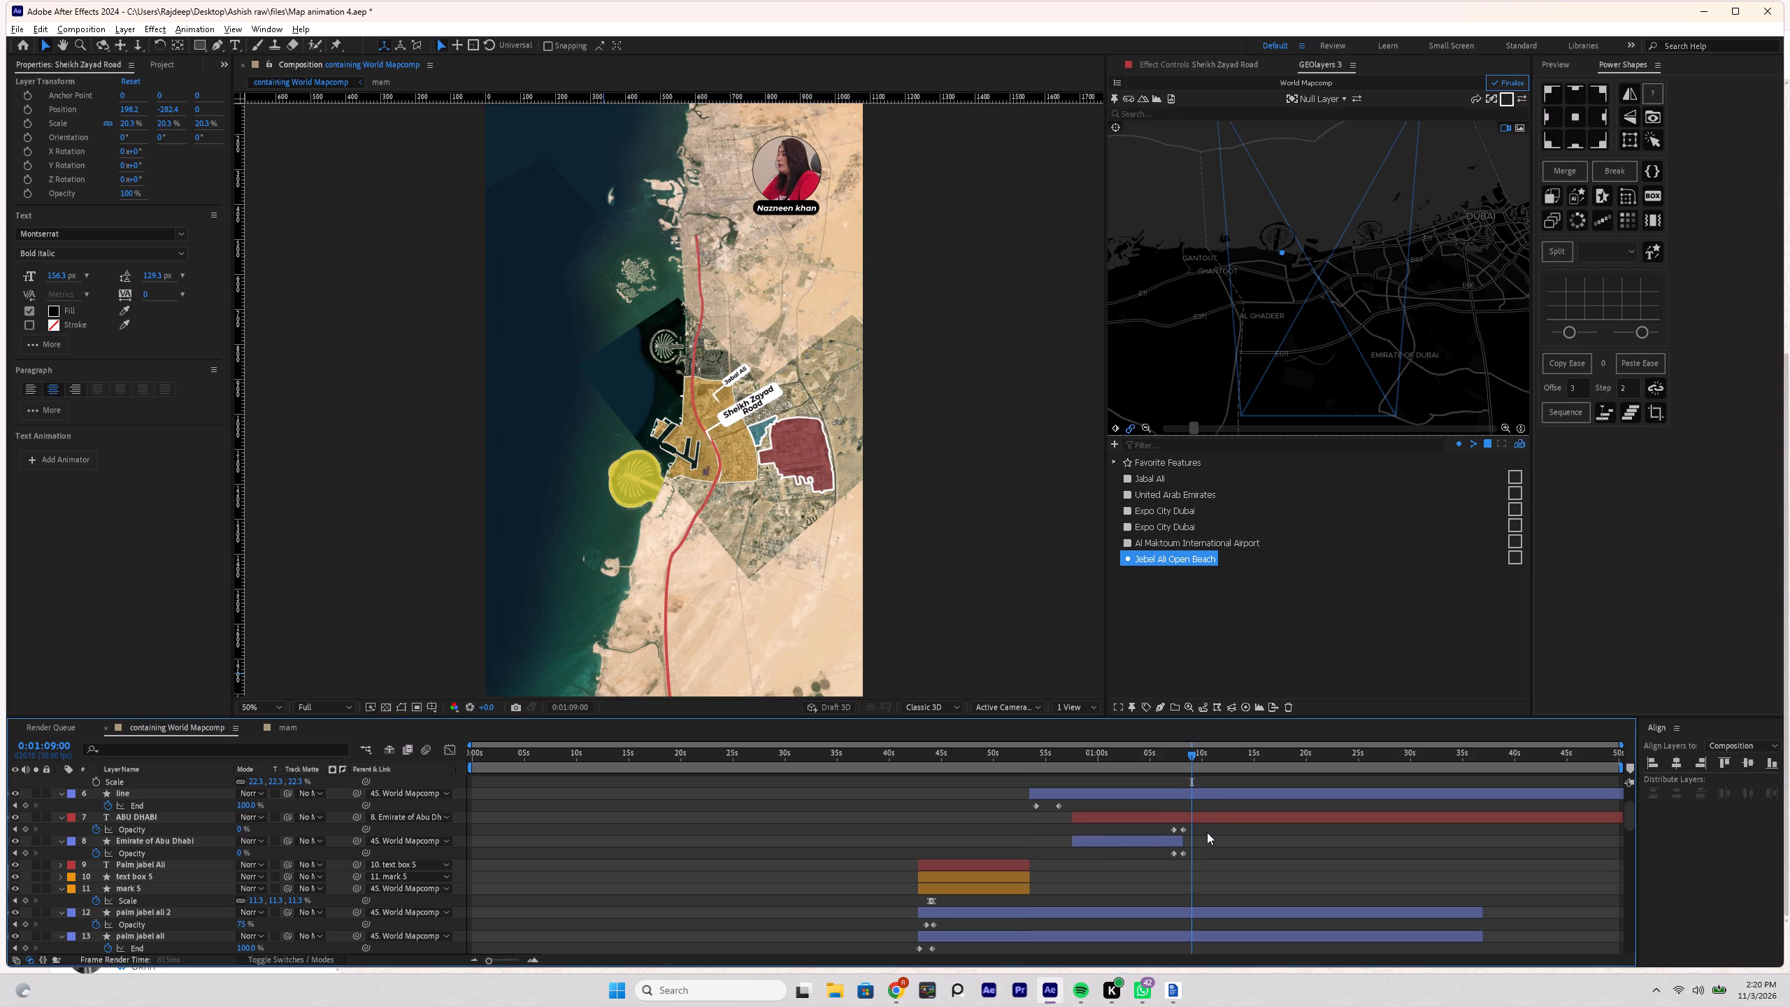
scroll(1207, 832, "up", 2)
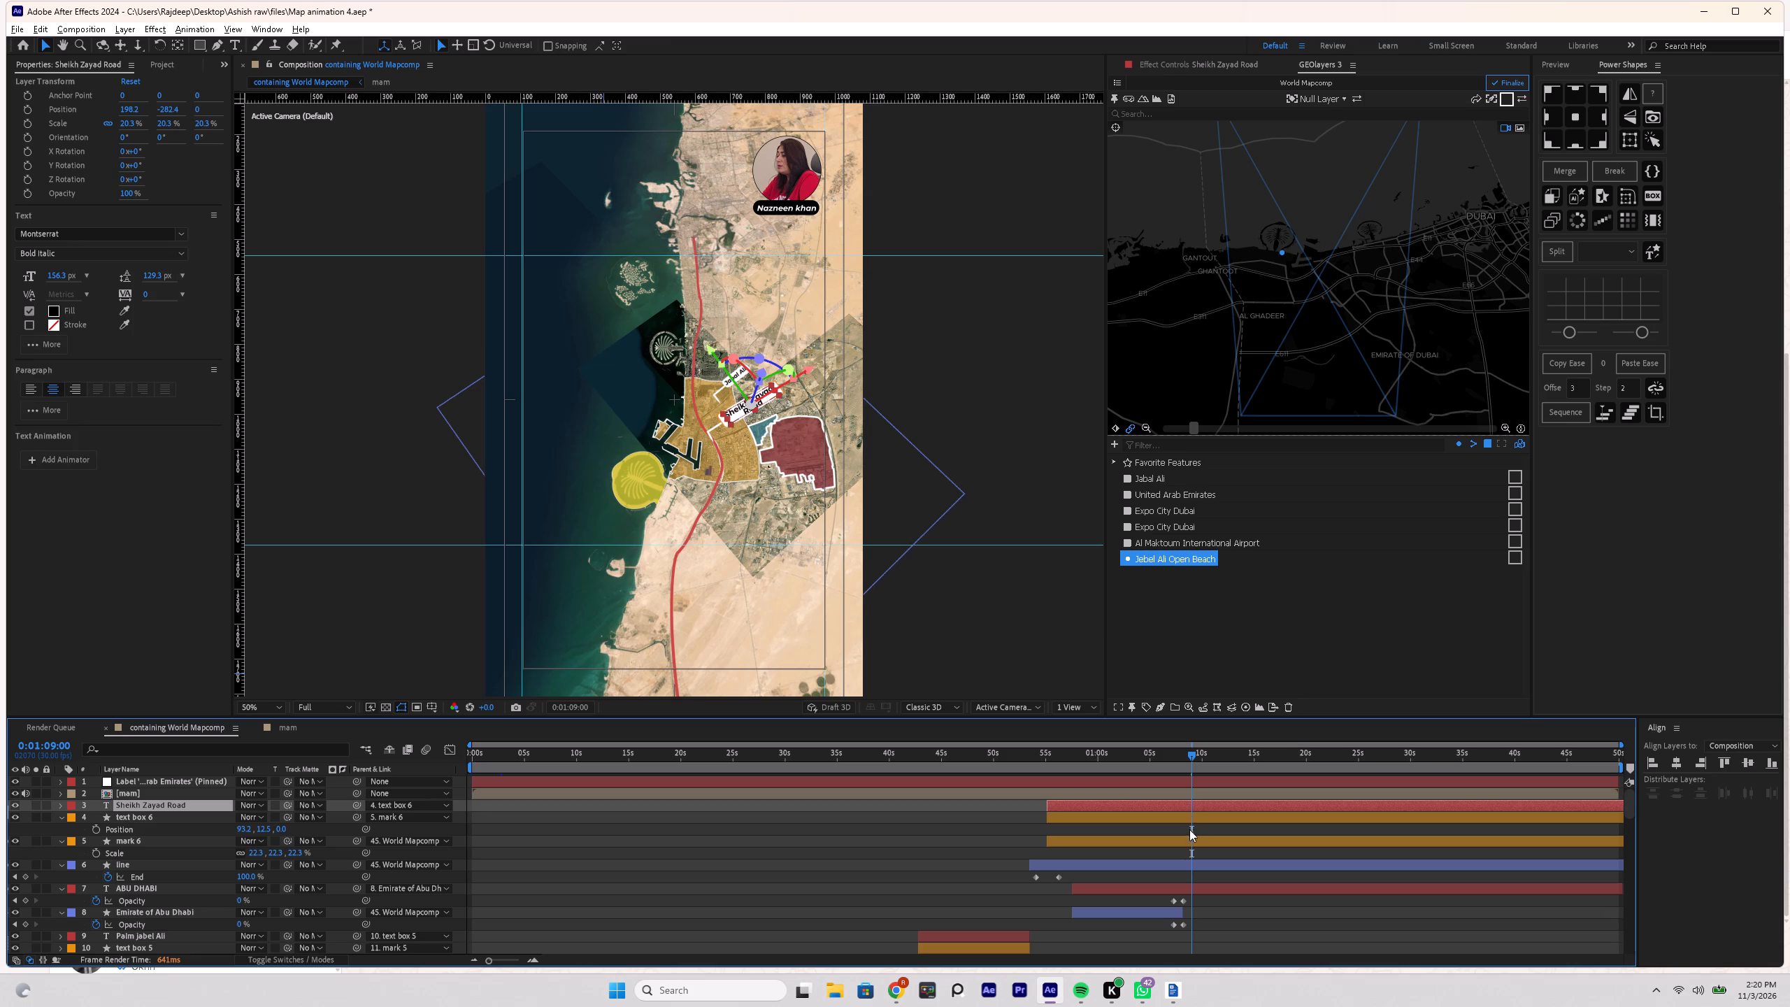
left_click(1193, 839, "shift")
key("alt+bracketright")
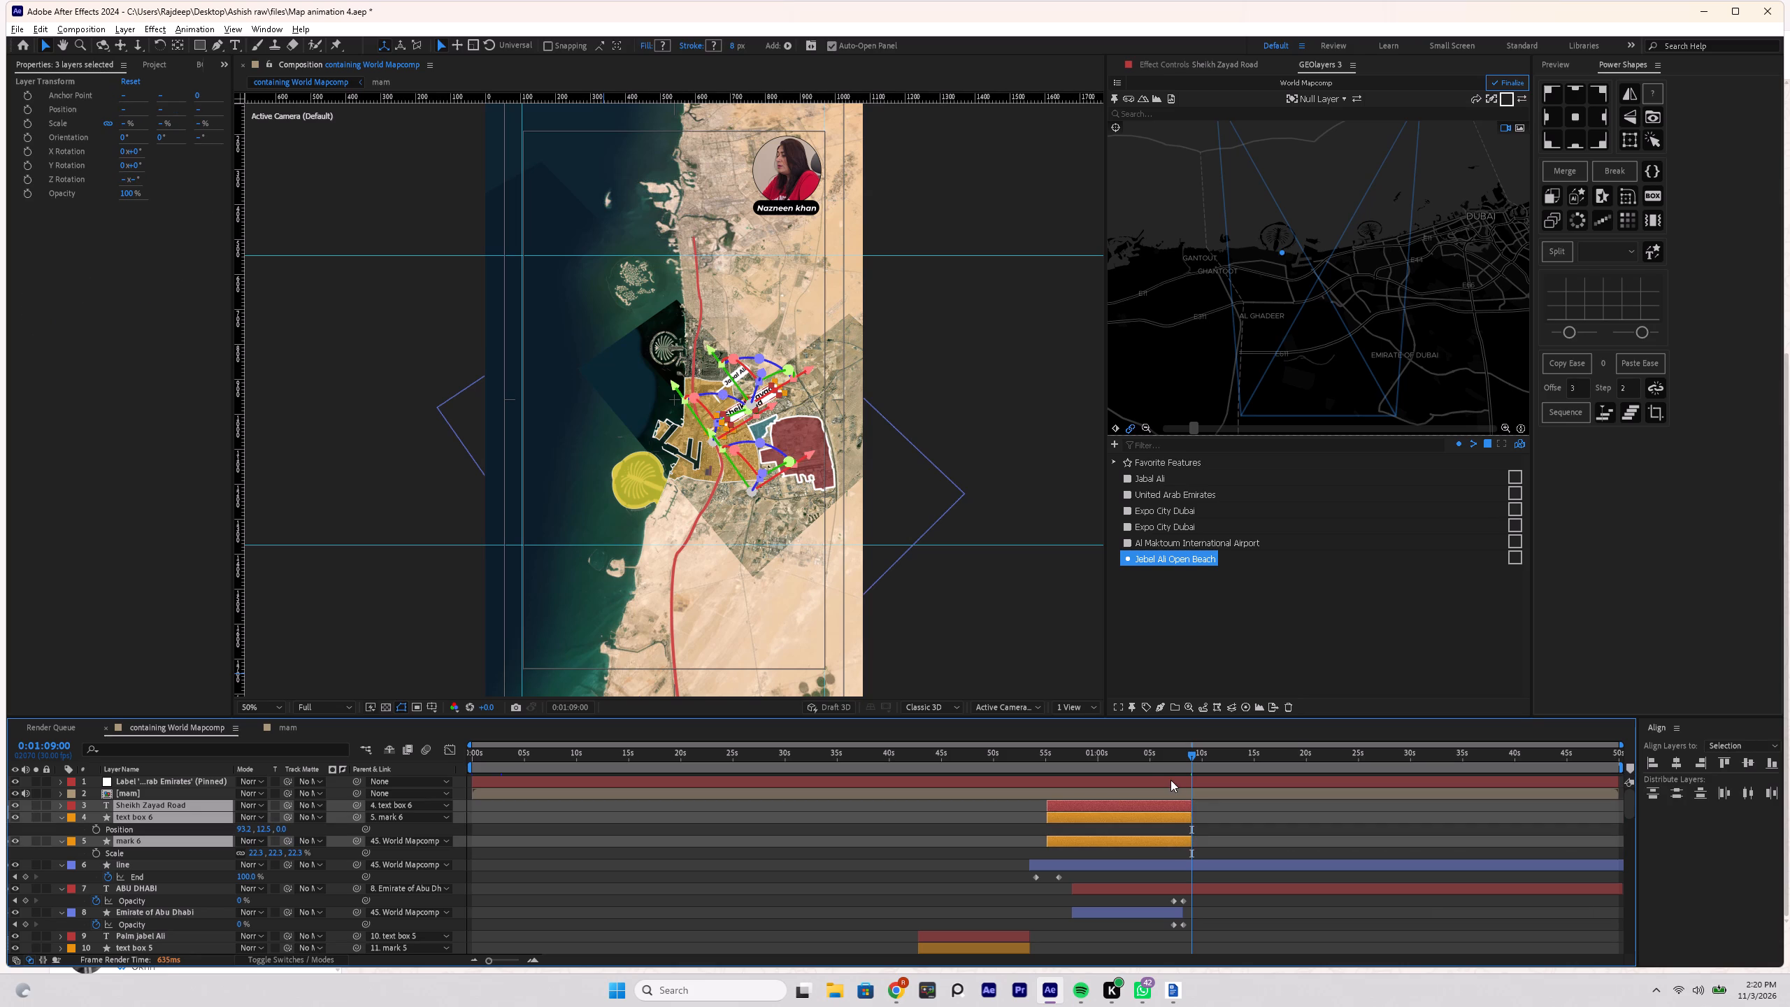
Preview the trimmed Sheikh Zayed Road label from 0:01:05:20.
left_click(1157, 766)
key("space")
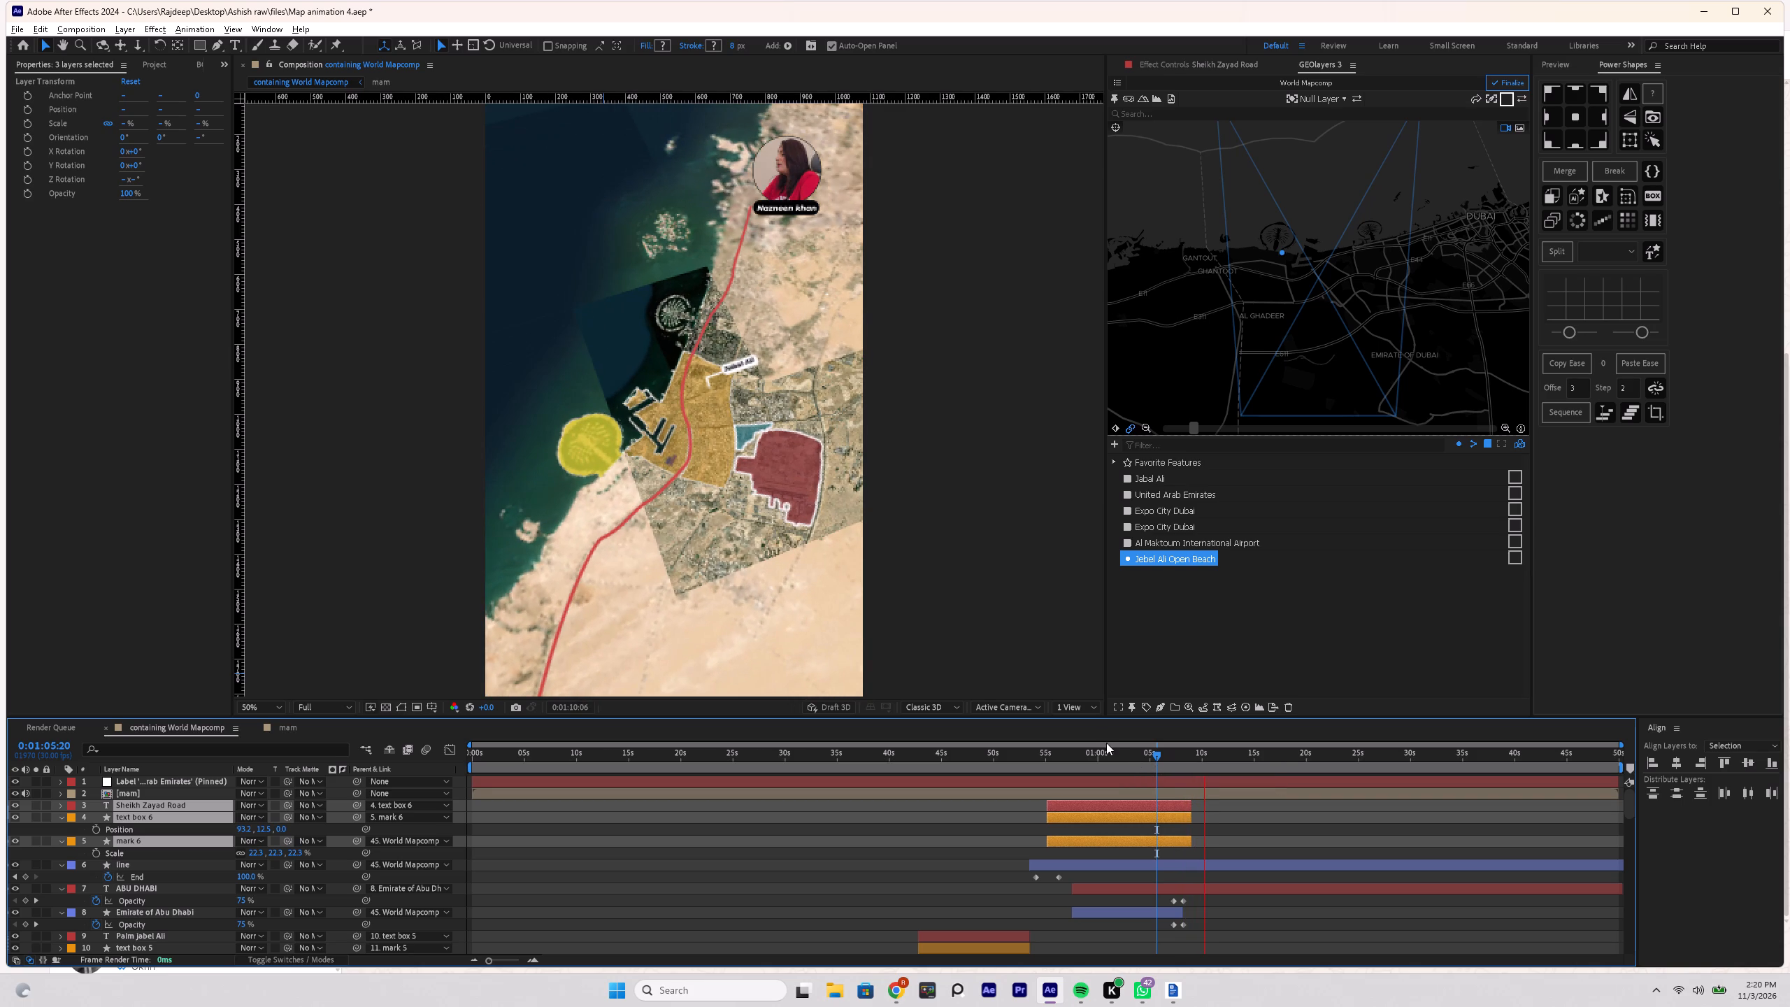
key("space")
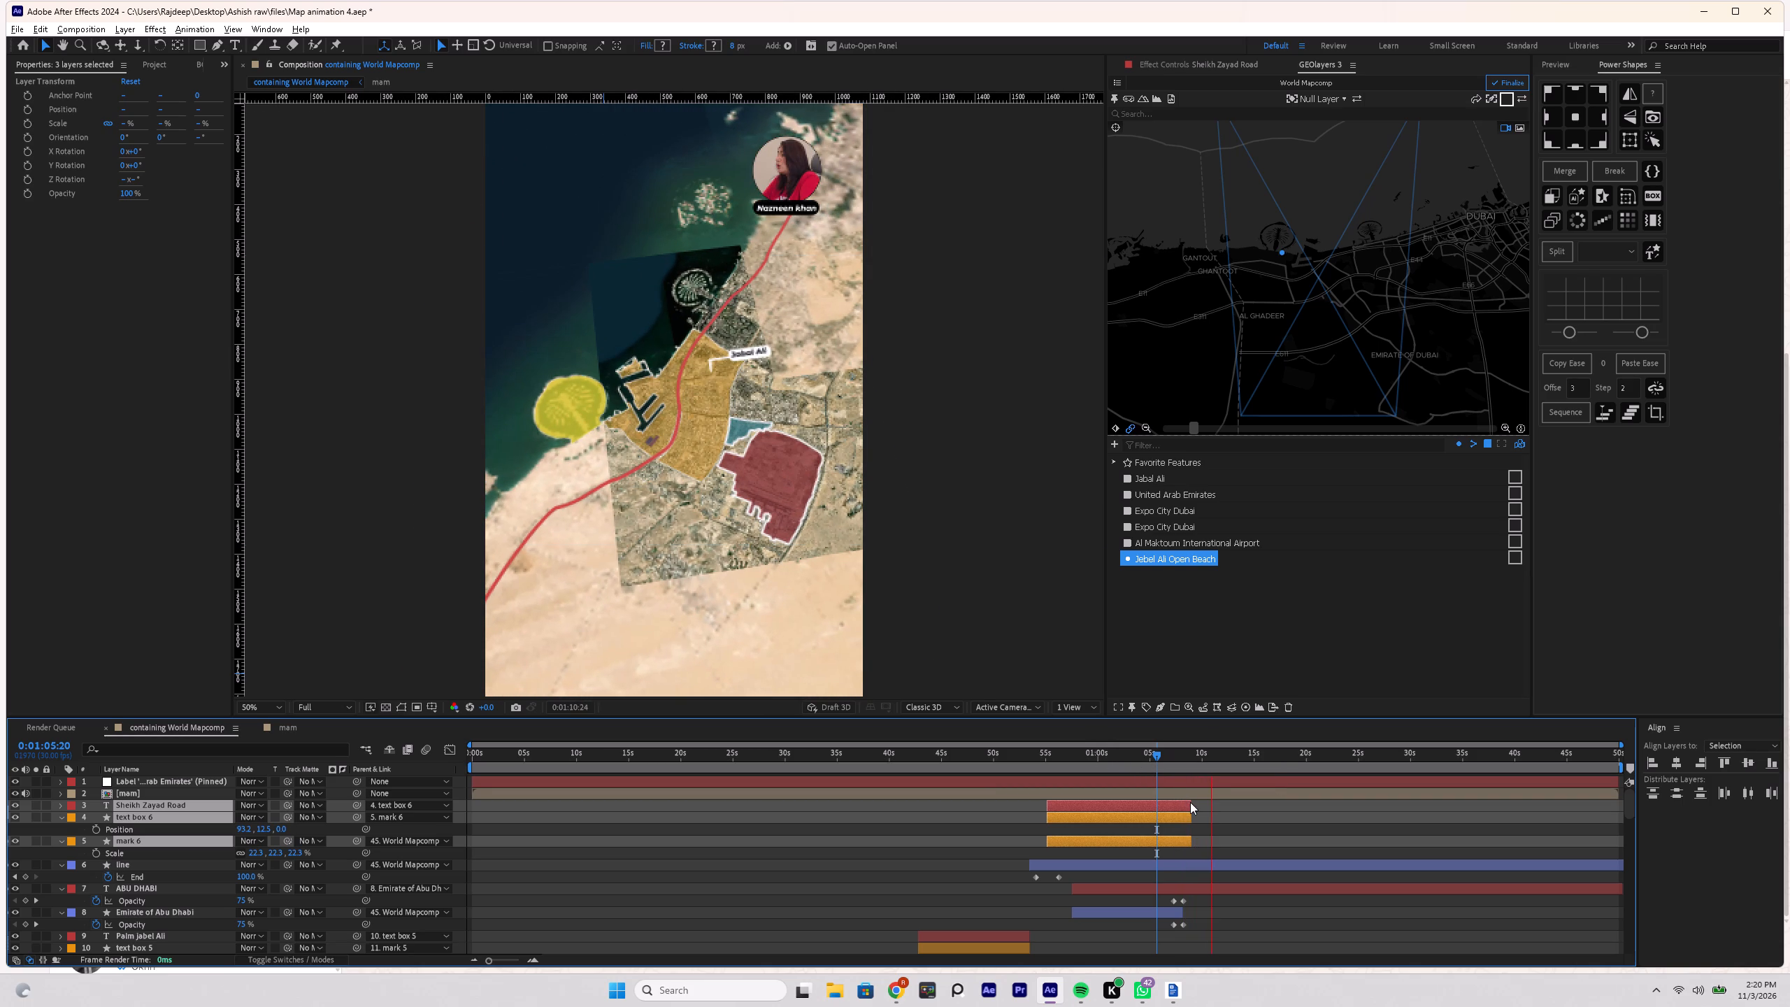
Shorten the Sheikh Zayed Road, text box 6 and mark 6 layers slightly further, ending midway between 0:01:08:06 and 0:01:09:00.
scroll(1182, 840, "up", 2, "alt")
left_click_drag(1198, 762, 1184, 778)
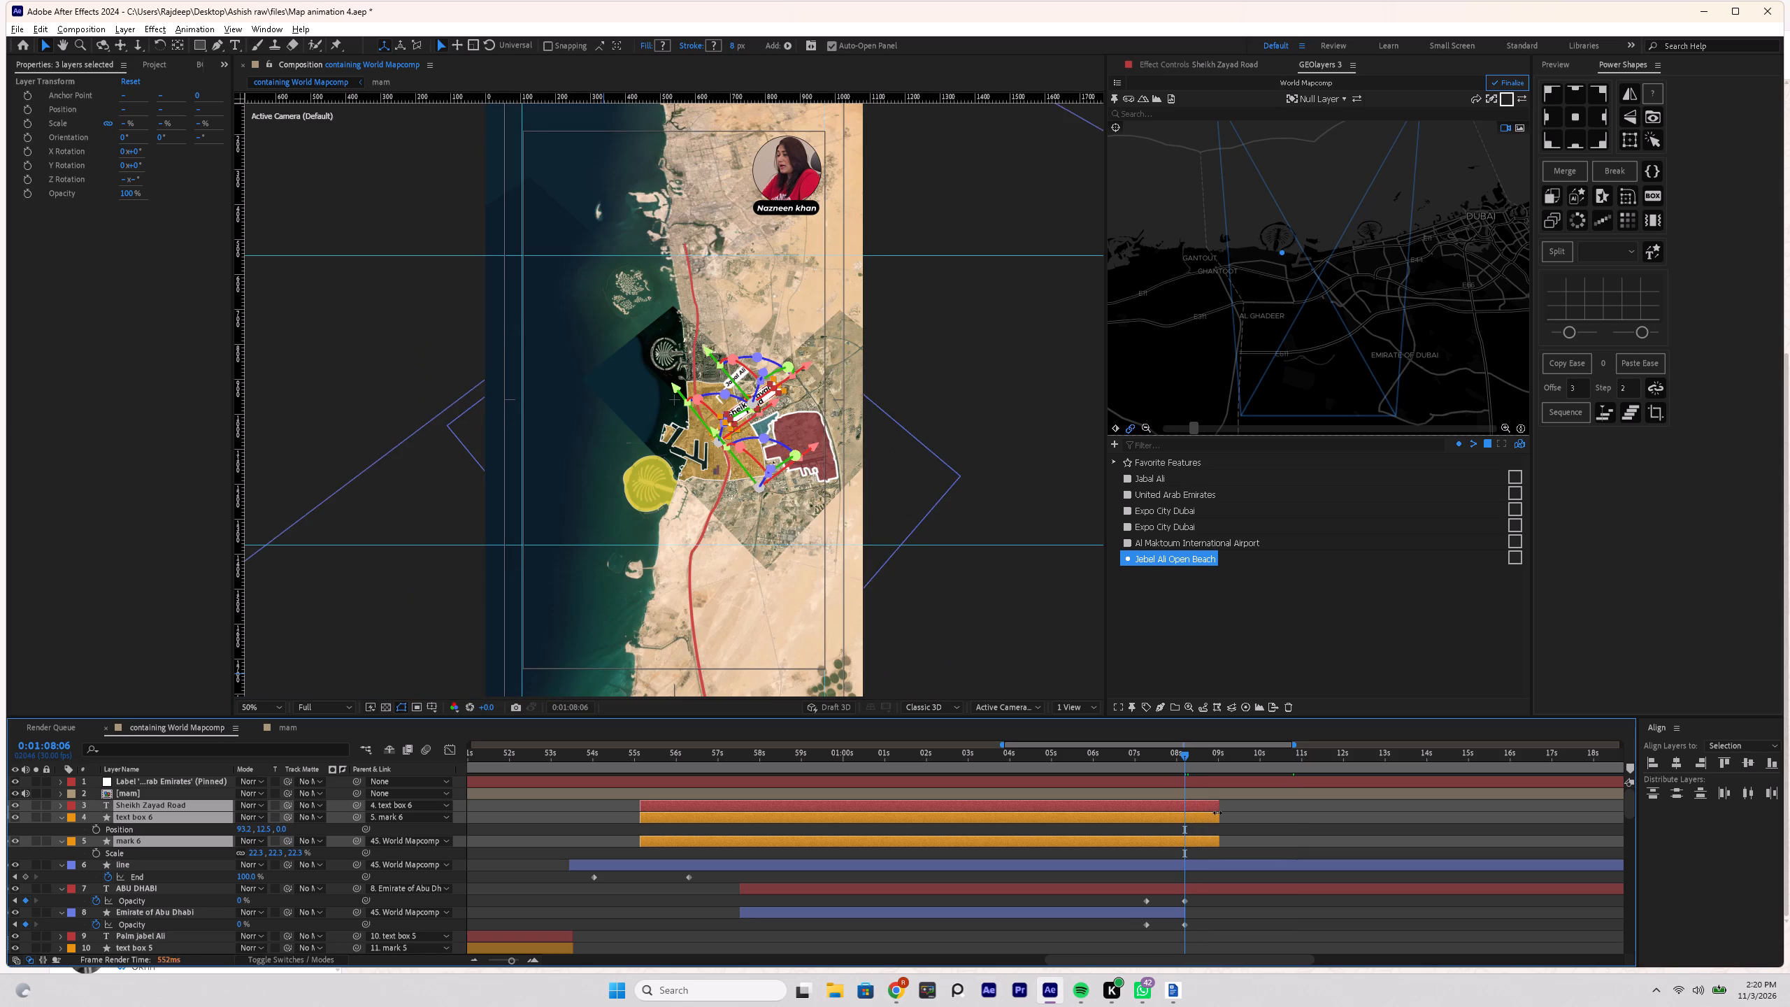
left_click_drag(1217, 813, 1203, 818)
Preview the closing section from 0:01:06:03 to 0:01:13:27.
left_click(1097, 764)
key("space")
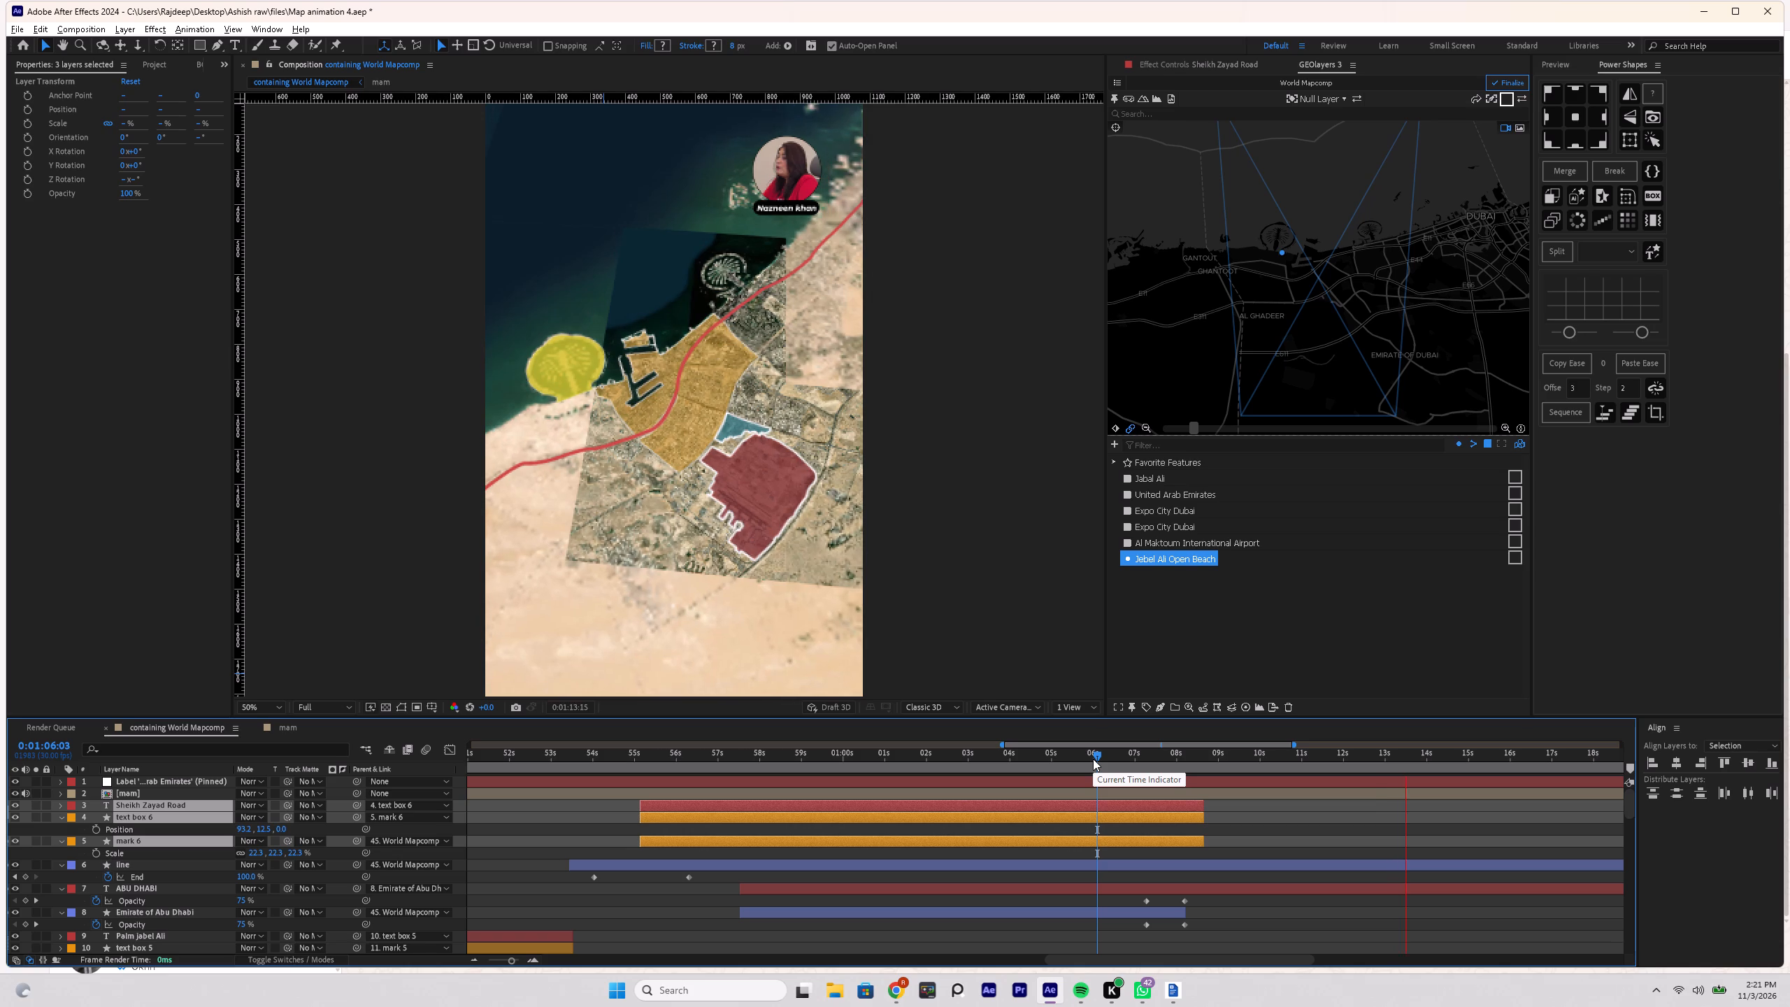
key("space")
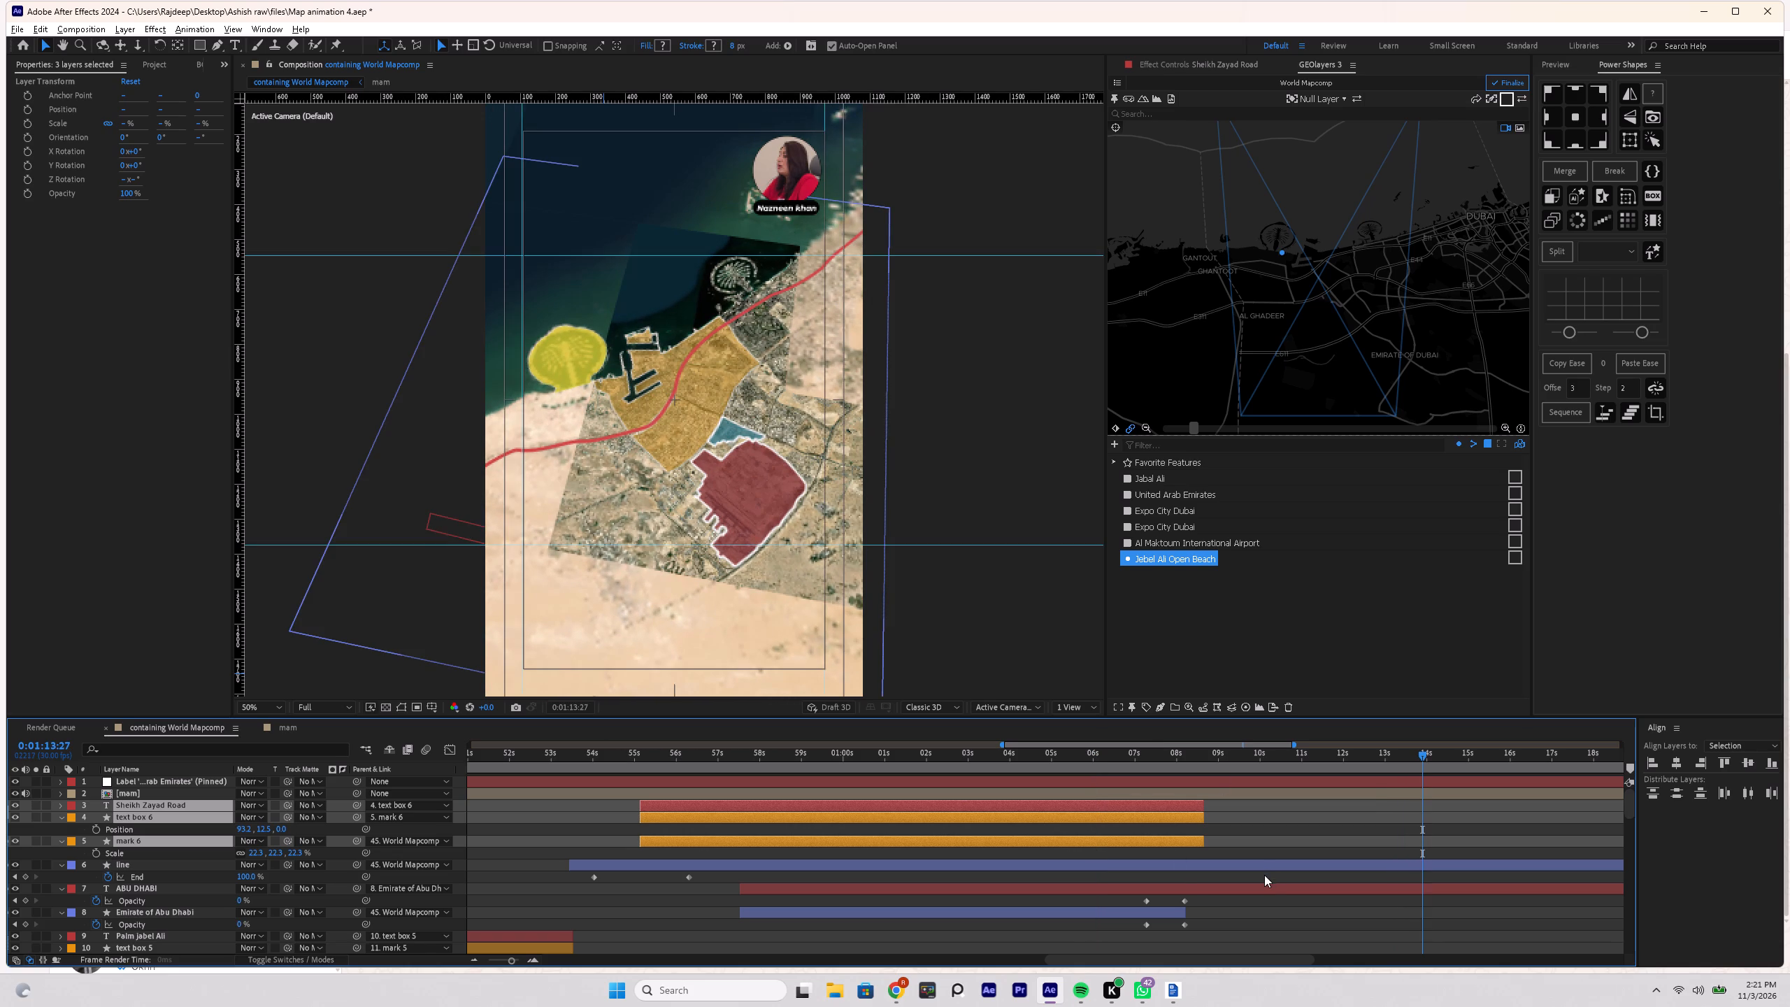
Extend the out-points of Jabal Ali 5, text box 7 and mark 7 to match the end of Jabal Ali 4 and Jabal Ali 3.
scroll(1266, 880, "down", 16)
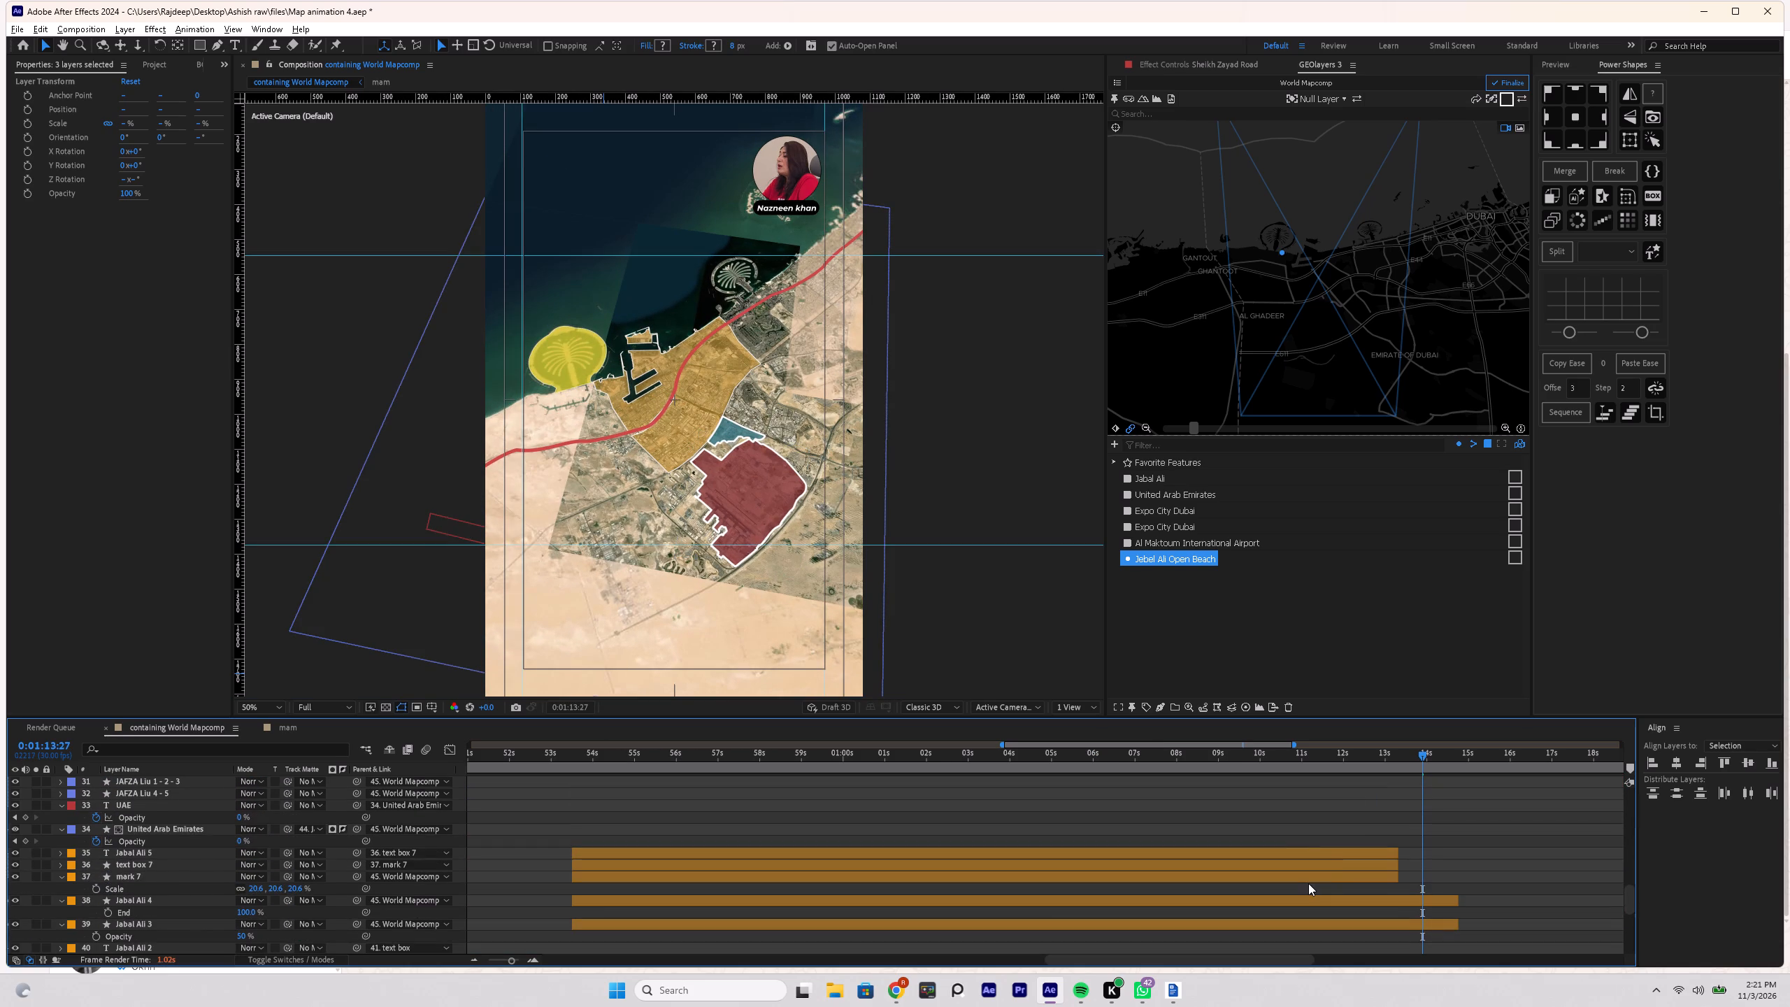
left_click(1335, 852)
left_click(1336, 876, "shift")
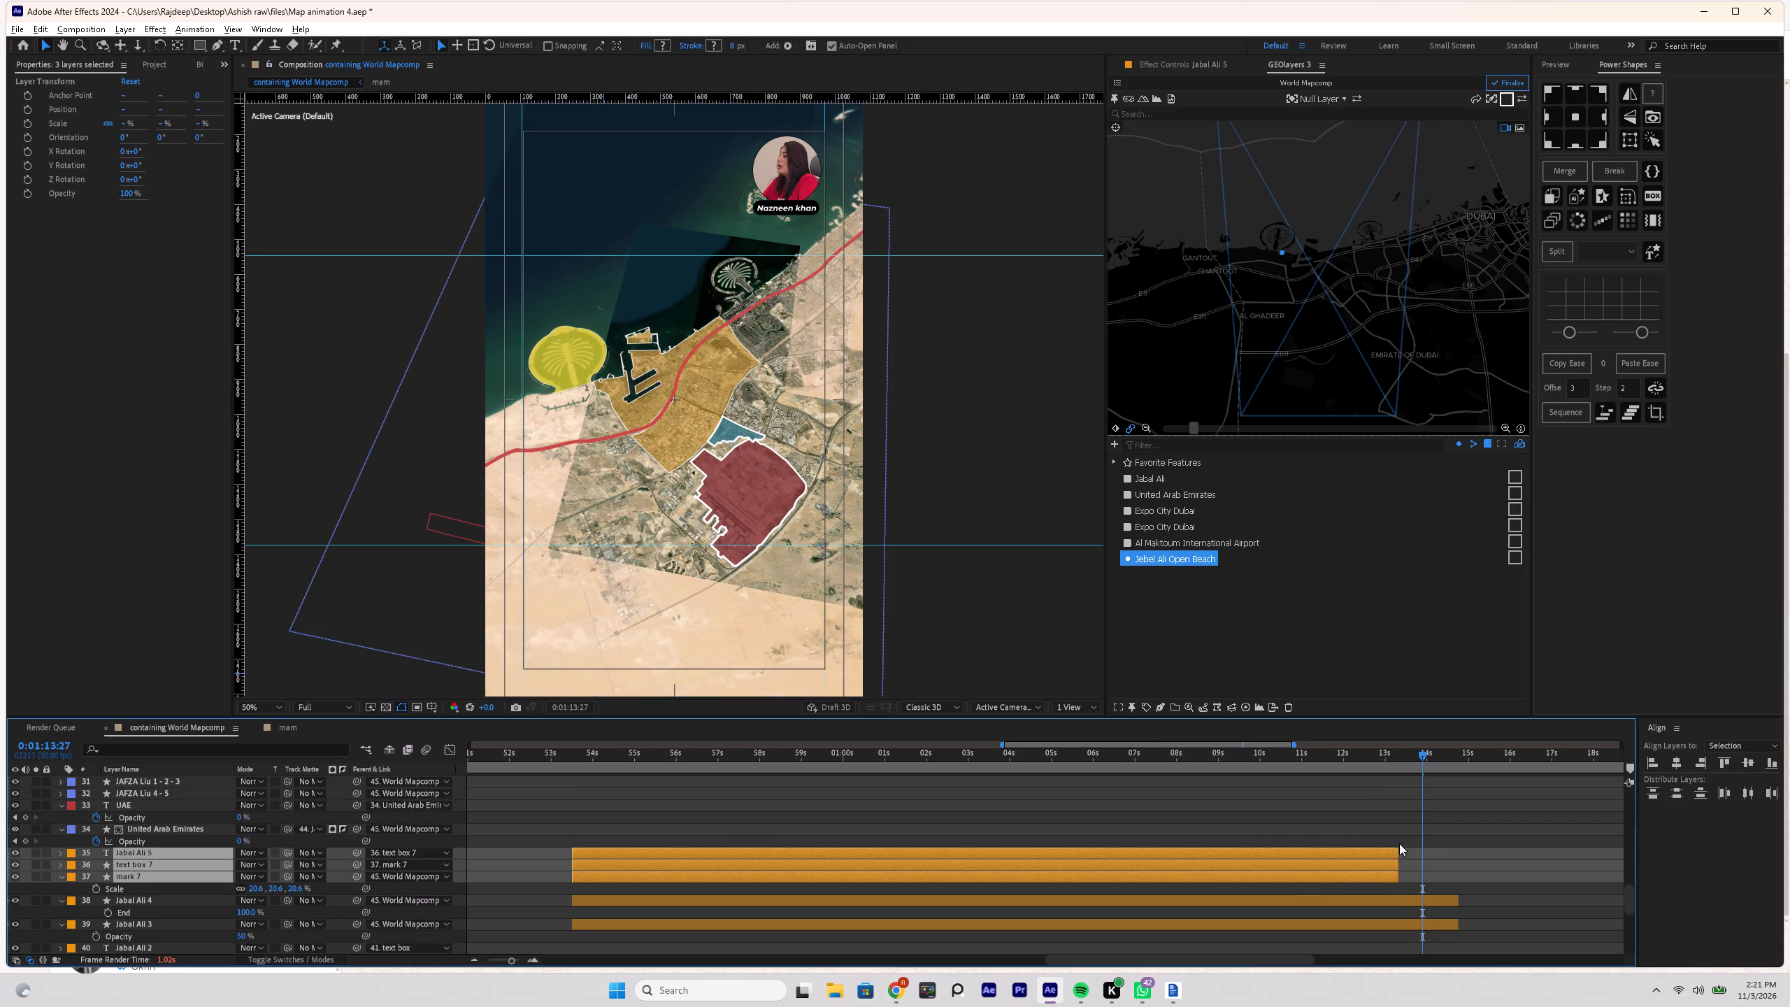
left_click_drag(1399, 848, 1463, 865)
Preview the closing section from 0:01:13:27 to 0:01:17:21.
scroll(1470, 864, "up", 6)
scroll(1475, 864, "down", 4, "alt")
scroll(1475, 864, "up", 9)
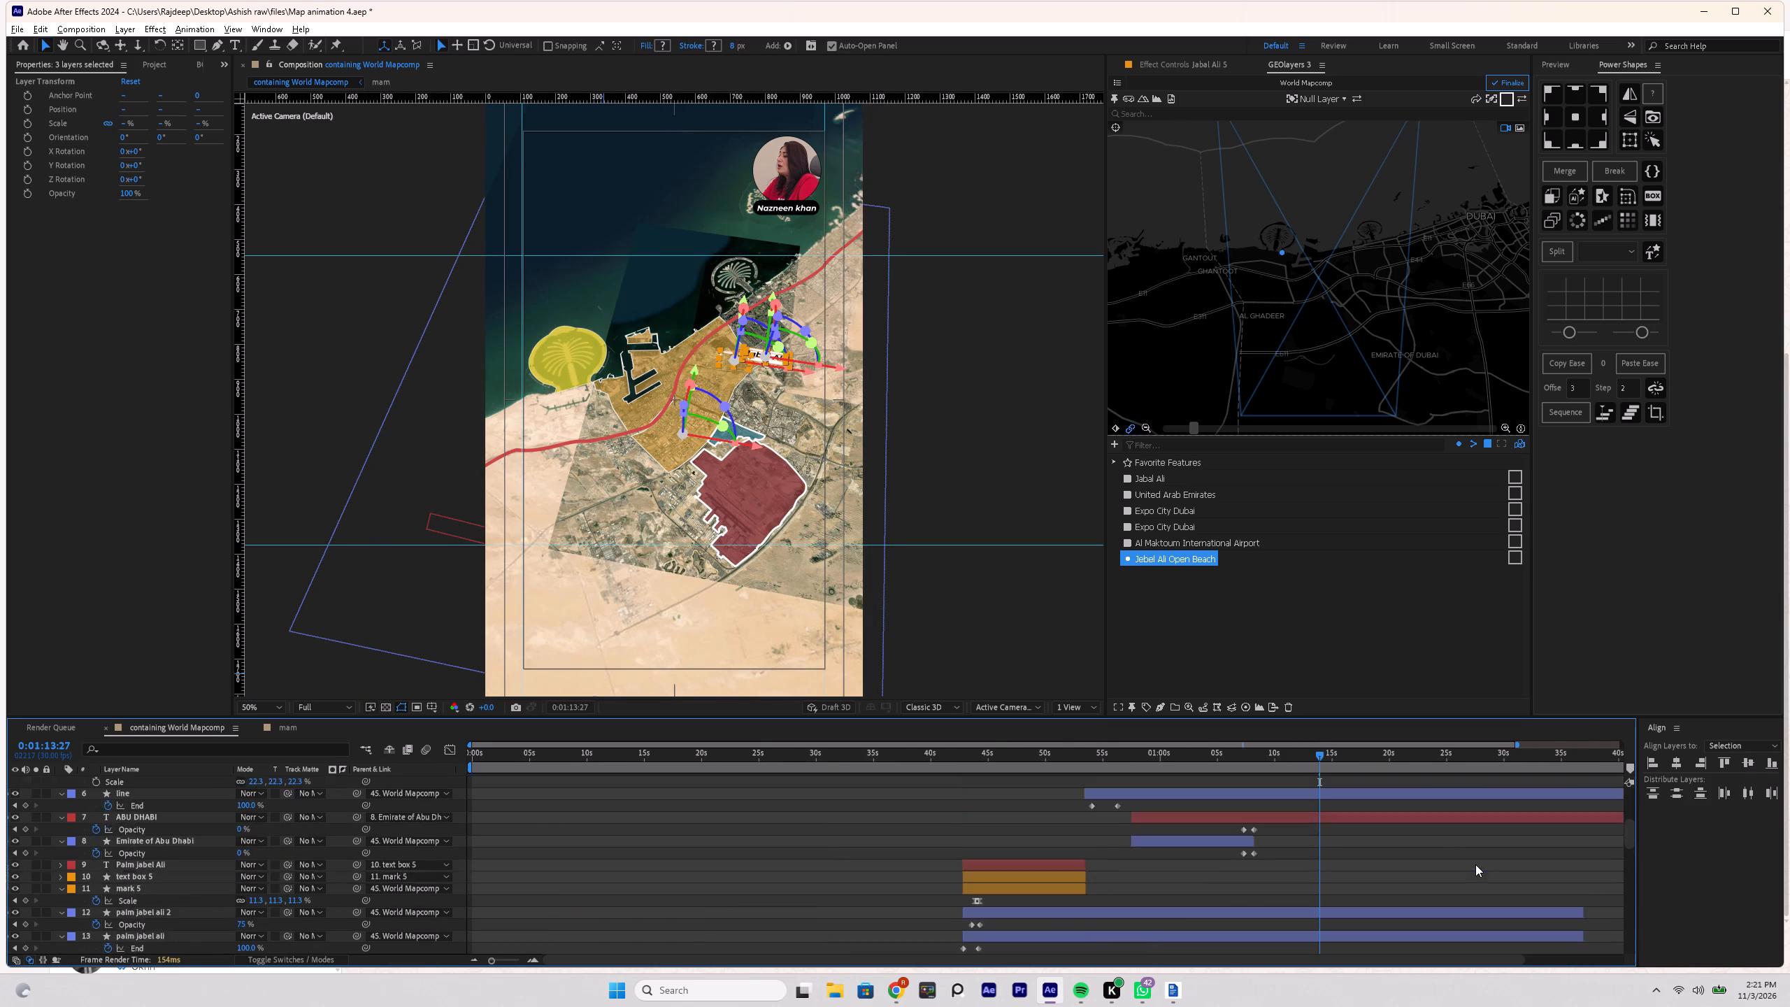
scroll(1475, 864, "up", 2)
scroll(1475, 864, "down", 8)
key("space")
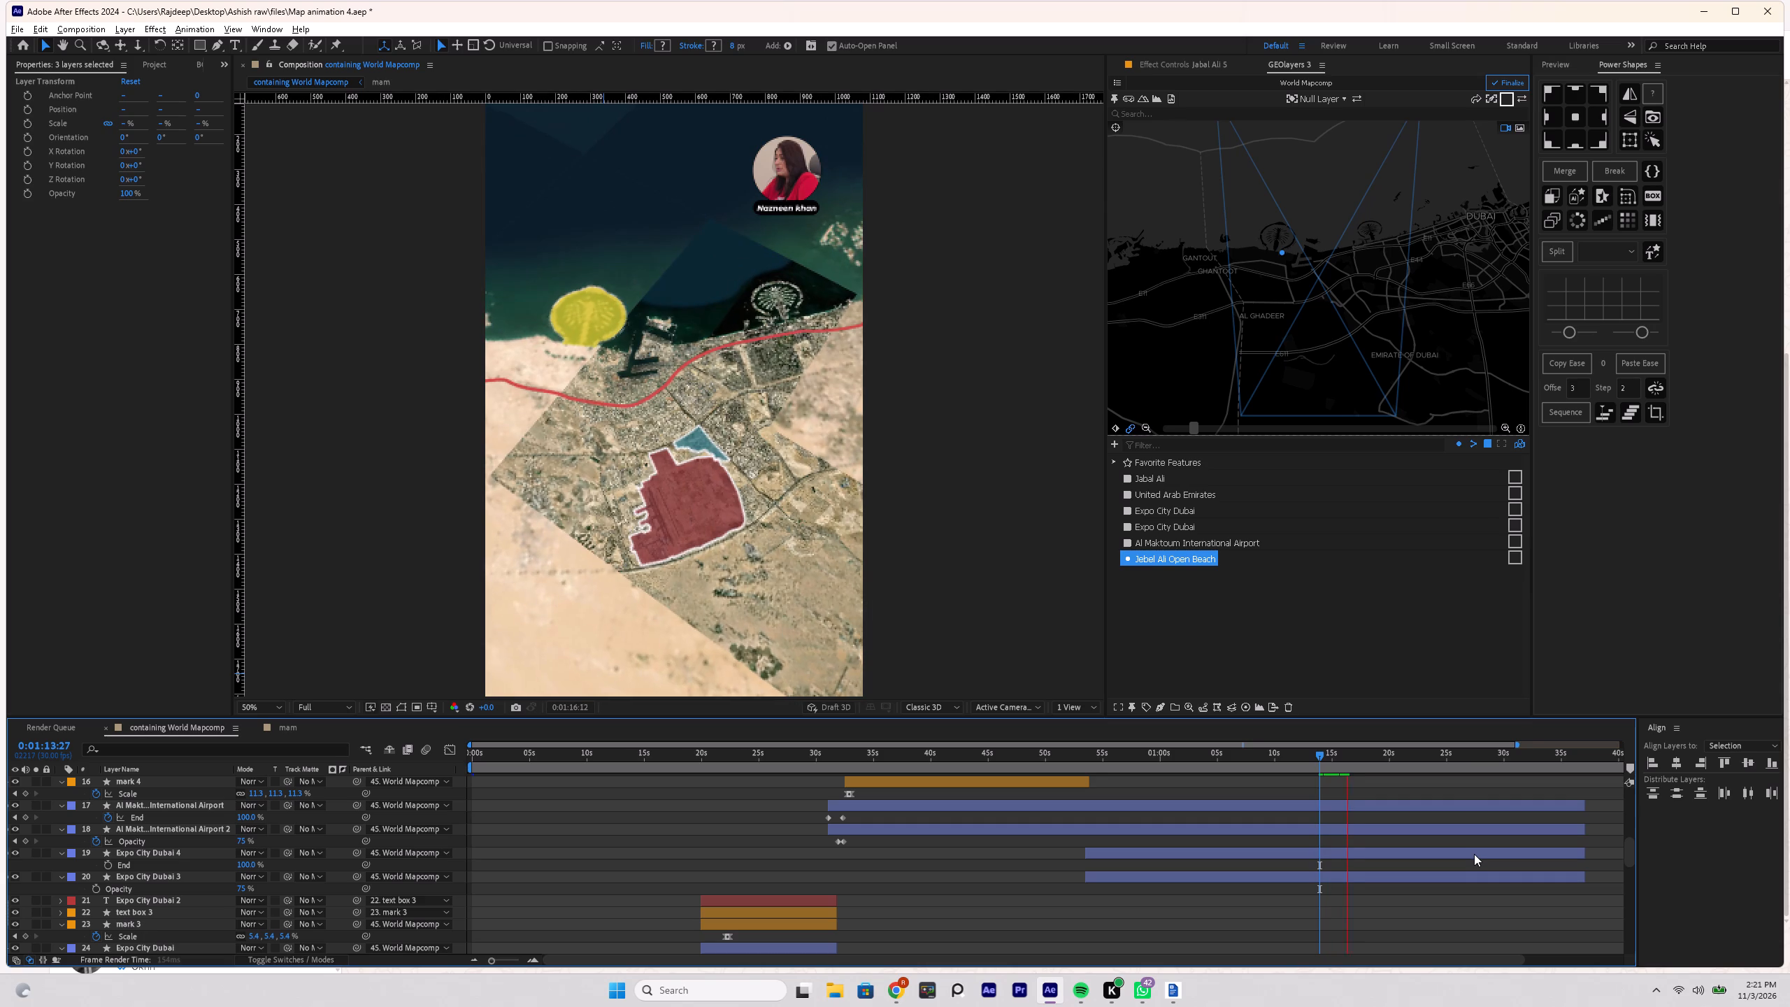
key("space")
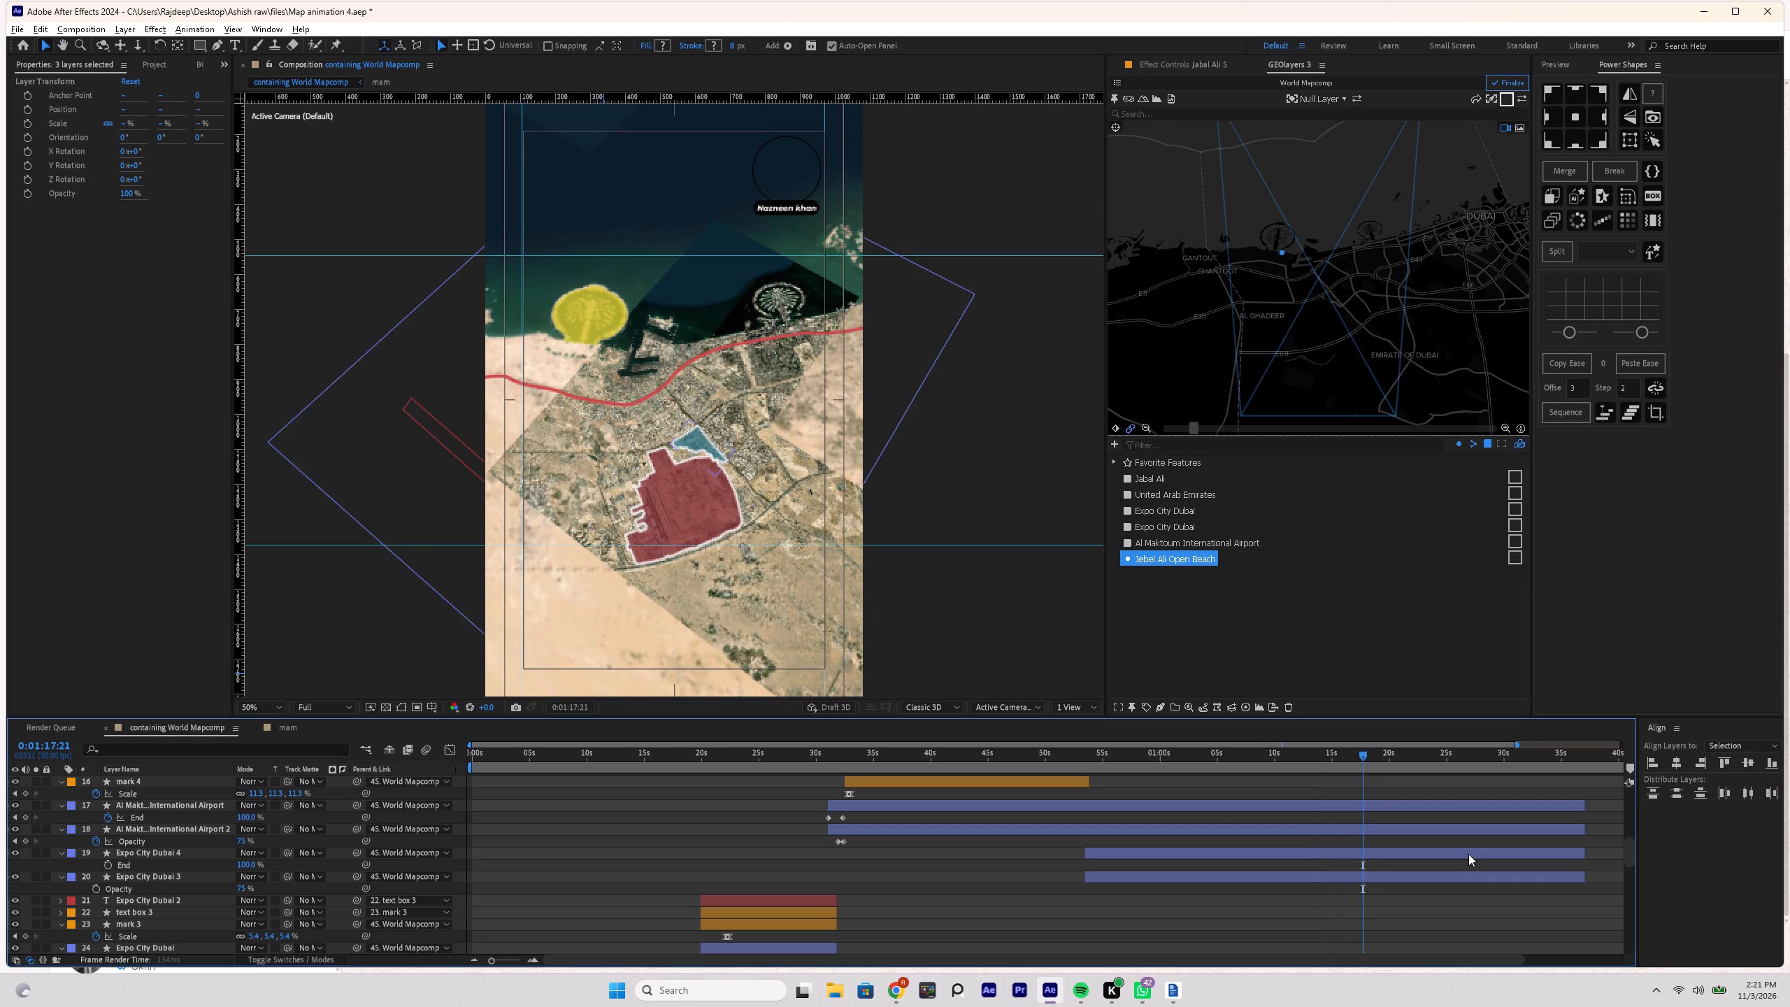
Extend the out-points of the JAFZA Liu 1 - 2 - 4 and JAFZA Liu 4 - 6 highlights to about 0:01:18.
scroll(1445, 857, "down", 6)
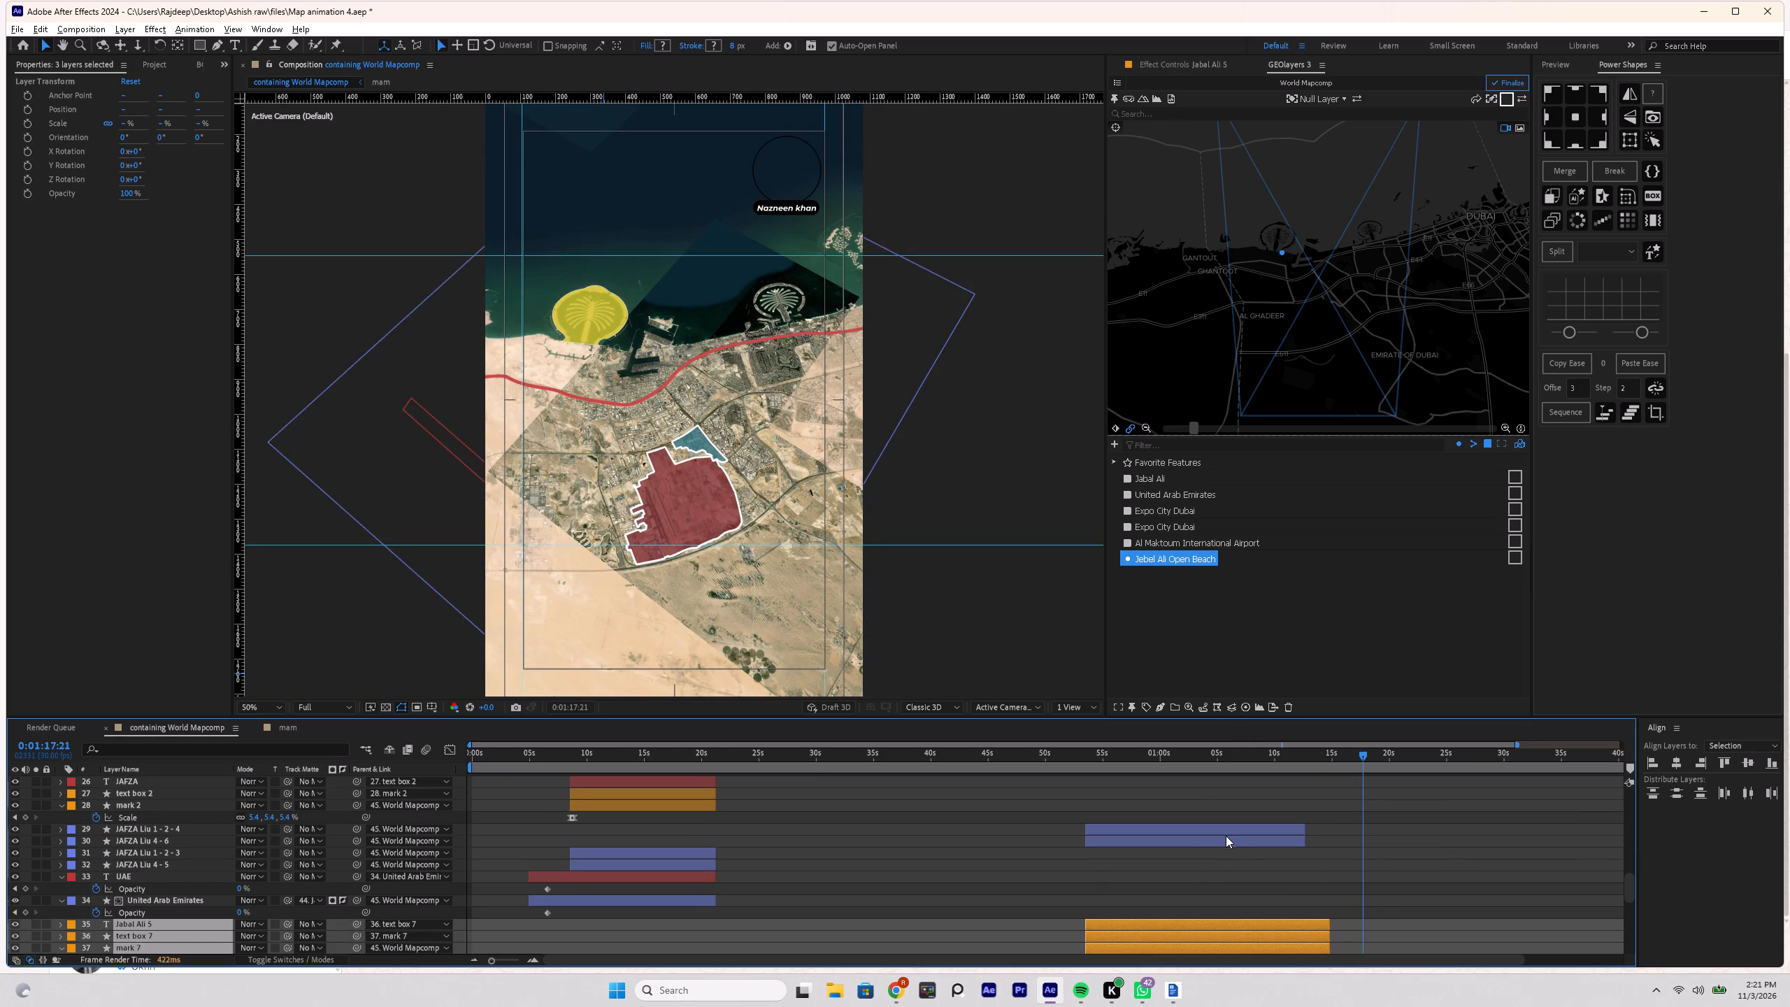
left_click(1226, 835)
left_click(1240, 836, "shift")
left_click(1254, 827, "shift")
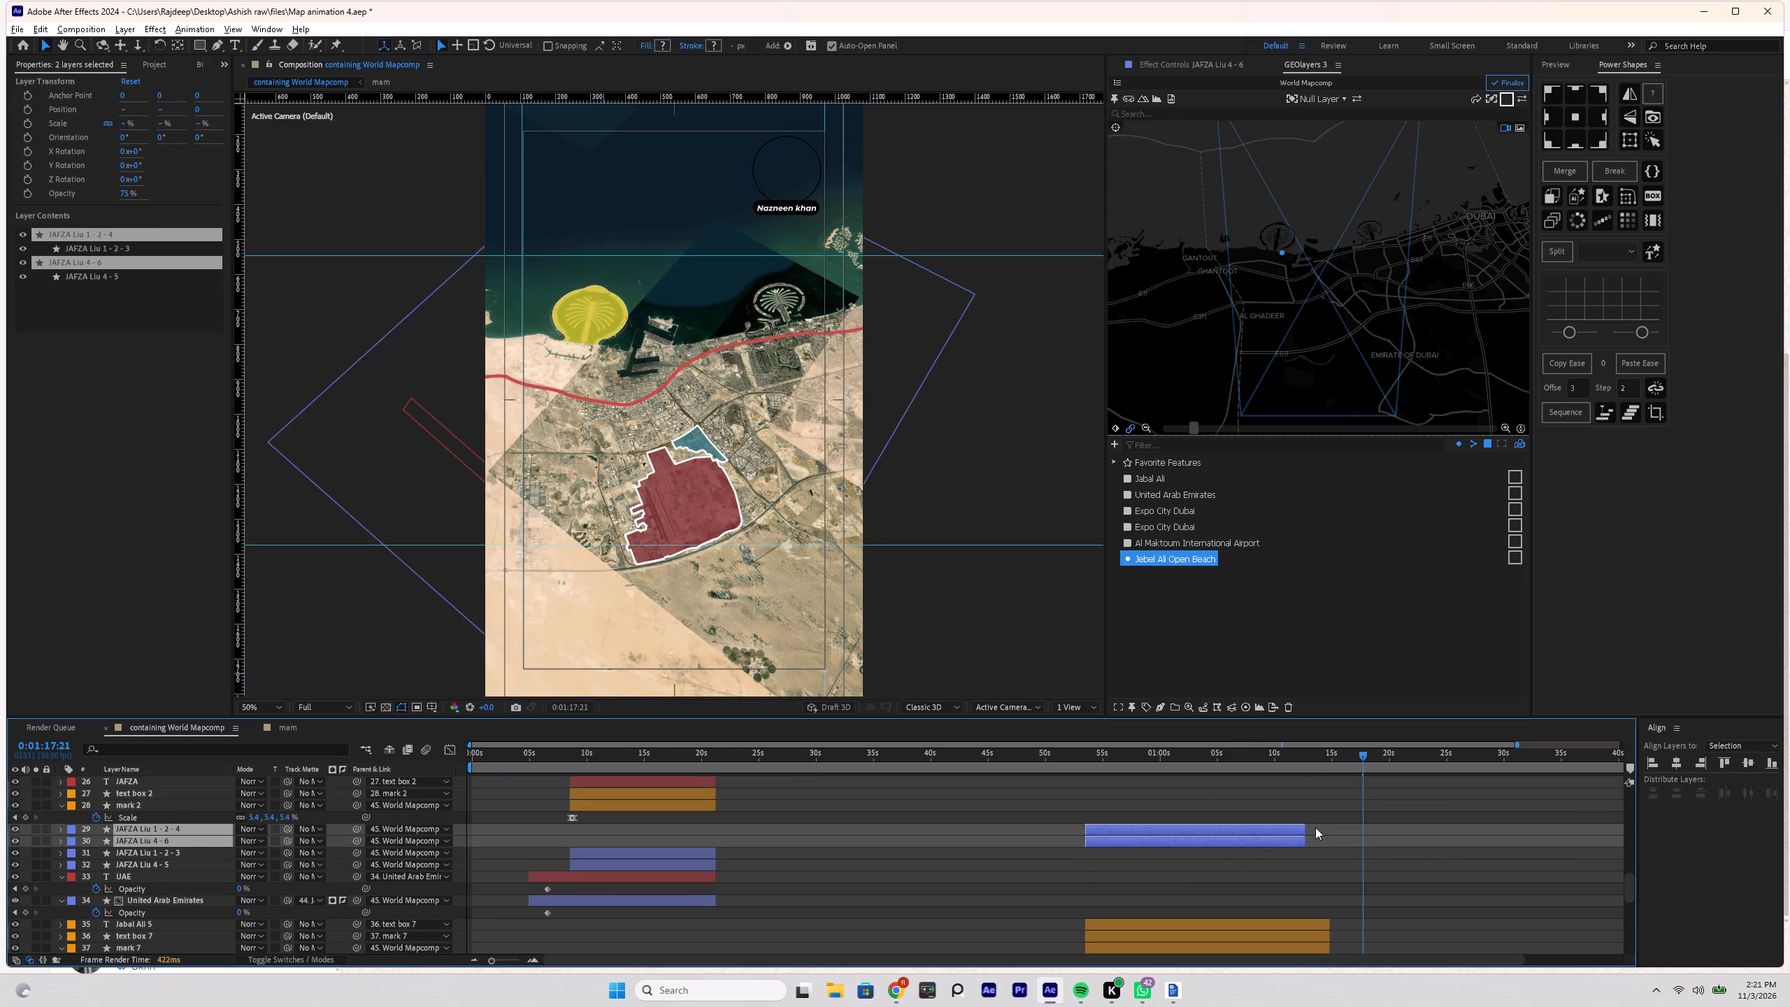
left_click_drag(1310, 827, 1375, 830)
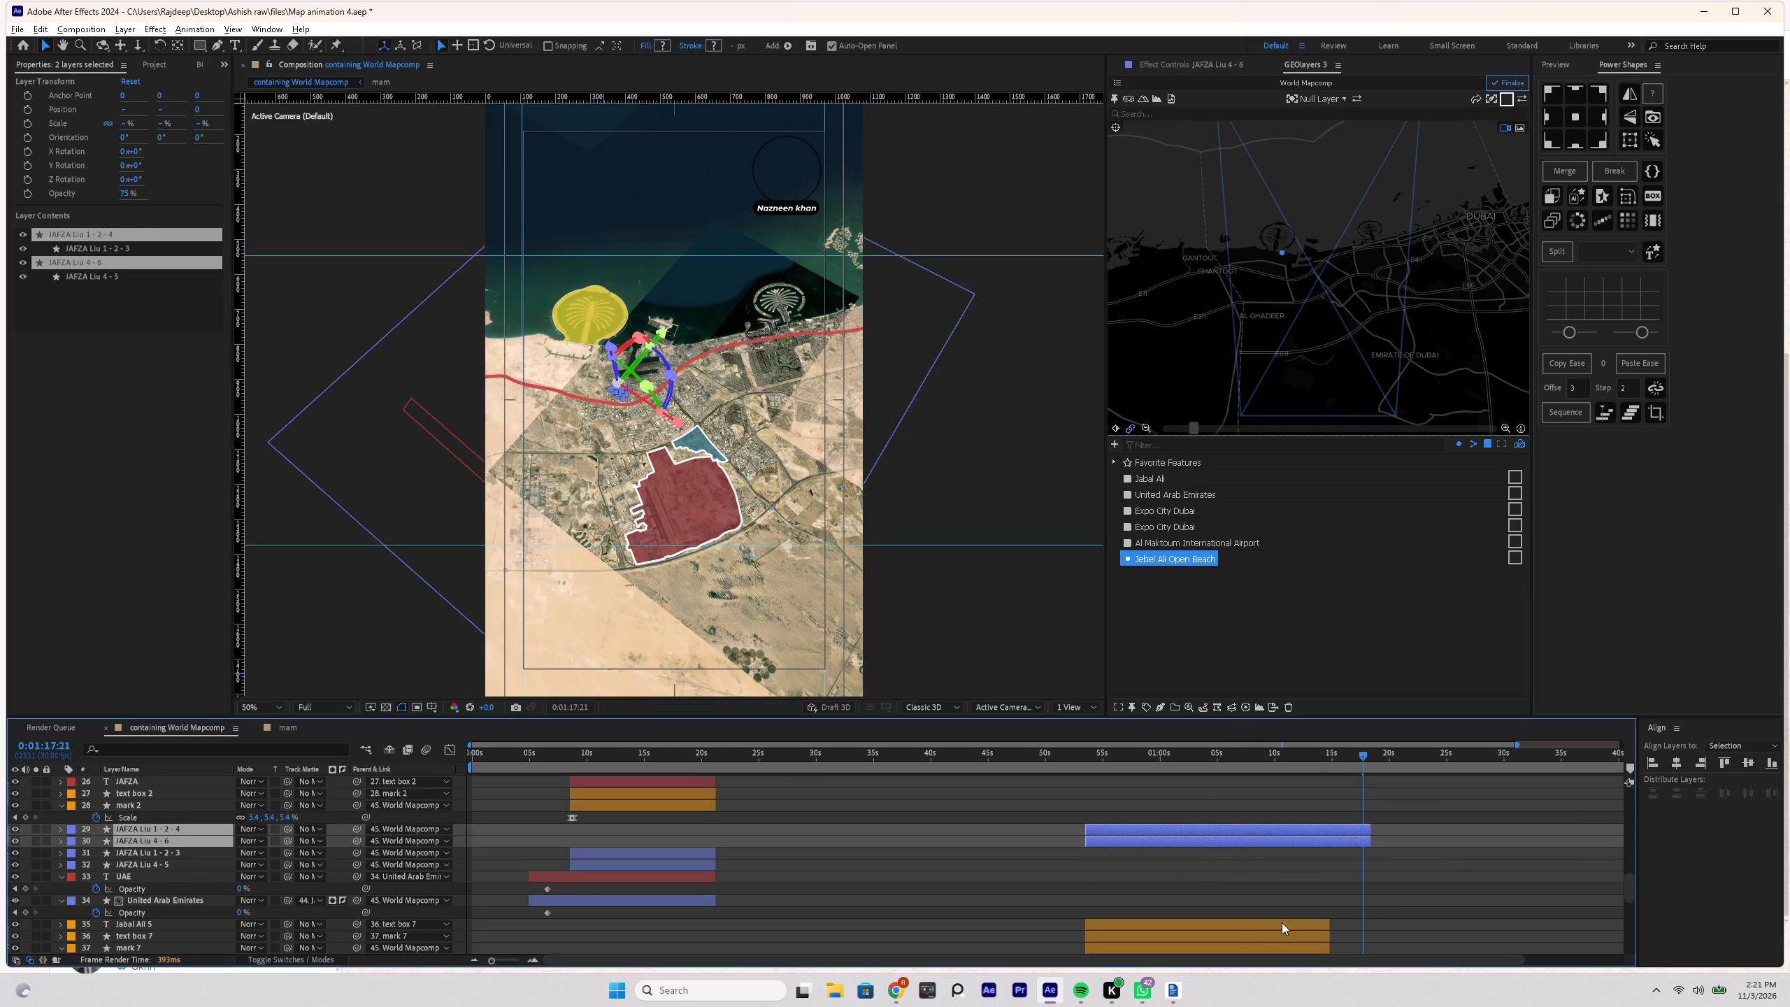
Extend the out-points of Jabal Ali 5, text box 7, mark 7, Jabal Ali 4 and Jabal Ali 3 to about 0:01:29.
left_click(1247, 927)
left_click(1255, 952, "shift")
scroll(1316, 920, "down", 2)
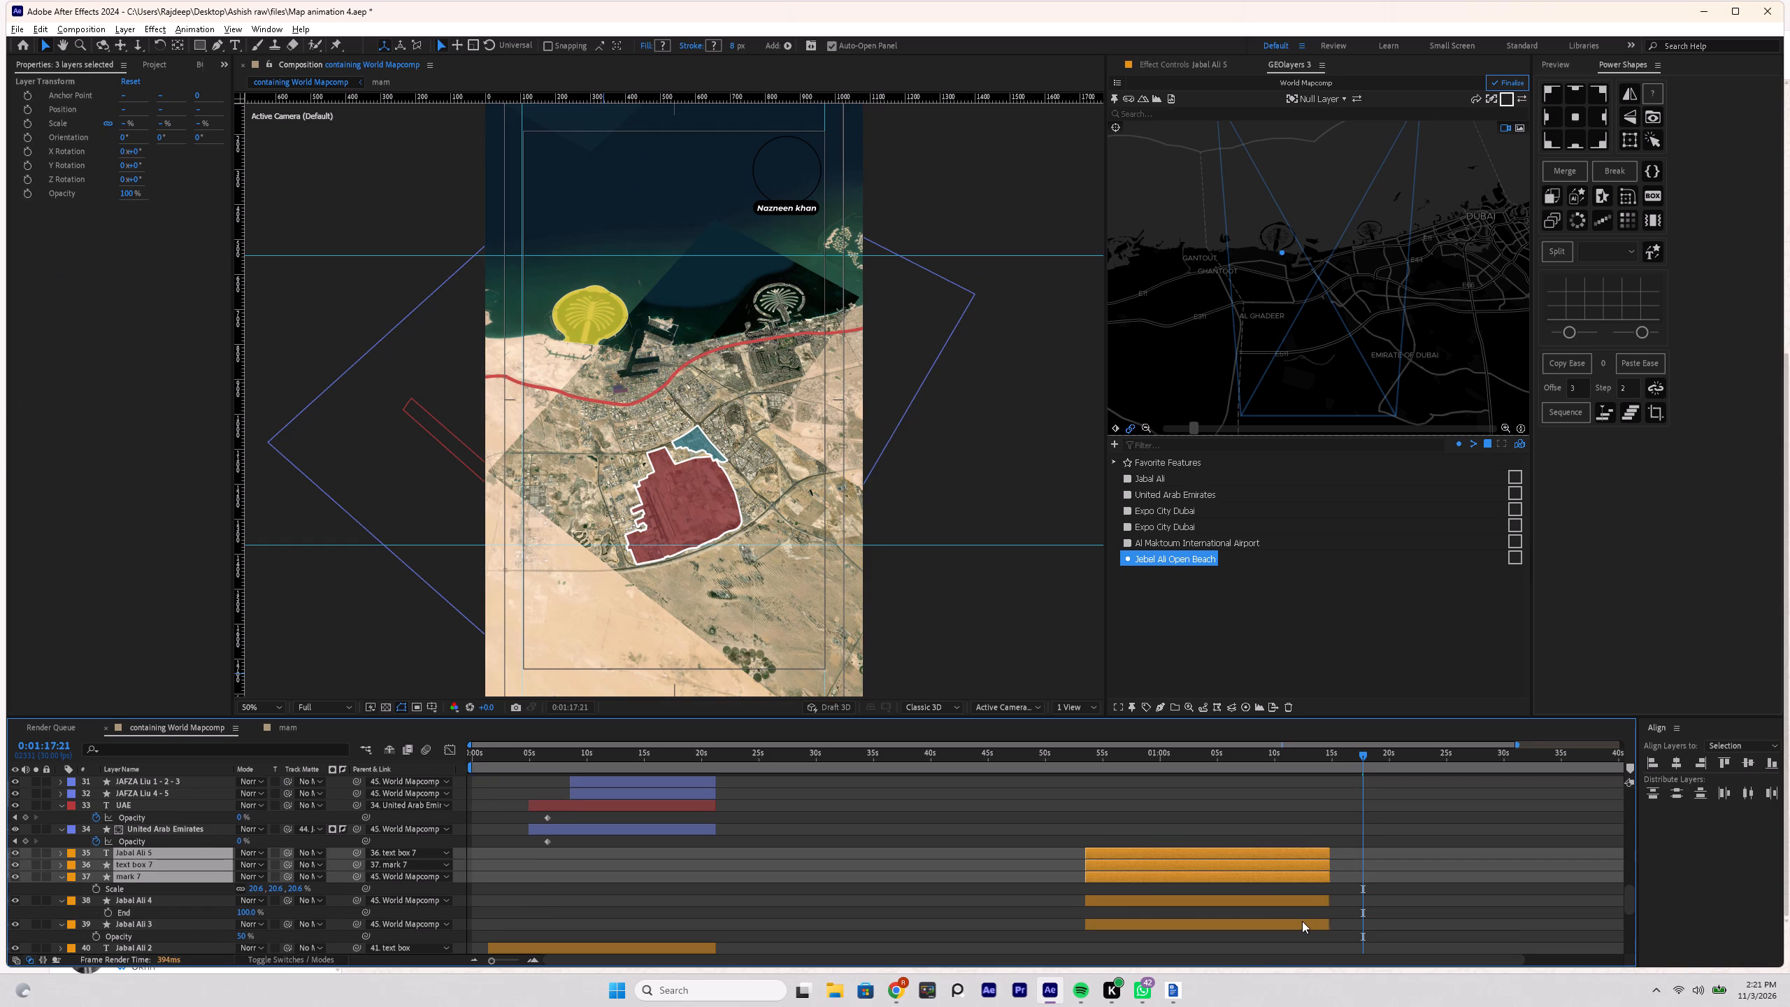
left_click(1302, 921, "shift")
left_click_drag(1329, 852, 1508, 854)
Set the current time to 0:01:17:06, the last frame that still shows the agent portrait.
scroll(1406, 878, "down", 5)
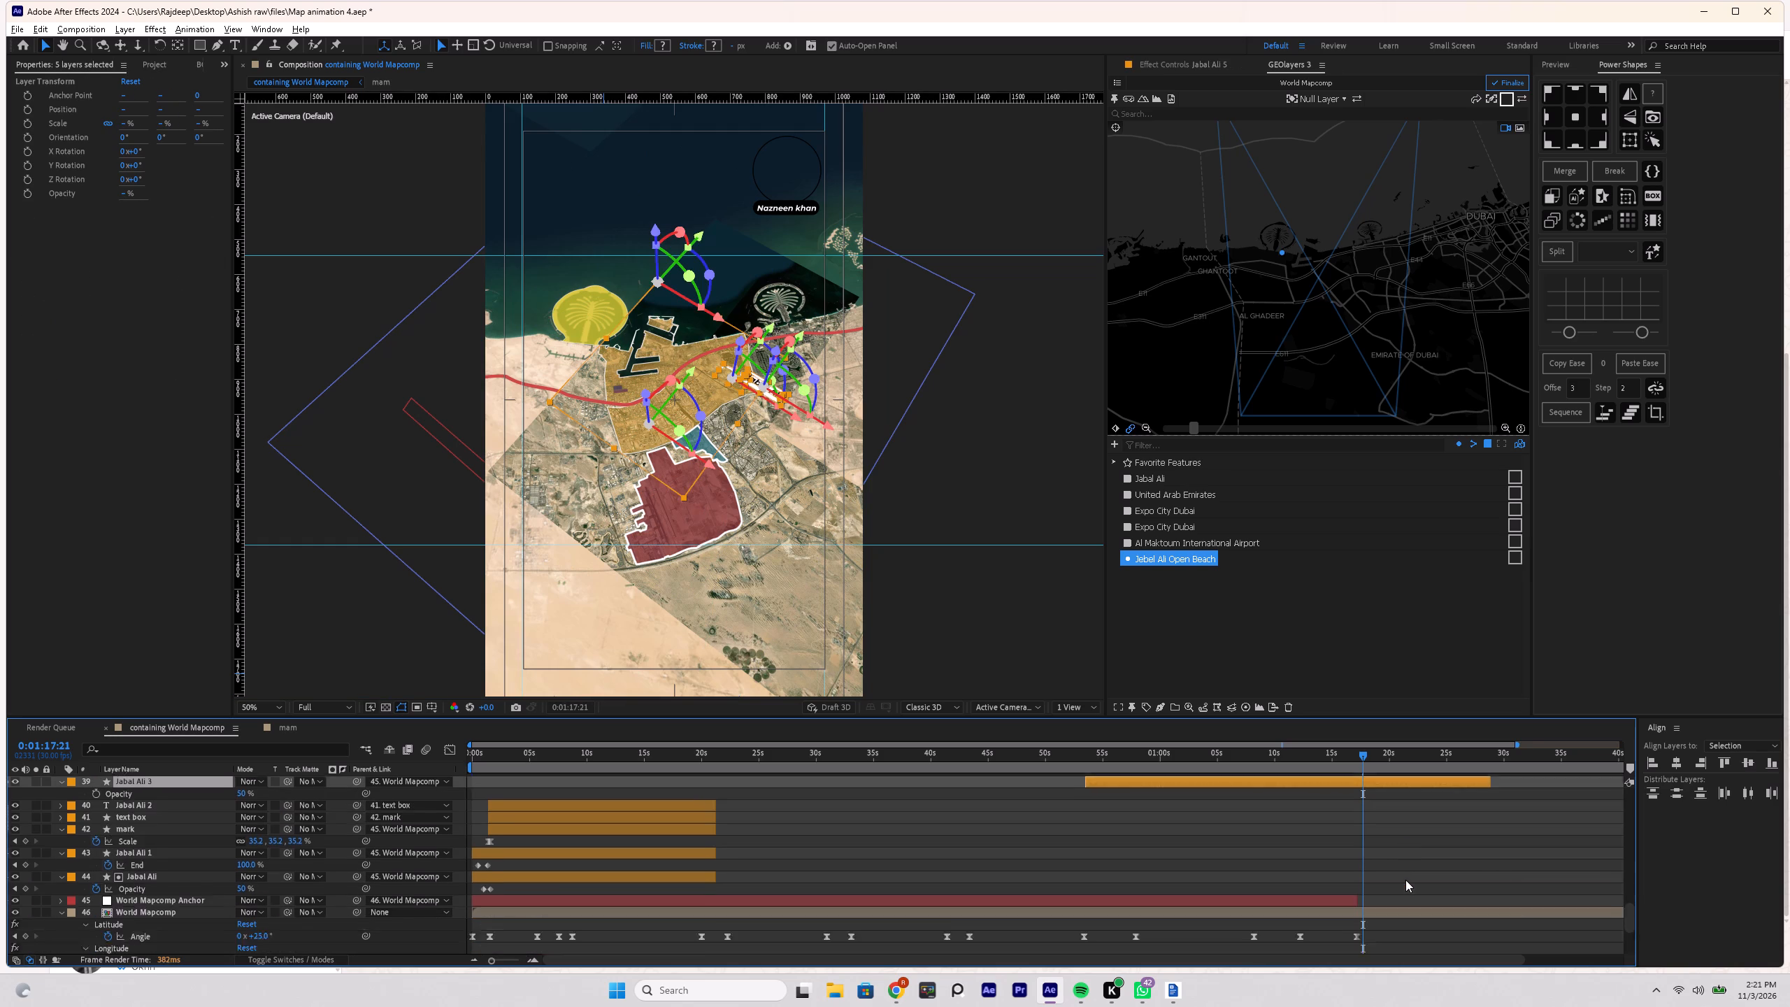
scroll(1405, 880, "up", 17)
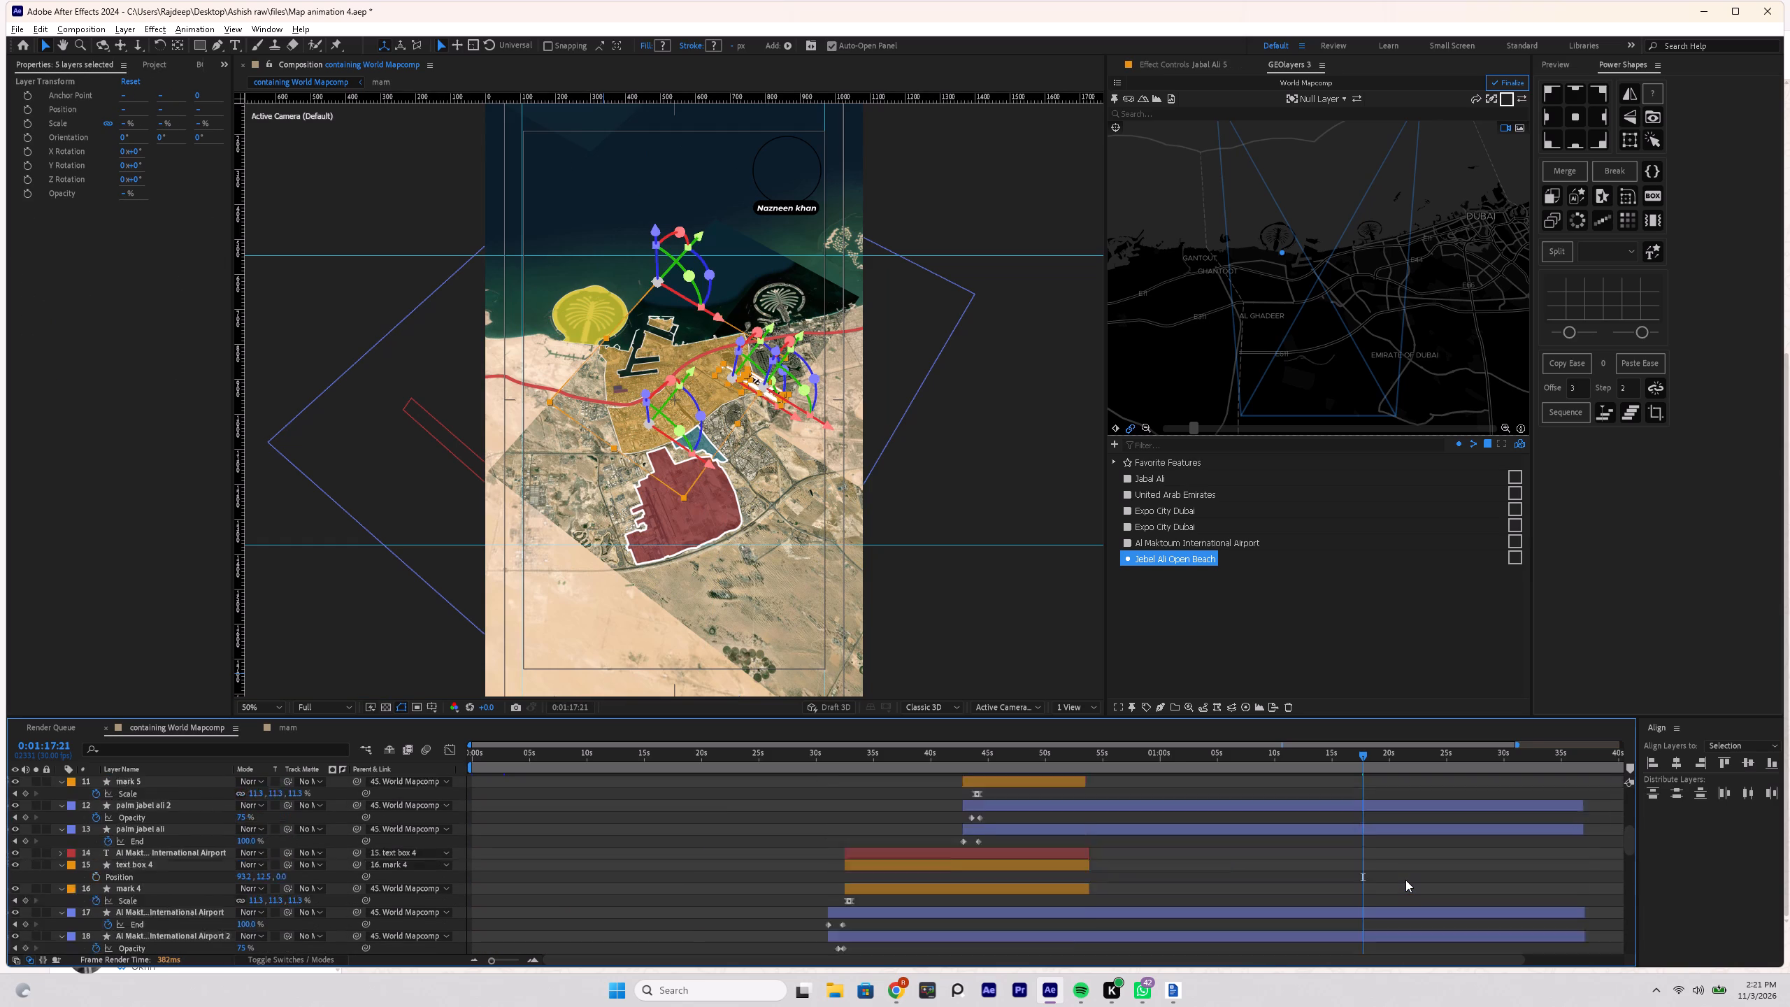
scroll(1405, 880, "up", 6)
key("ctrl+Left")
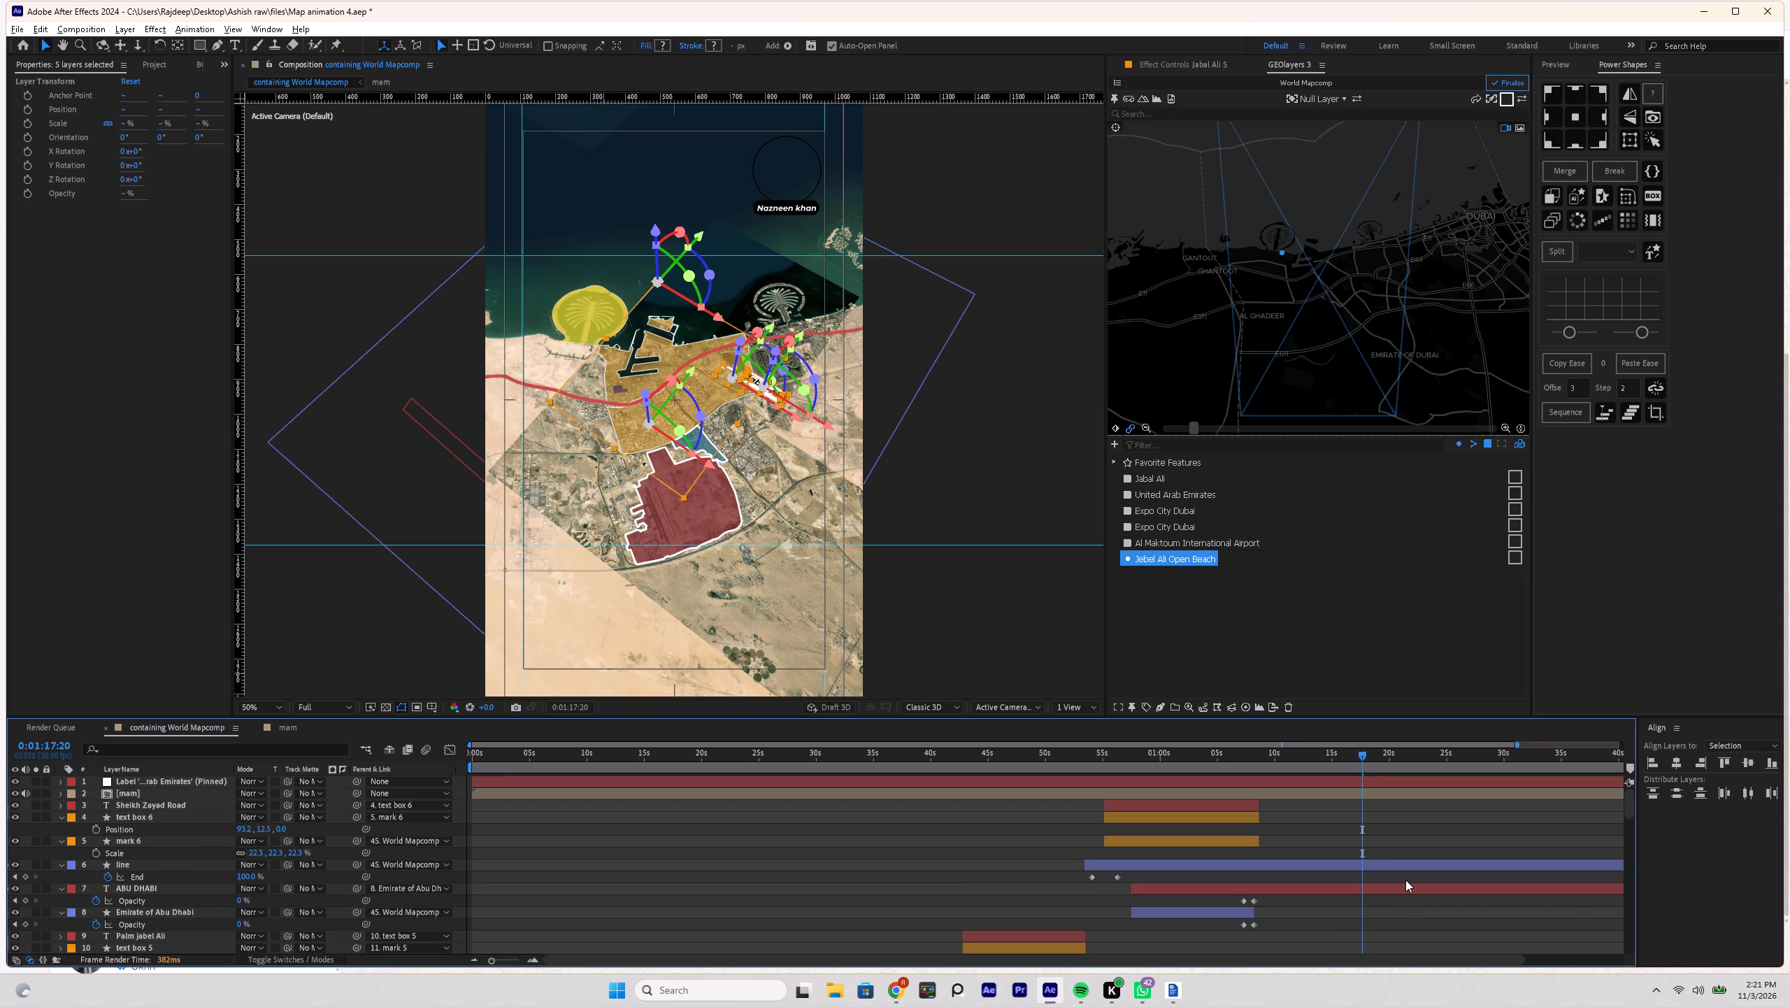
key("ctrl+Left")
key("ctrl+Left")
key("ctrl+Left")
key("ctrl+Left")
key("ctrl+Left")
key("ctrl+Left")
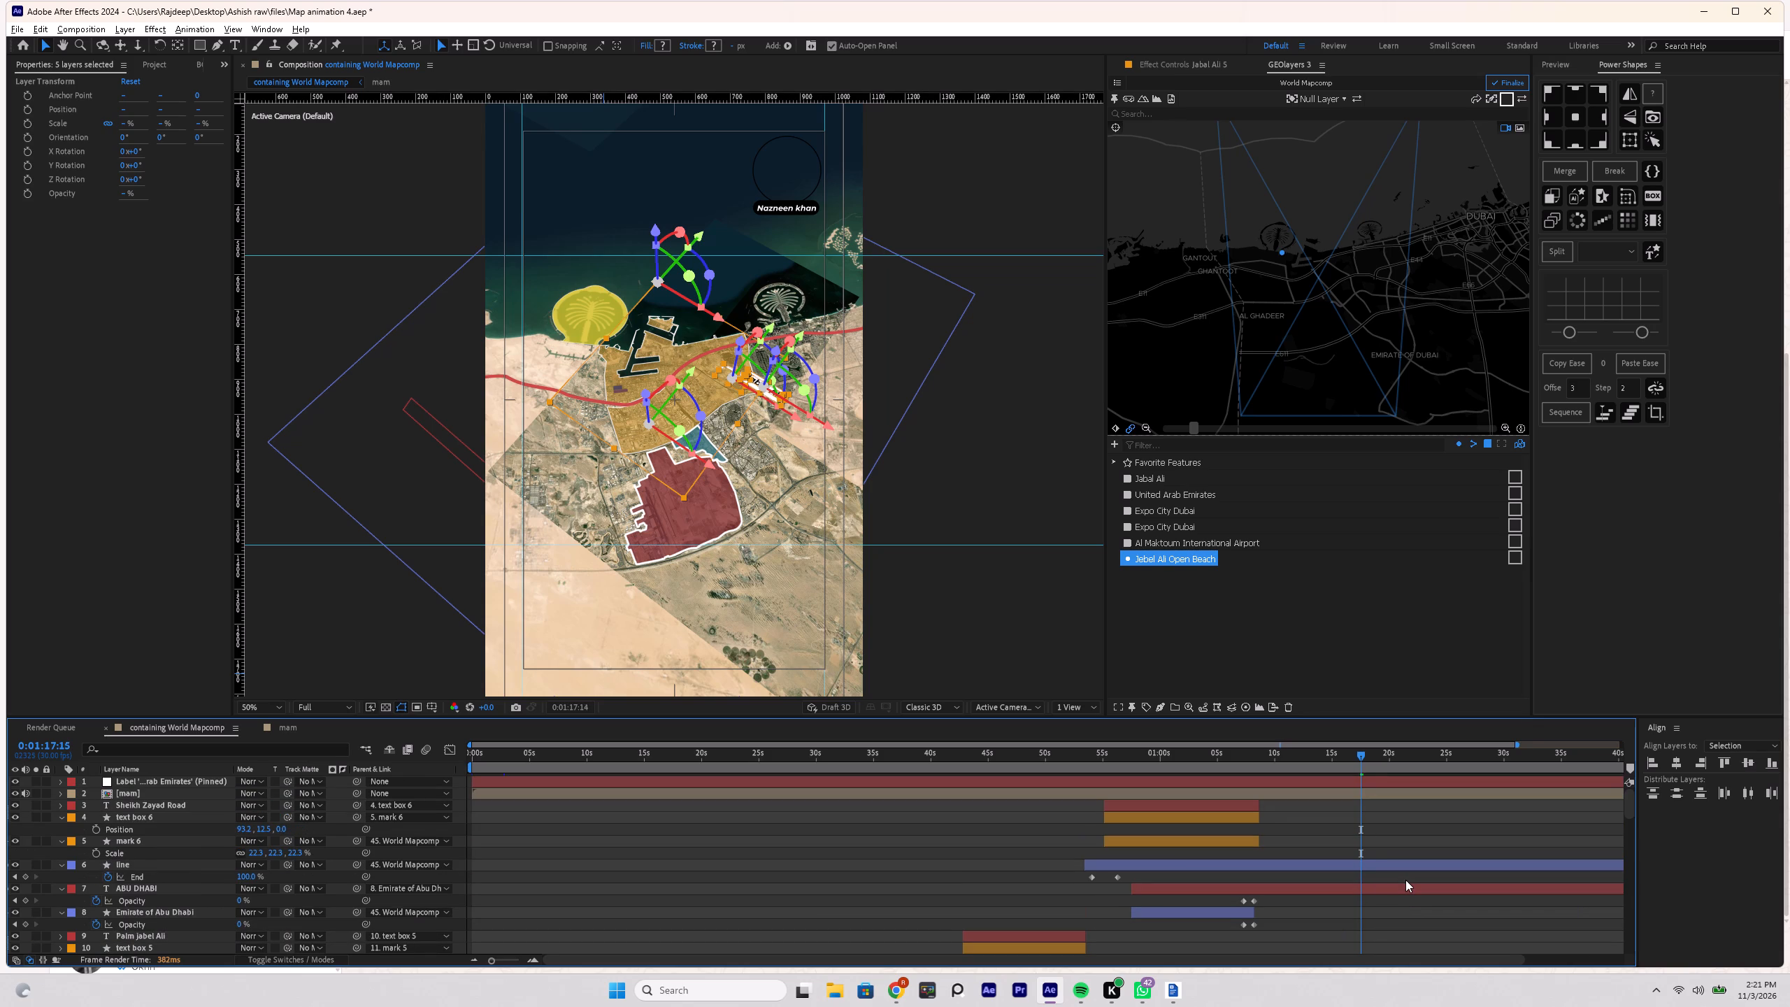
key("ctrl+Left")
key("ctrl+Left")
key("ctrl+Left")
key("ctrl+Left")
key("ctrl+Left")
key("ctrl+Left")
key("ctrl+Left")
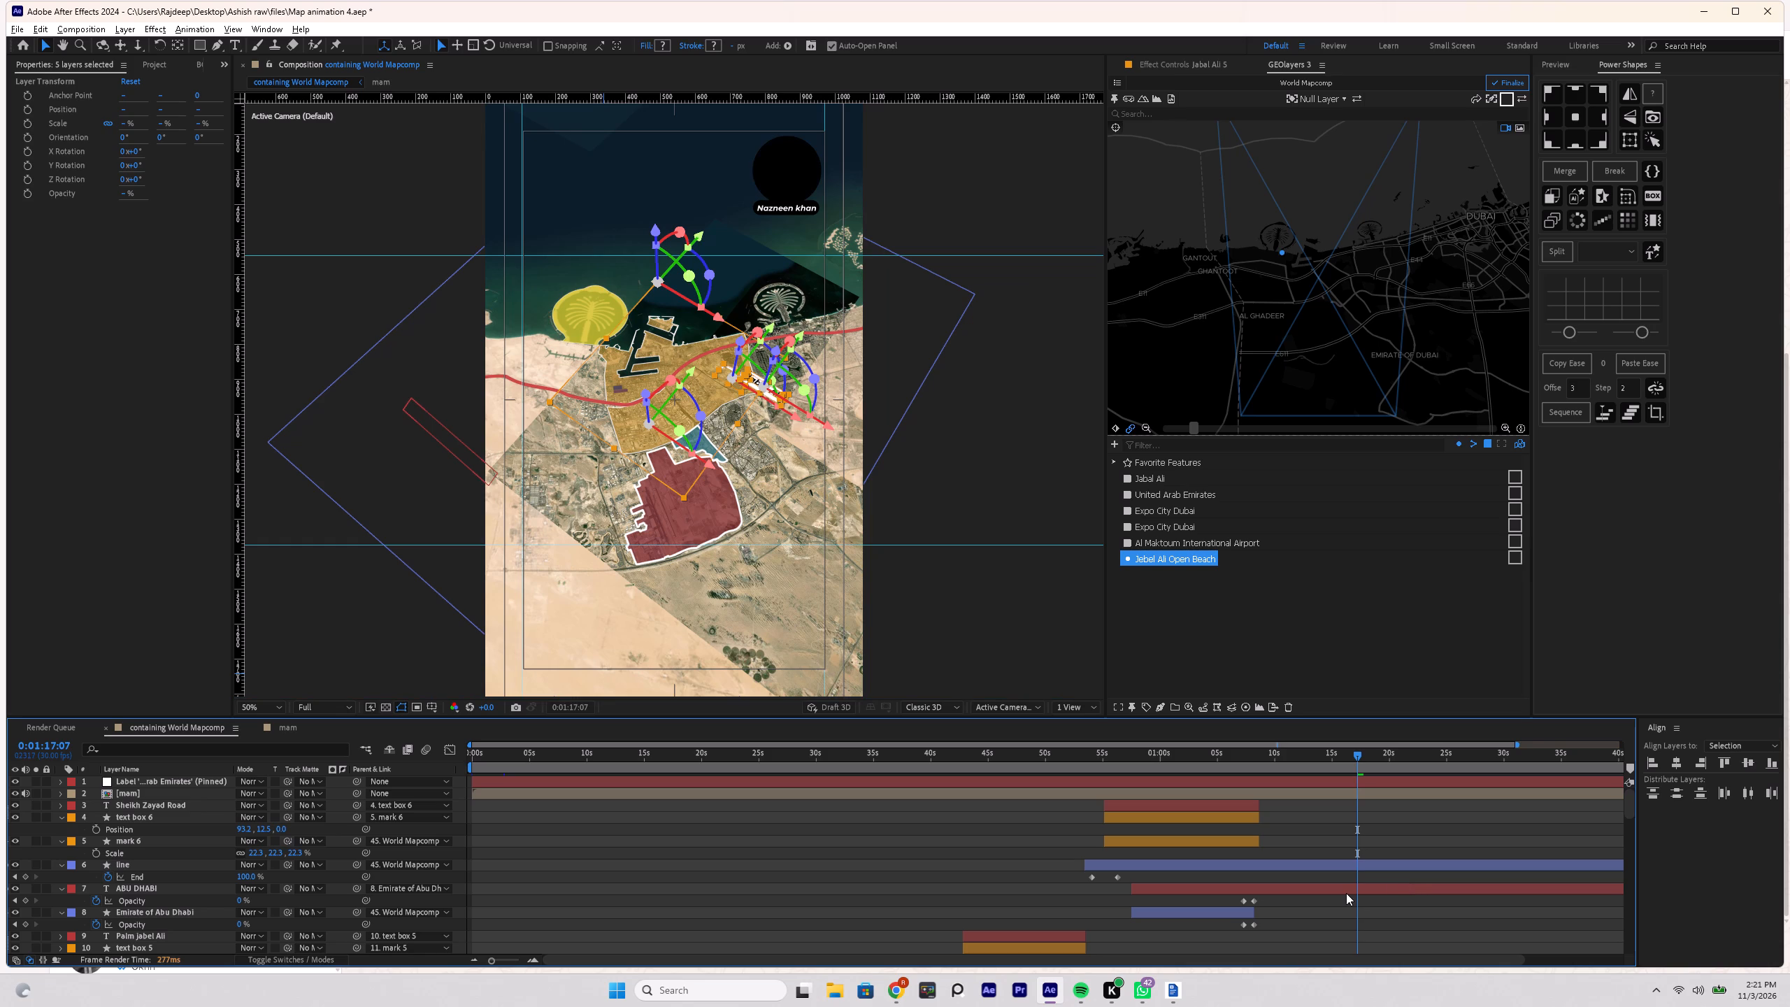
key("ctrl+Left")
key("ctrl+Left")
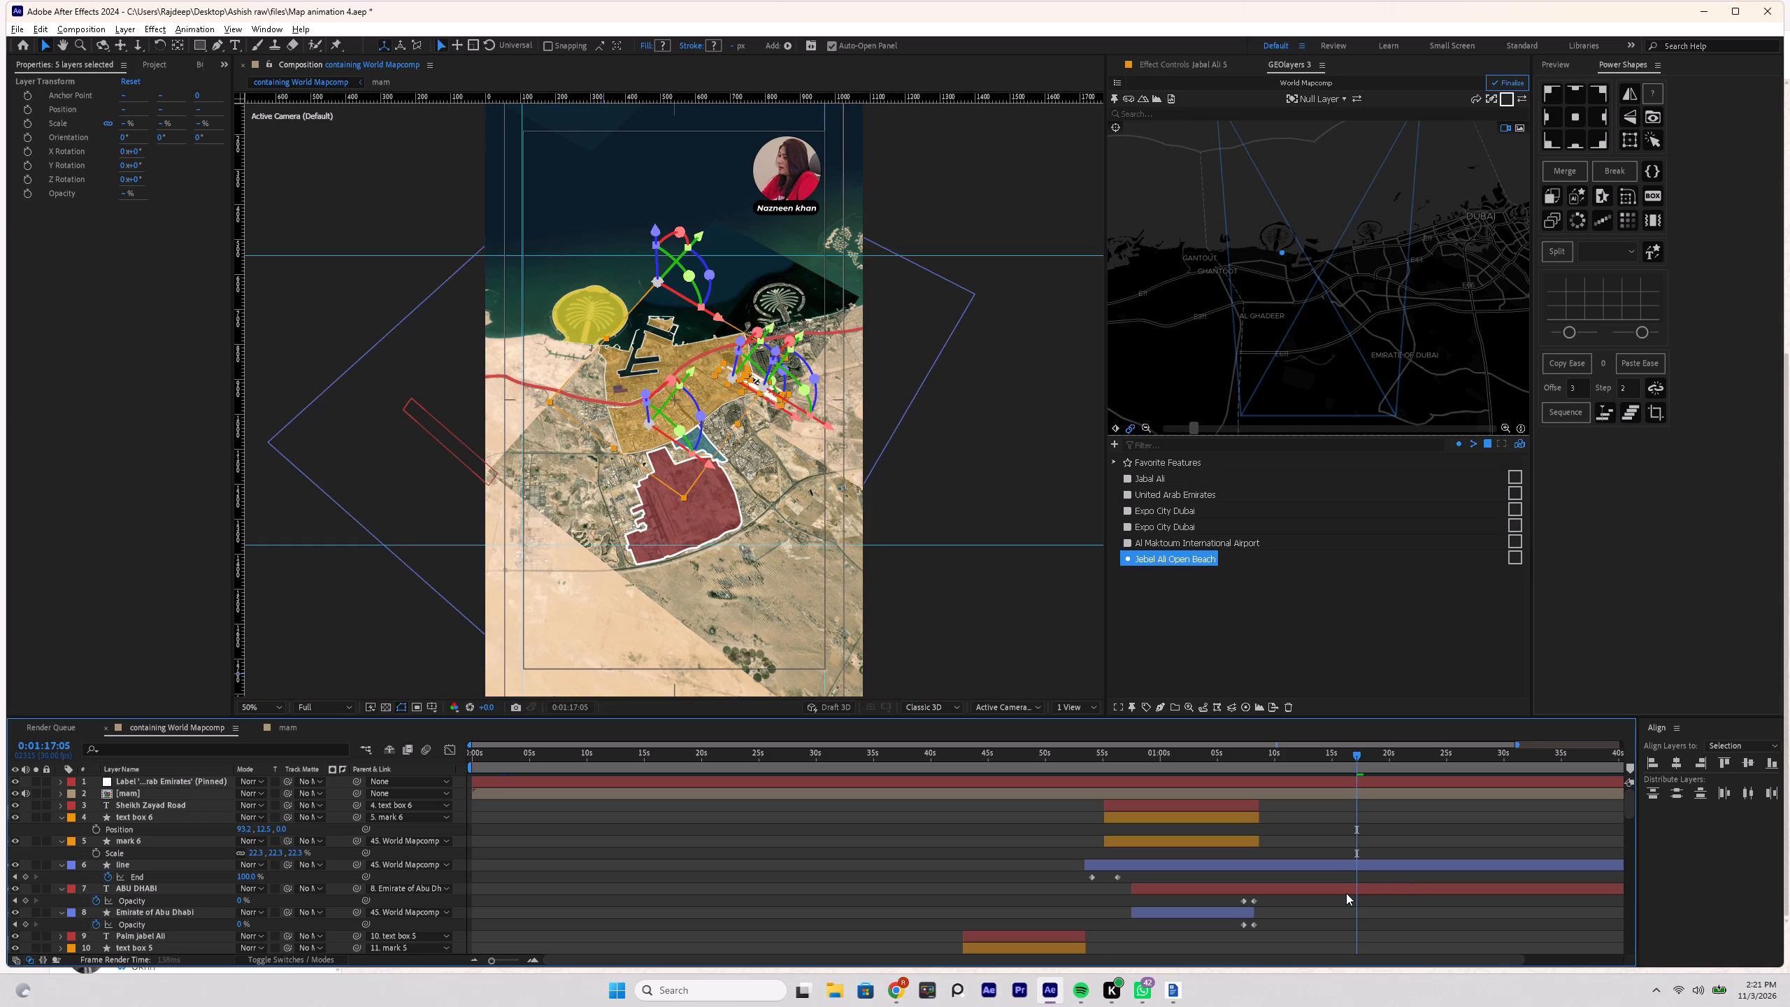
key("ctrl+Right")
key("ctrl+Right")
key("ctrl+Right")
key("ctrl+Left")
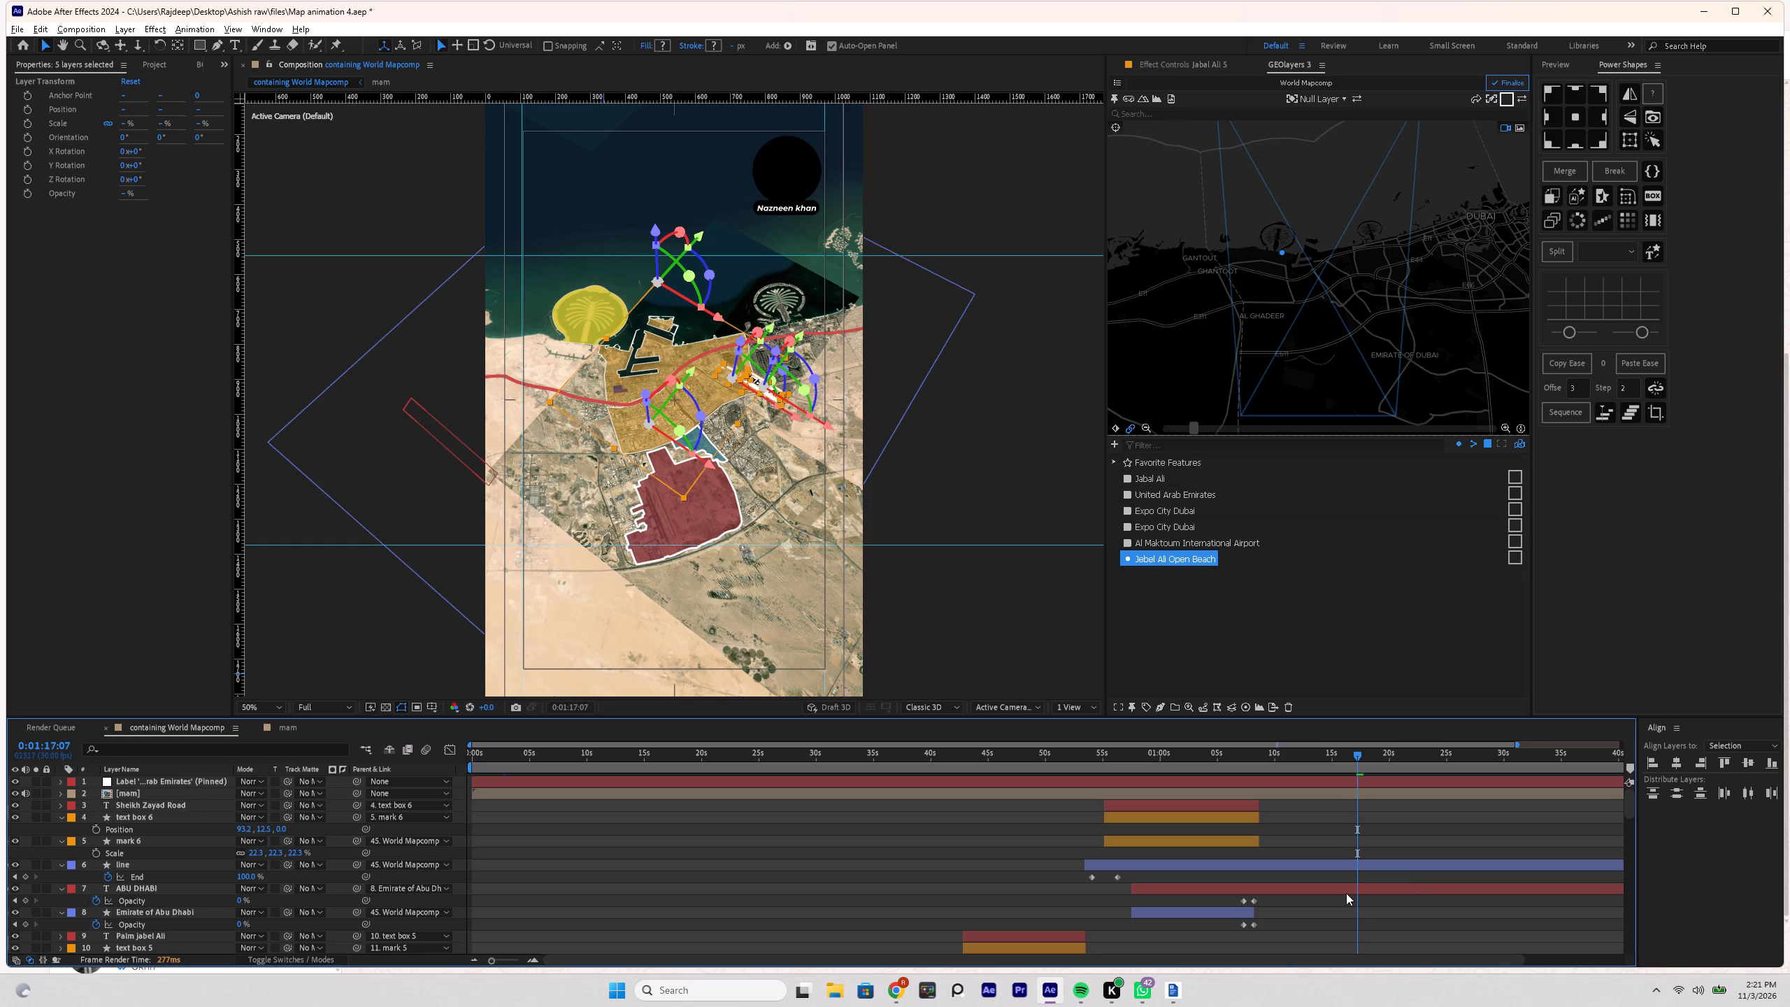
key("ctrl+Left")
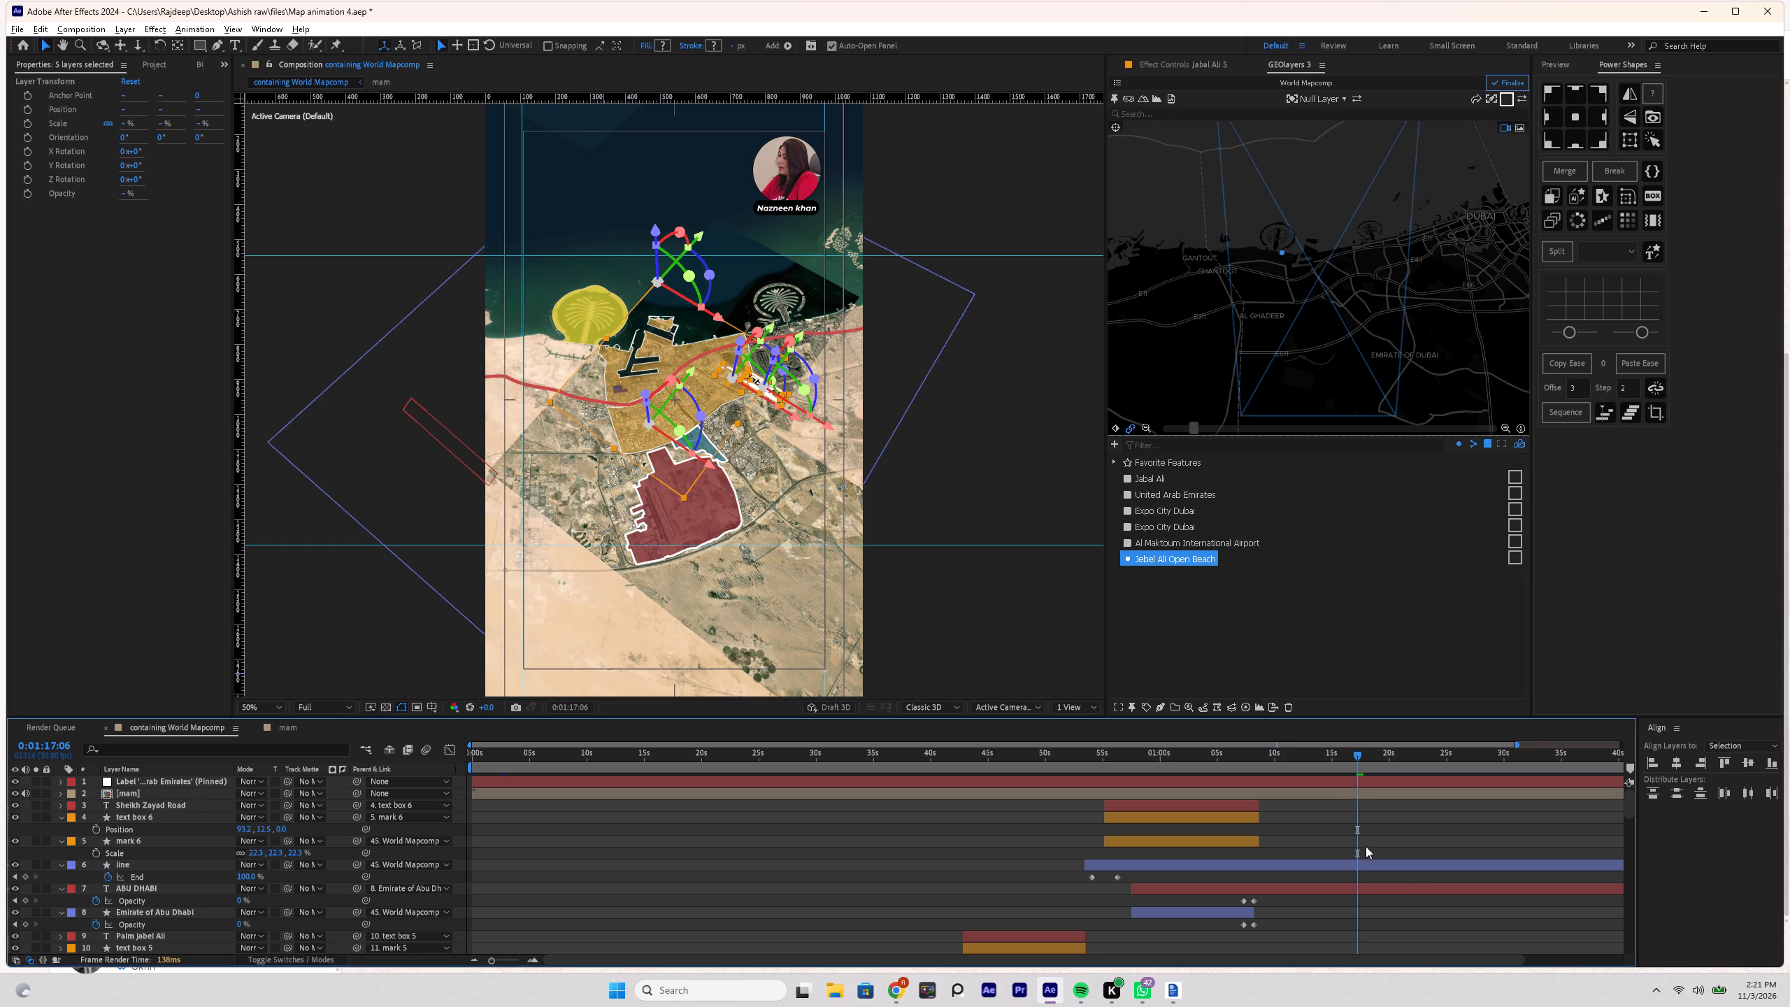
Trim the out-points of the pinned United Arab Emirates label layer and the main layer to 0:01:17:06.
scroll(1369, 807, "up", 2)
left_click(1375, 783)
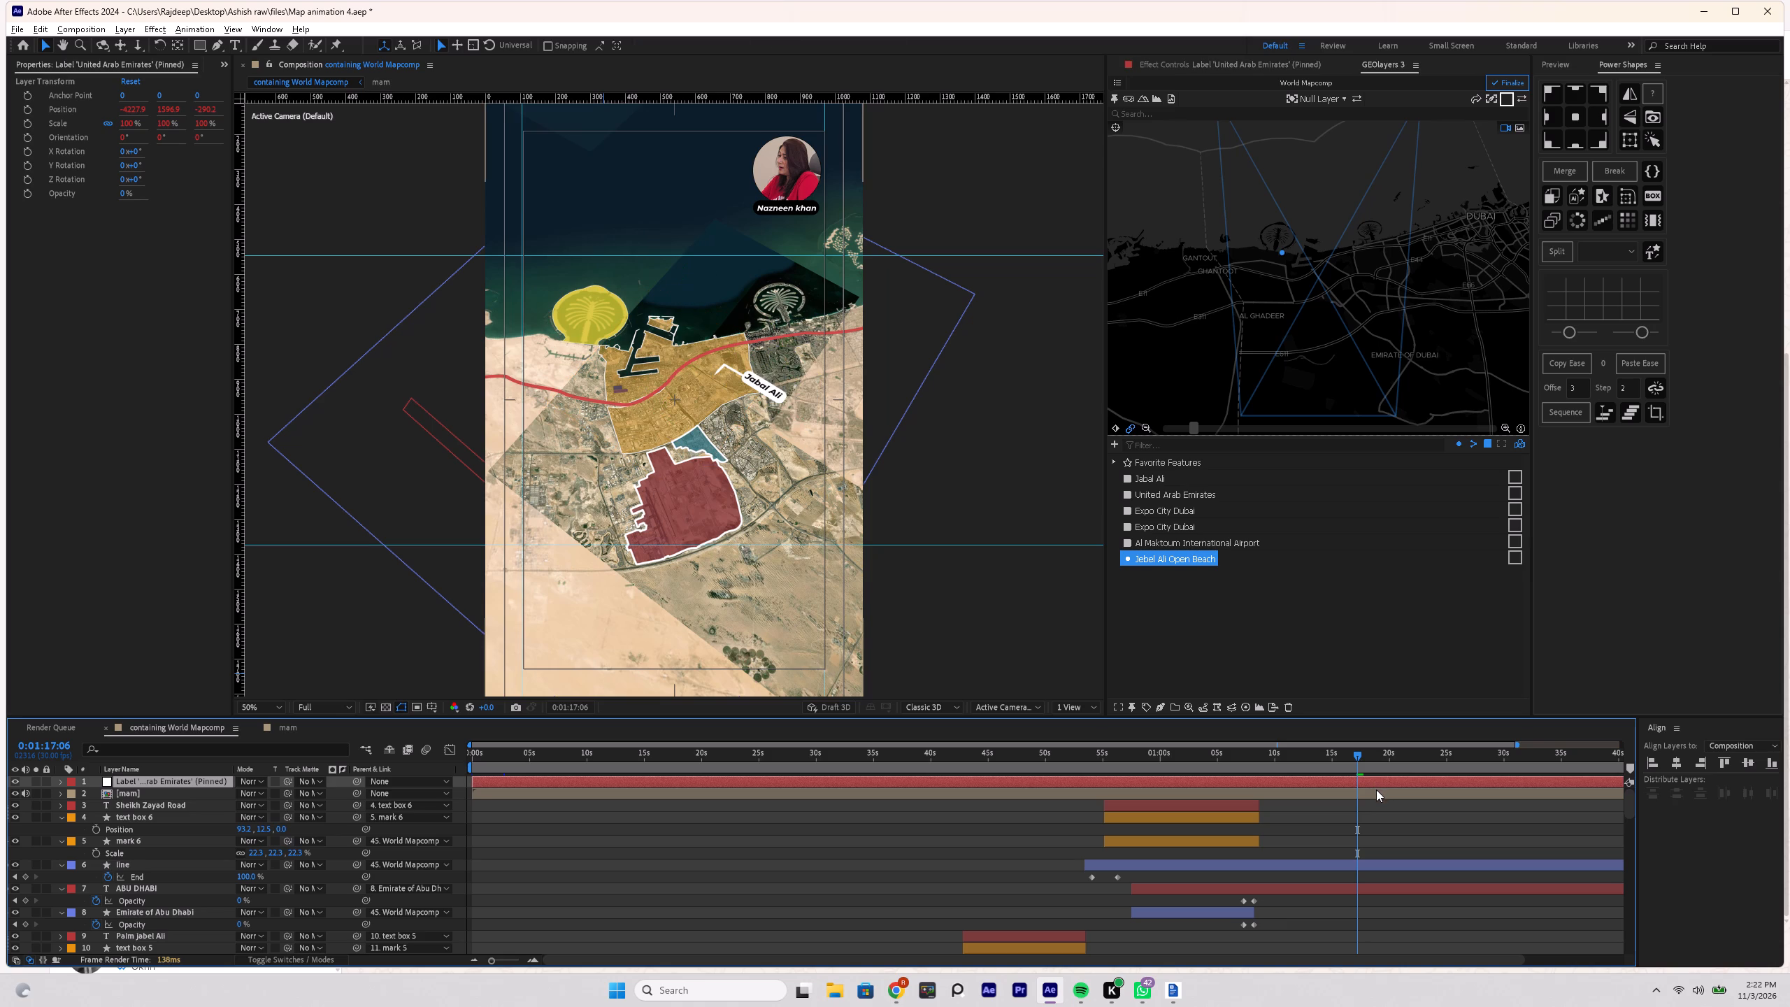
left_click(1377, 790, "shift")
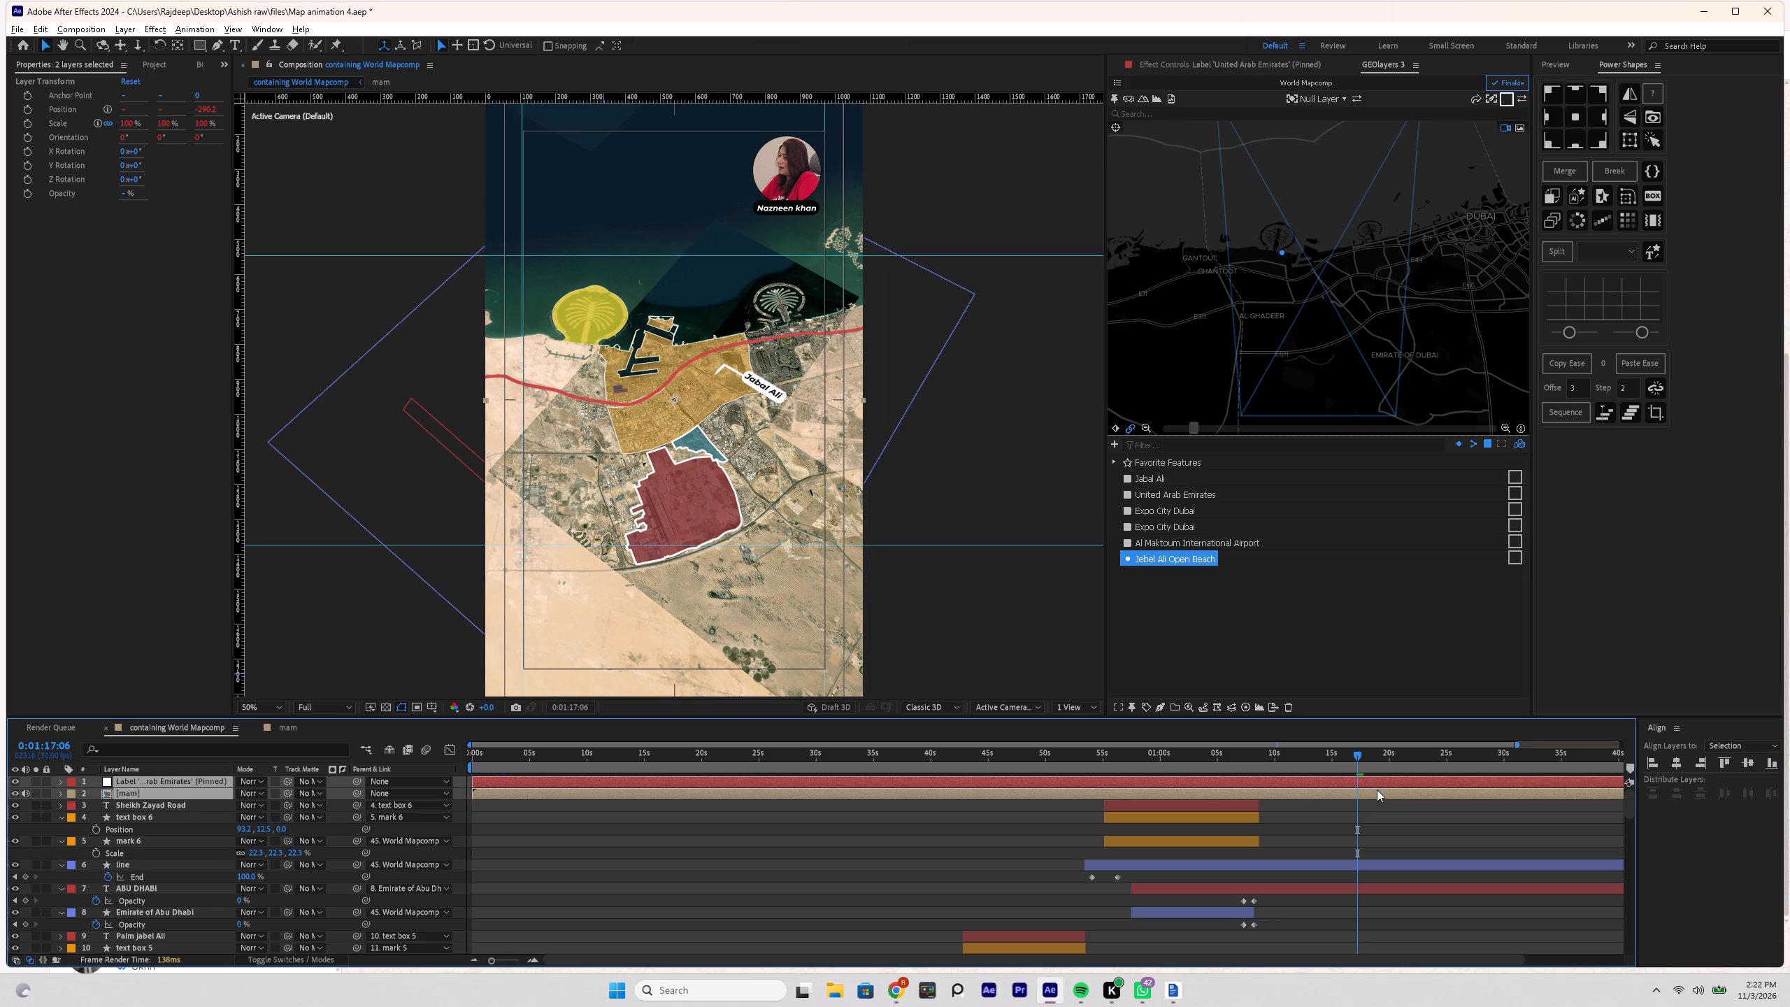
key("alt+bracketright")
left_click(1384, 812)
Collapse the expanded properties of all layers in the timeline.
left_click(1356, 859)
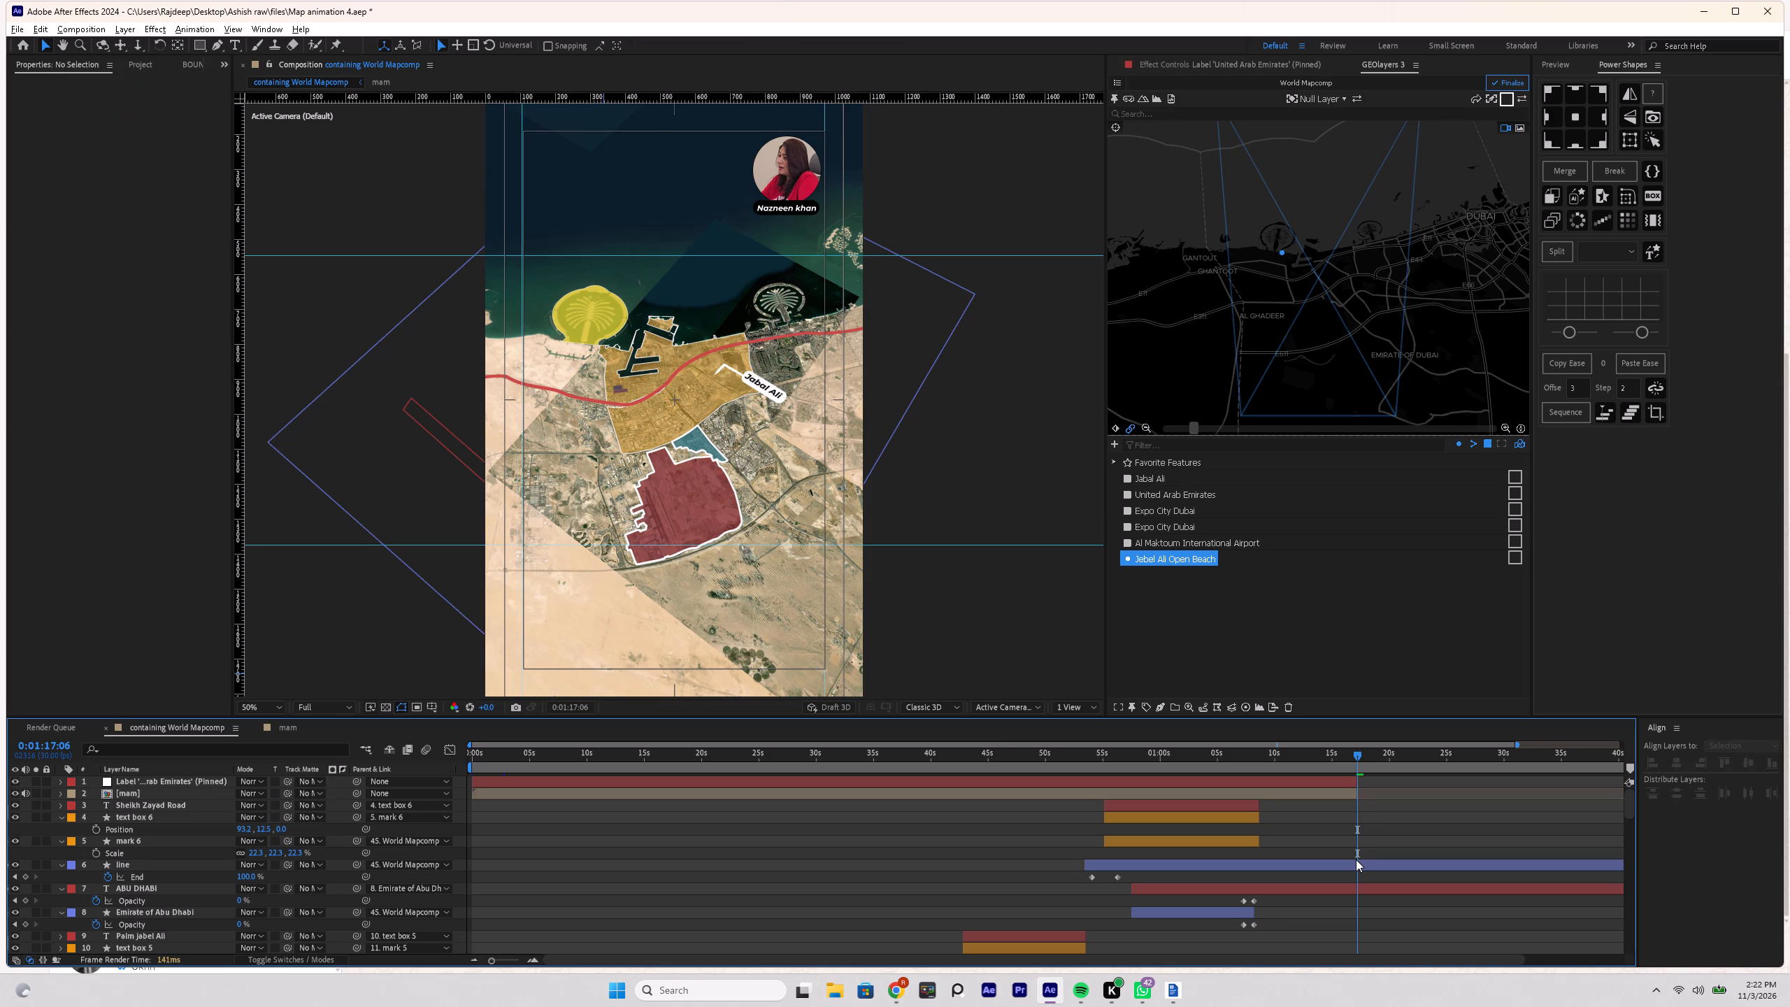
key("ctrl+a")
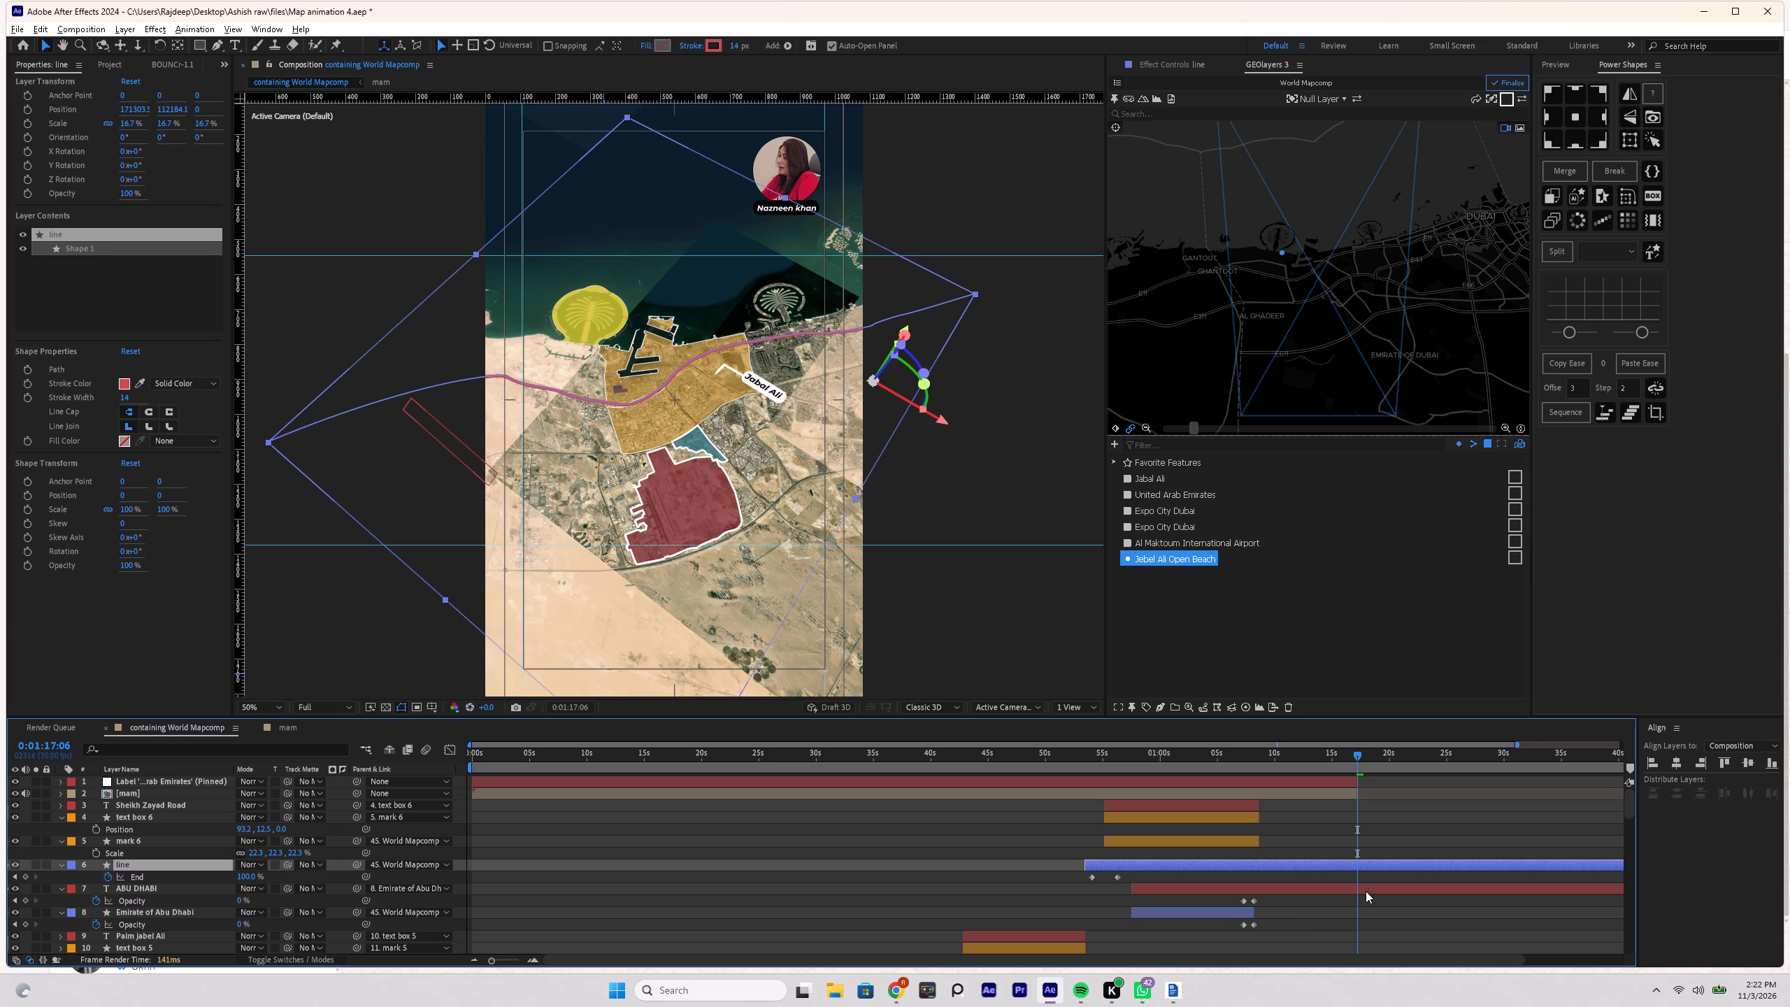
key("u")
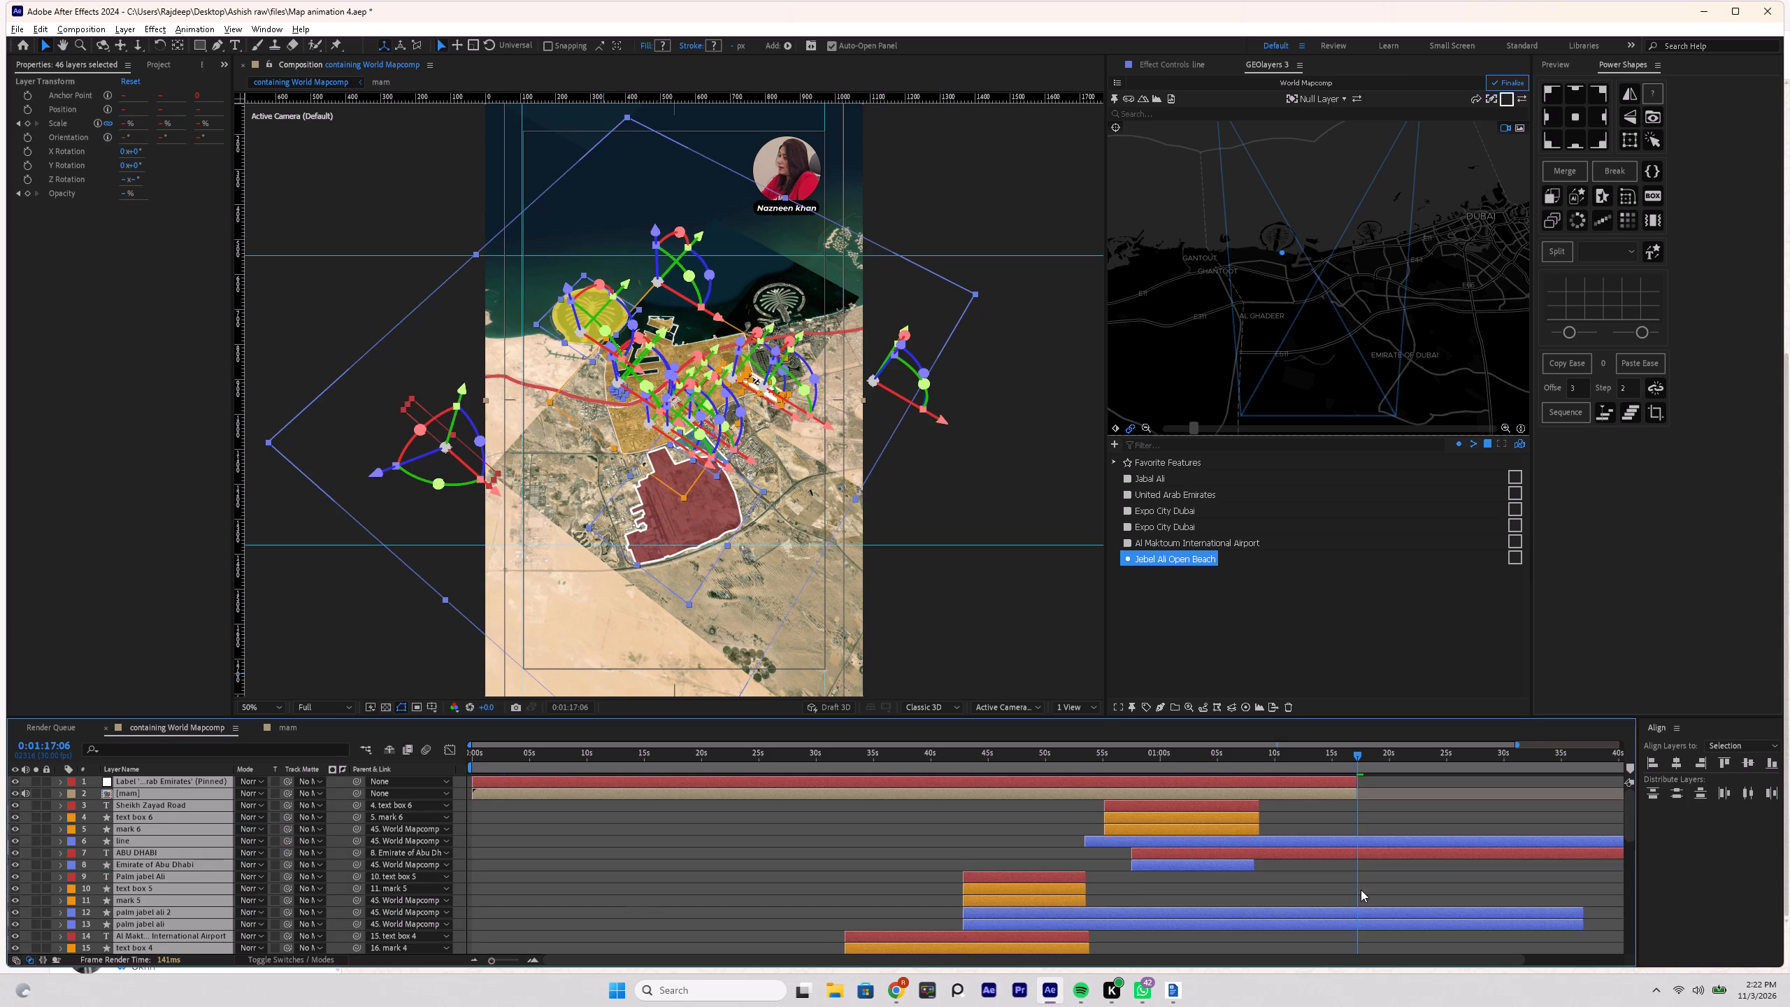
Trim the out-points of the line, ABU DHABI, palm jabel ali 2 and palm jabel ali layers to 0:01:17:06.
left_click(1349, 868)
left_click(1357, 843, "shift")
left_click(1365, 853, "shift")
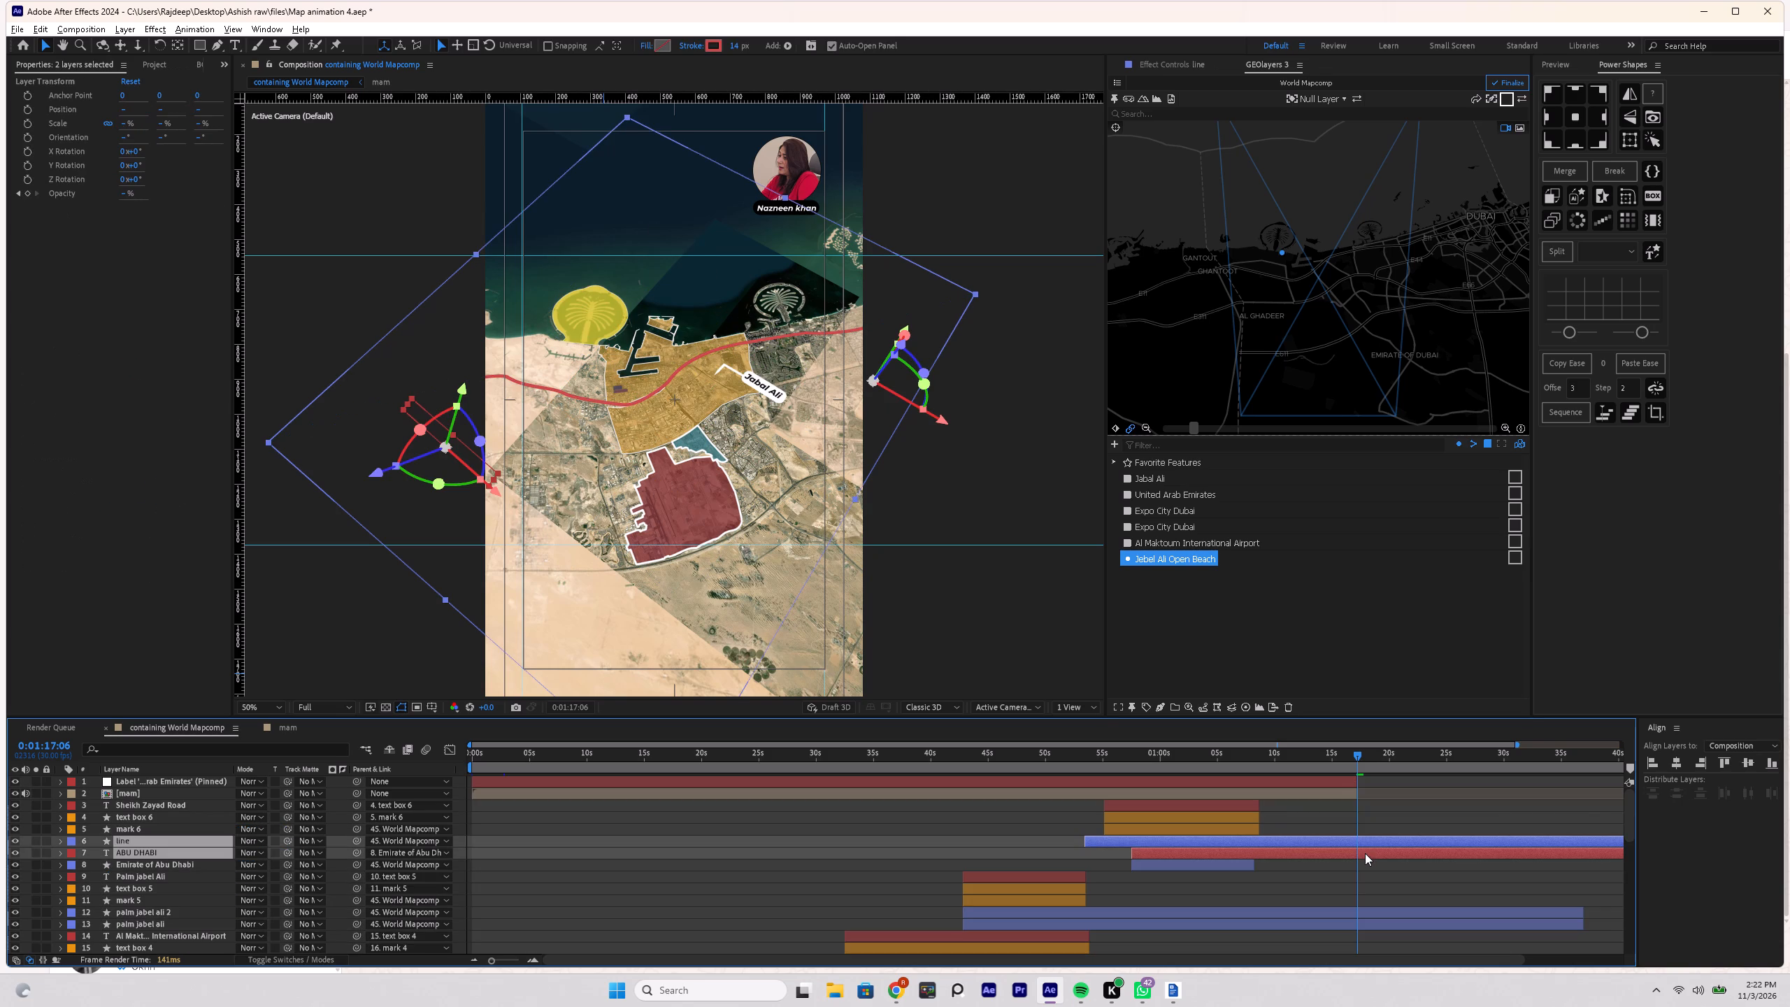
key("alt+bracketright")
scroll(1435, 884, "down", 1)
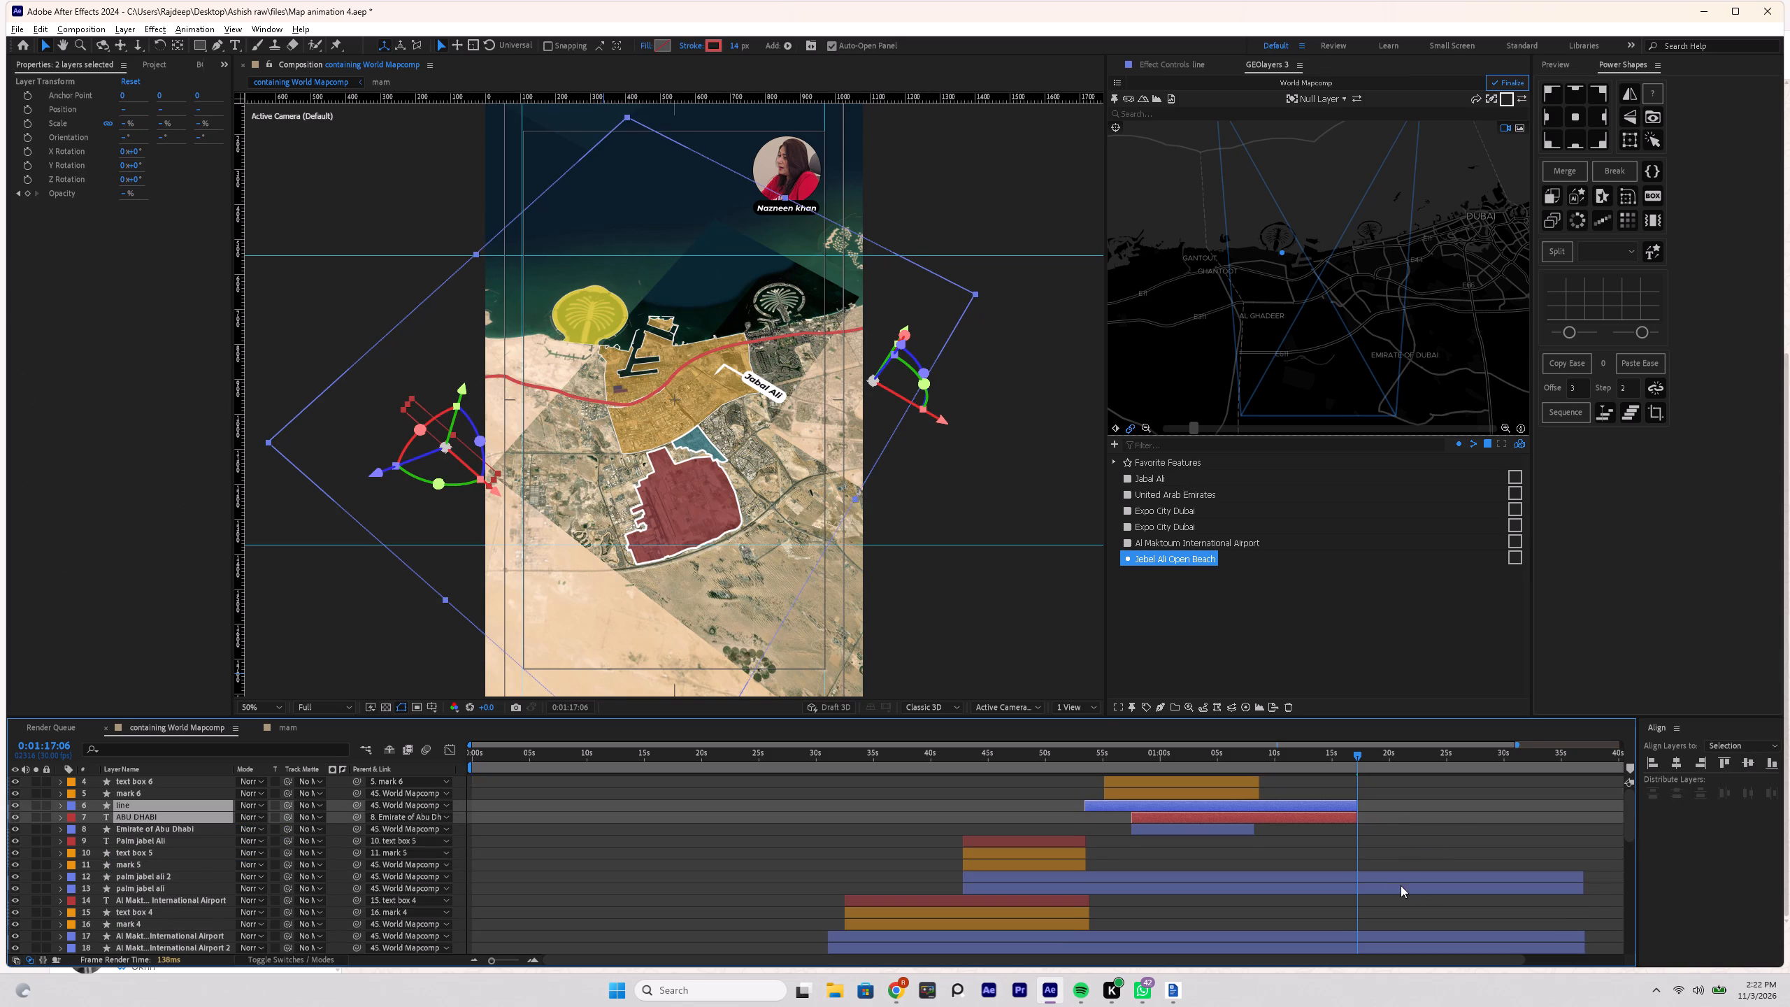
left_click(1380, 879)
left_click(1382, 886, "shift")
key("alt+bracketright")
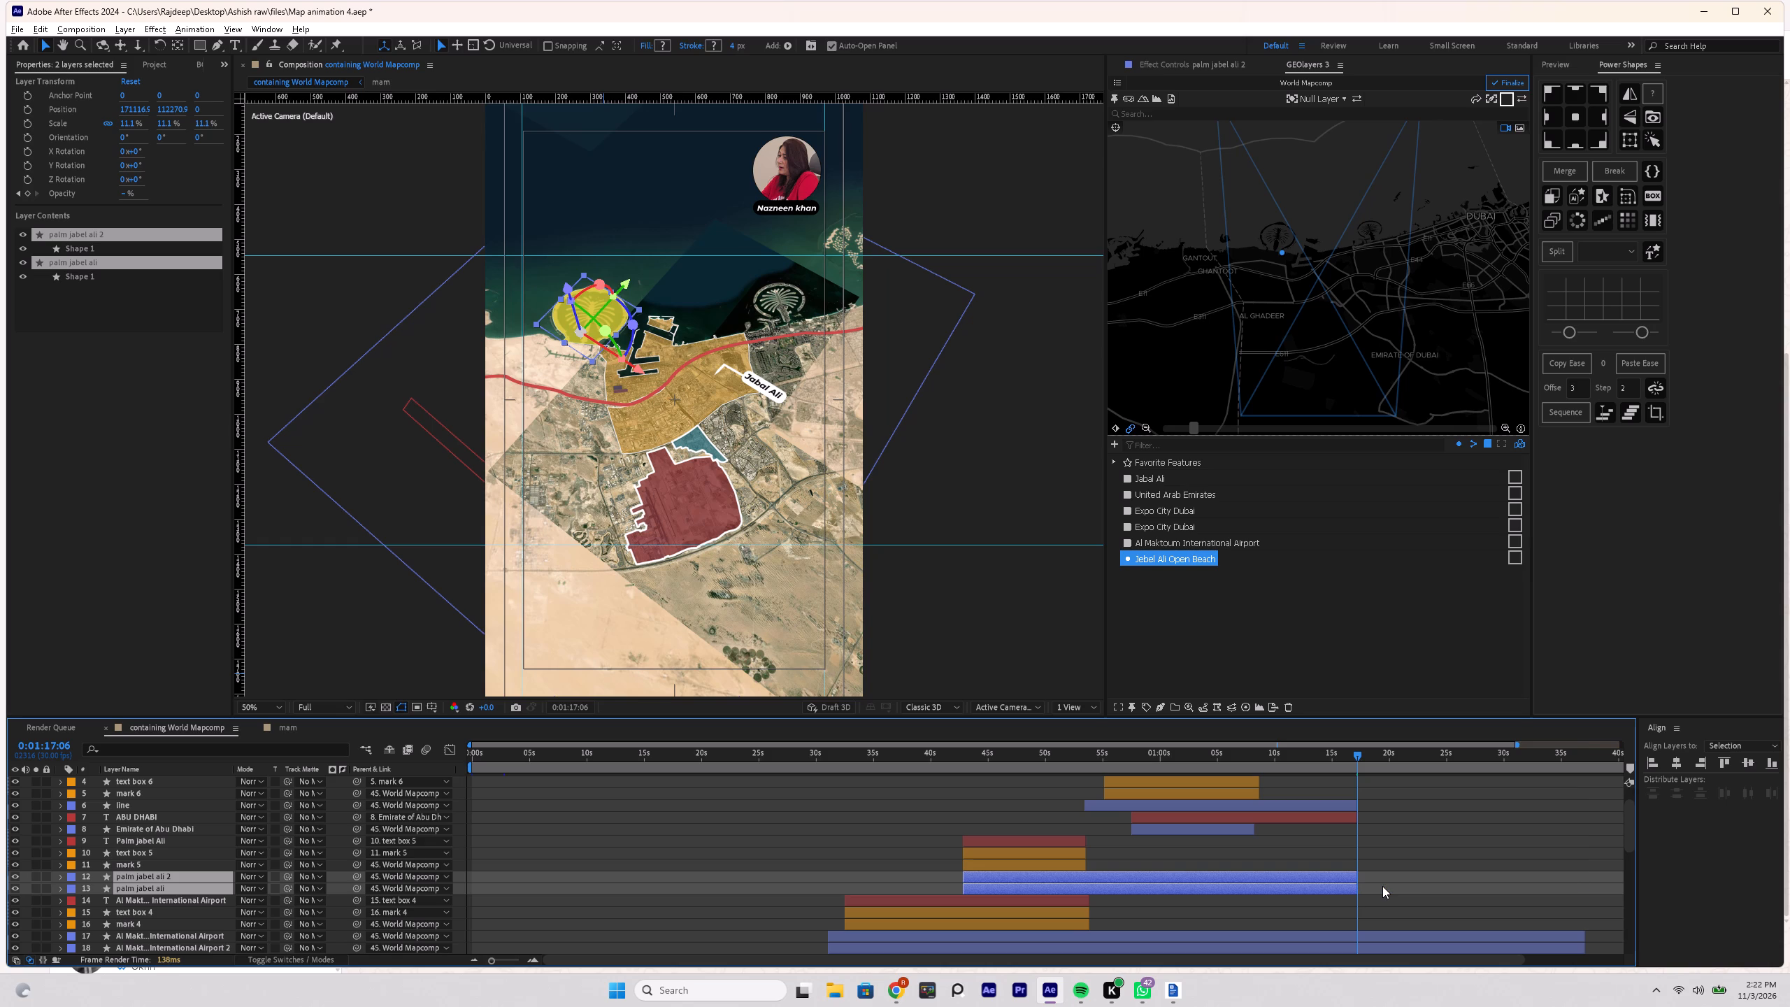
Trim the out-points of Al Maktoum International Airport, Al Maktoum International Airport 2, Expo City Dubai 4 and Expo City Dubai 3 to 0:01:17:06.
scroll(1368, 906, "down", 1)
left_click(1366, 894)
left_click(1366, 901)
scroll(1369, 911, "down", 1)
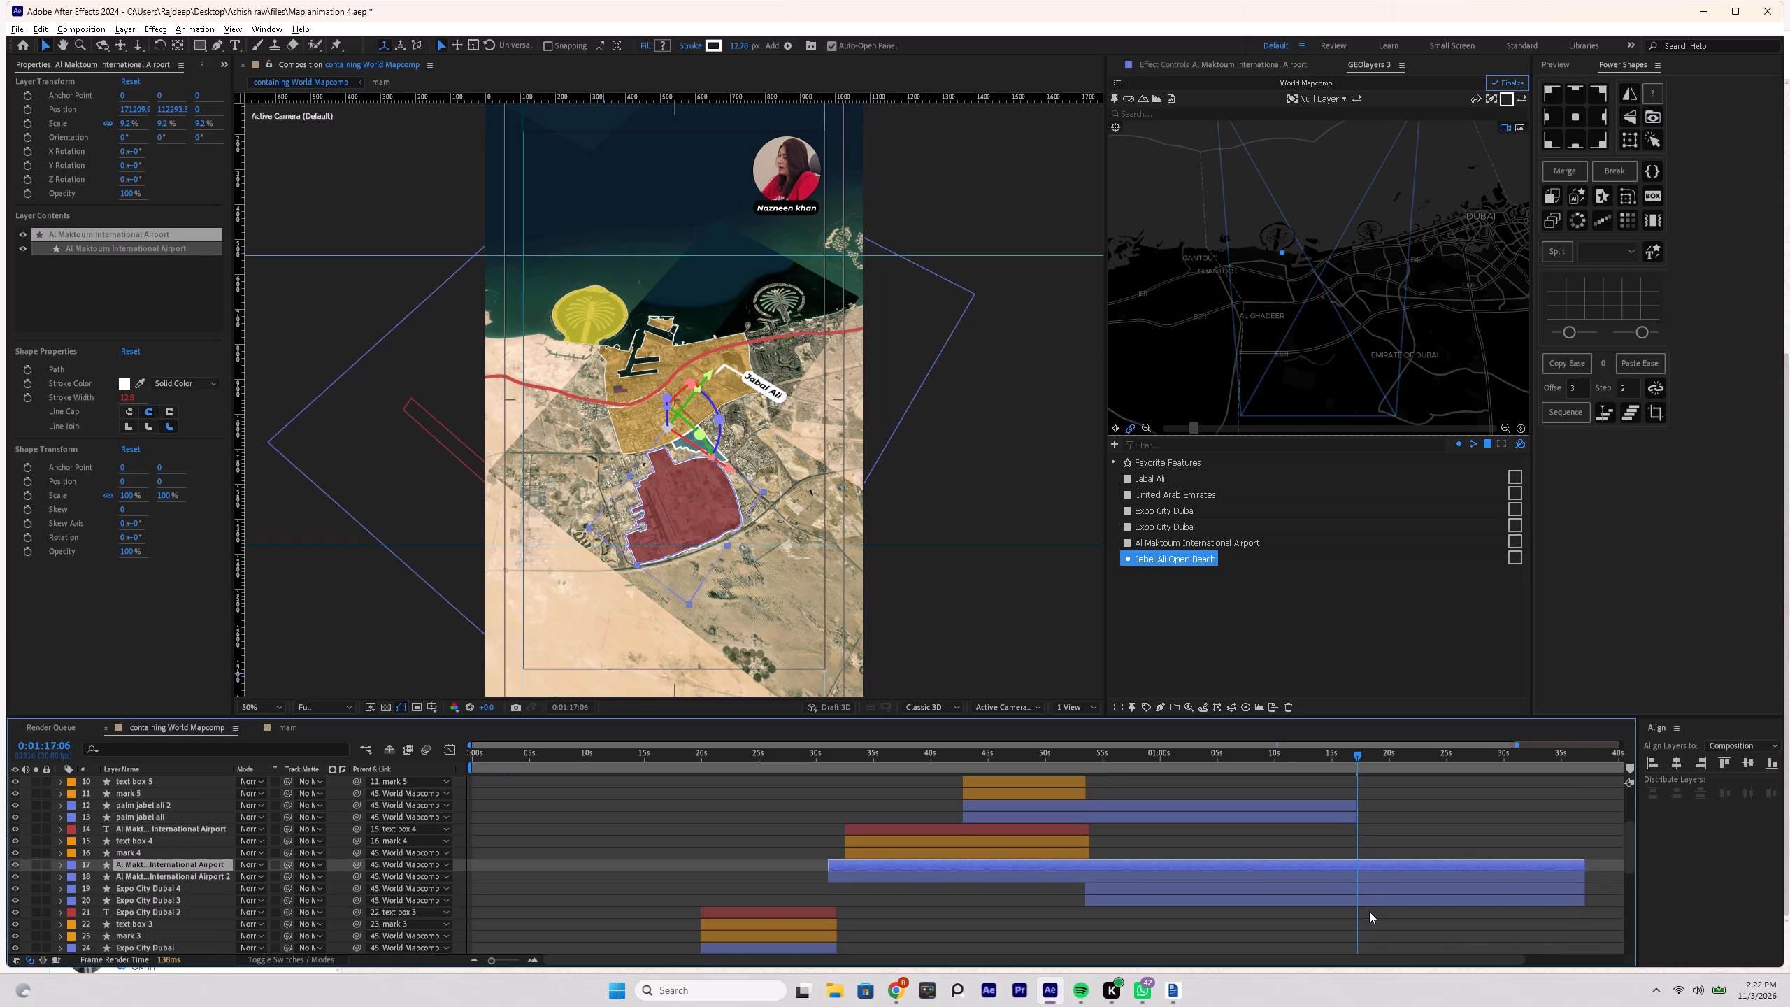
left_click(1369, 899, "shift")
key("alt+bracketright")
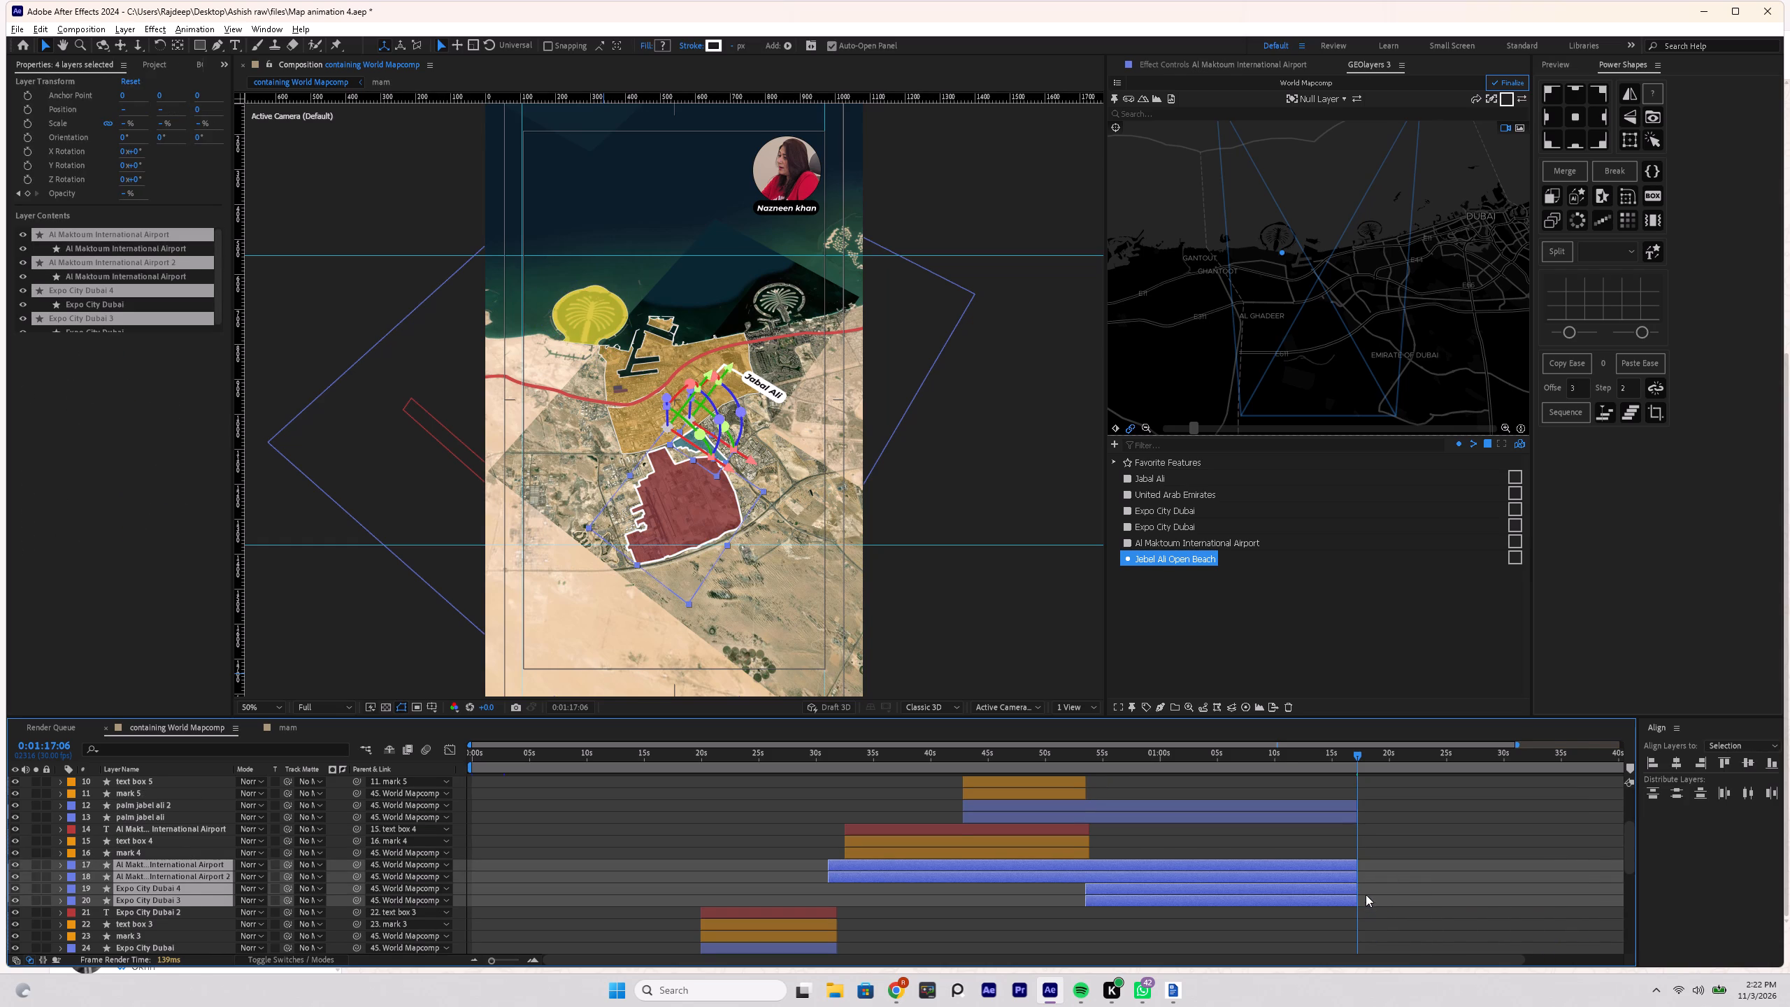
Trim the out-points of the JAFZA Liu 1 - 2 - 4 and JAFZA Liu 4 - 6 layers to 0:01:17:06.
scroll(1403, 898, "down", 5)
left_click(1336, 828)
left_click(1336, 839, "shift")
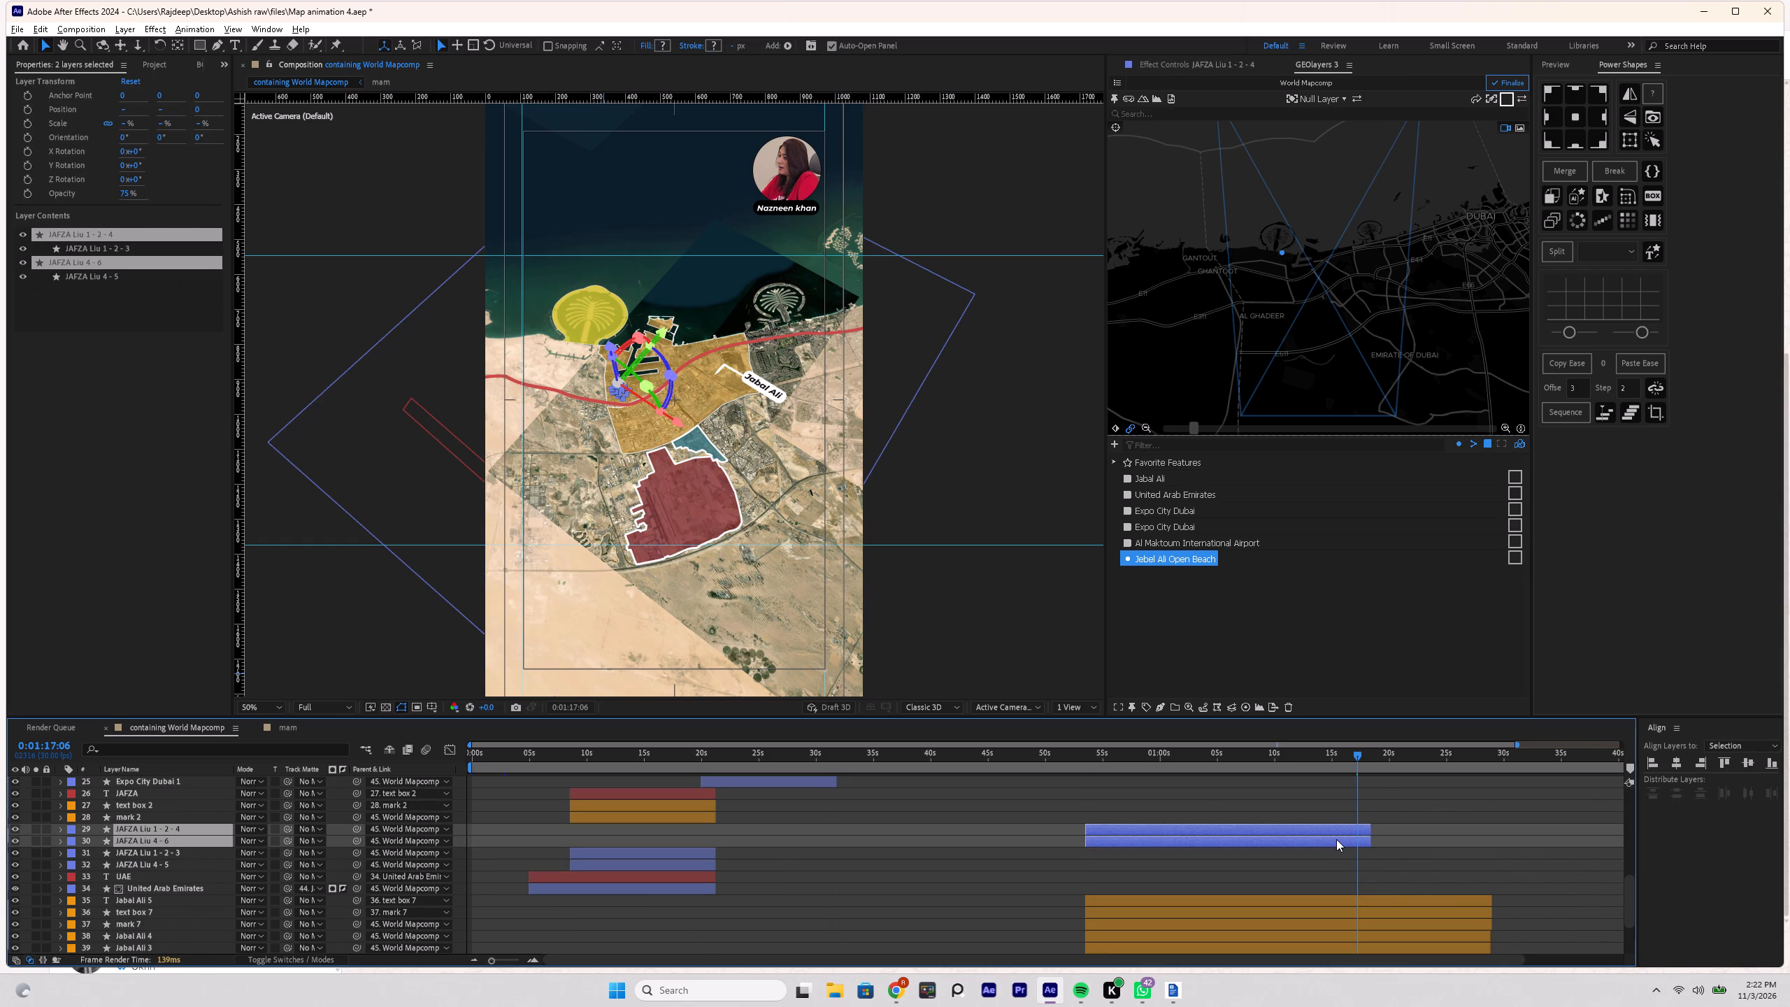
key("alt+bracketright")
Trim the out-points of the Jabal Ali 5, text box 7, mark 7, Jabal Ali 4 and Jabal Ali 3 layers to 0:01:17:06.
scroll(1347, 843, "down", 2)
left_click(1349, 823)
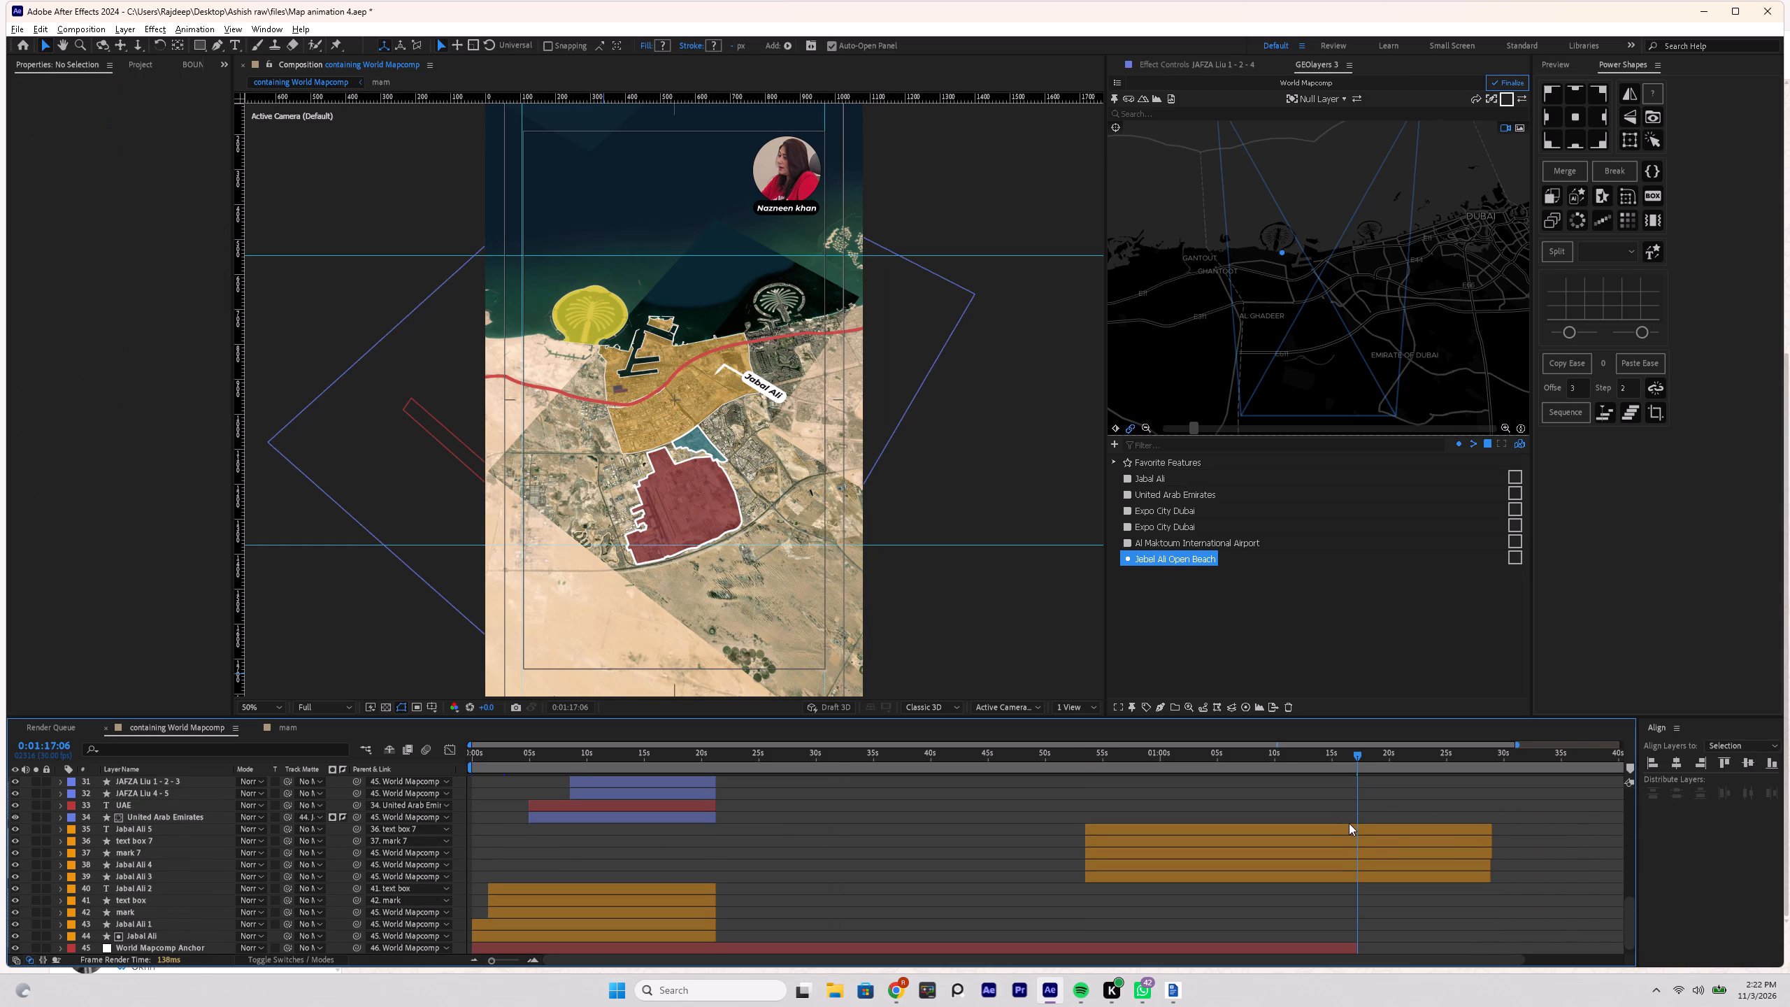
left_click(1342, 890, "shift")
left_click(1350, 875, "shift")
left_click(1354, 827, "shift")
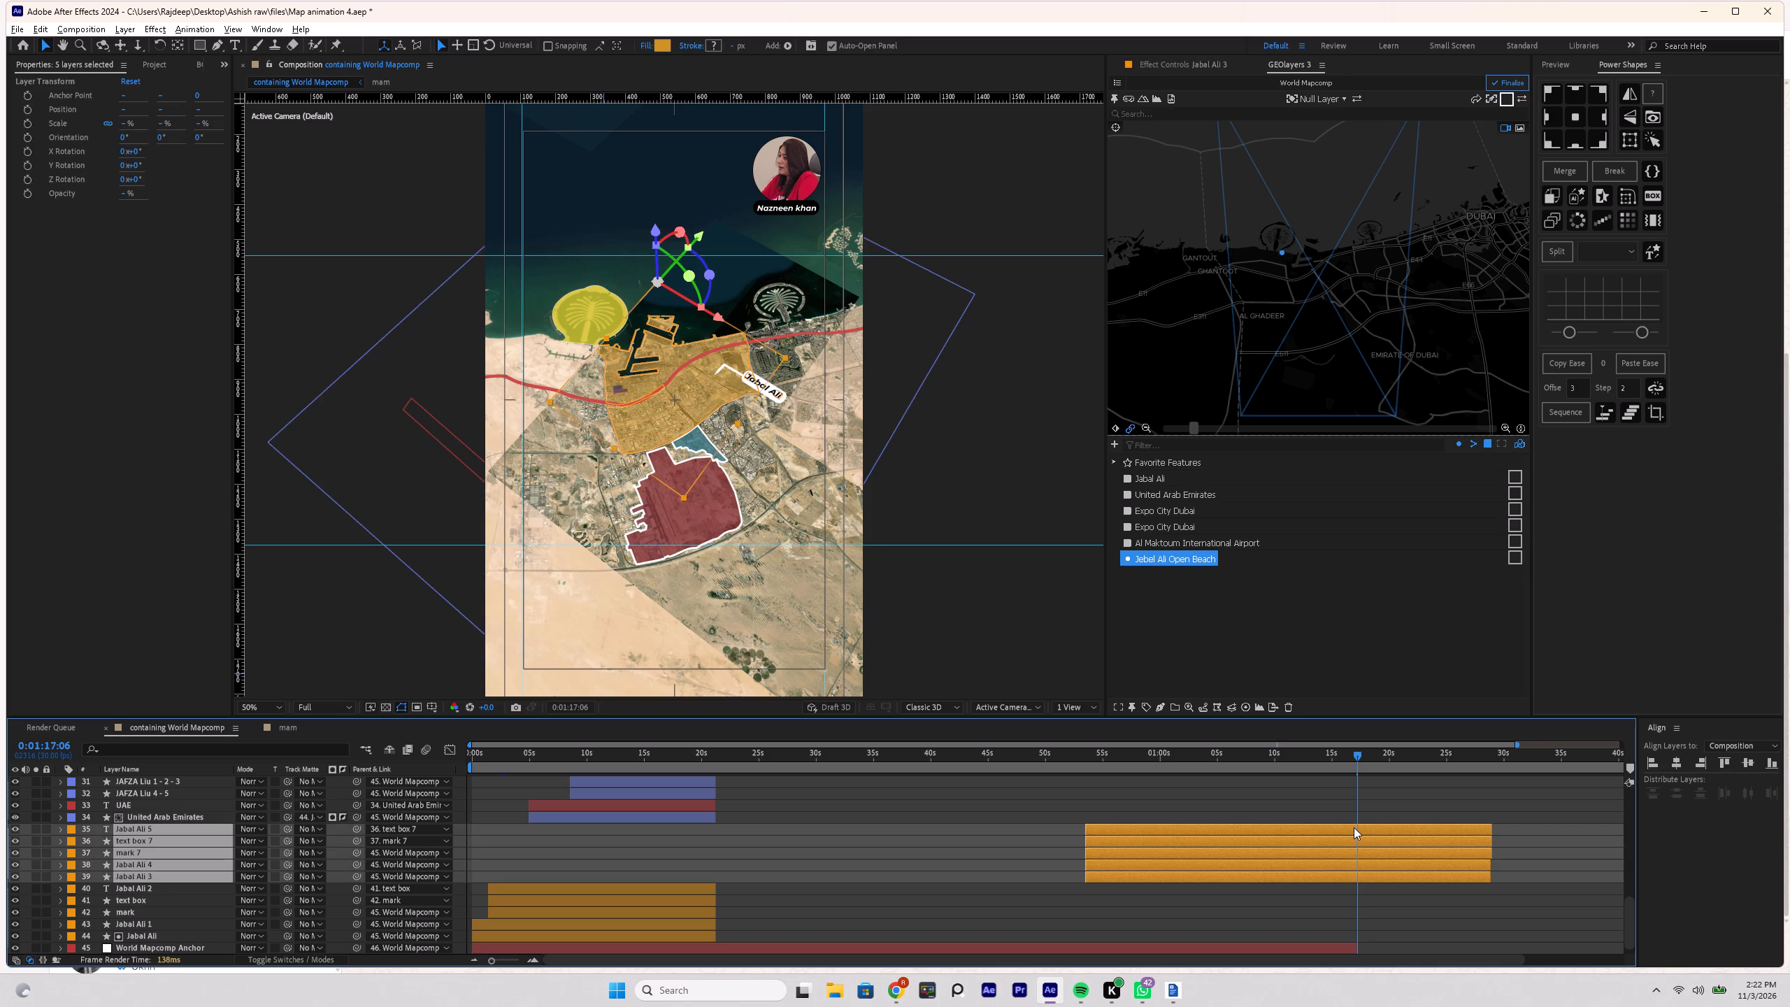
key("alt+bracketright")
Preview the closing section from 0:00:42:04, and again from 0:00:49:21 until past the trimmed layer ends.
scroll(1354, 827, "down", 7)
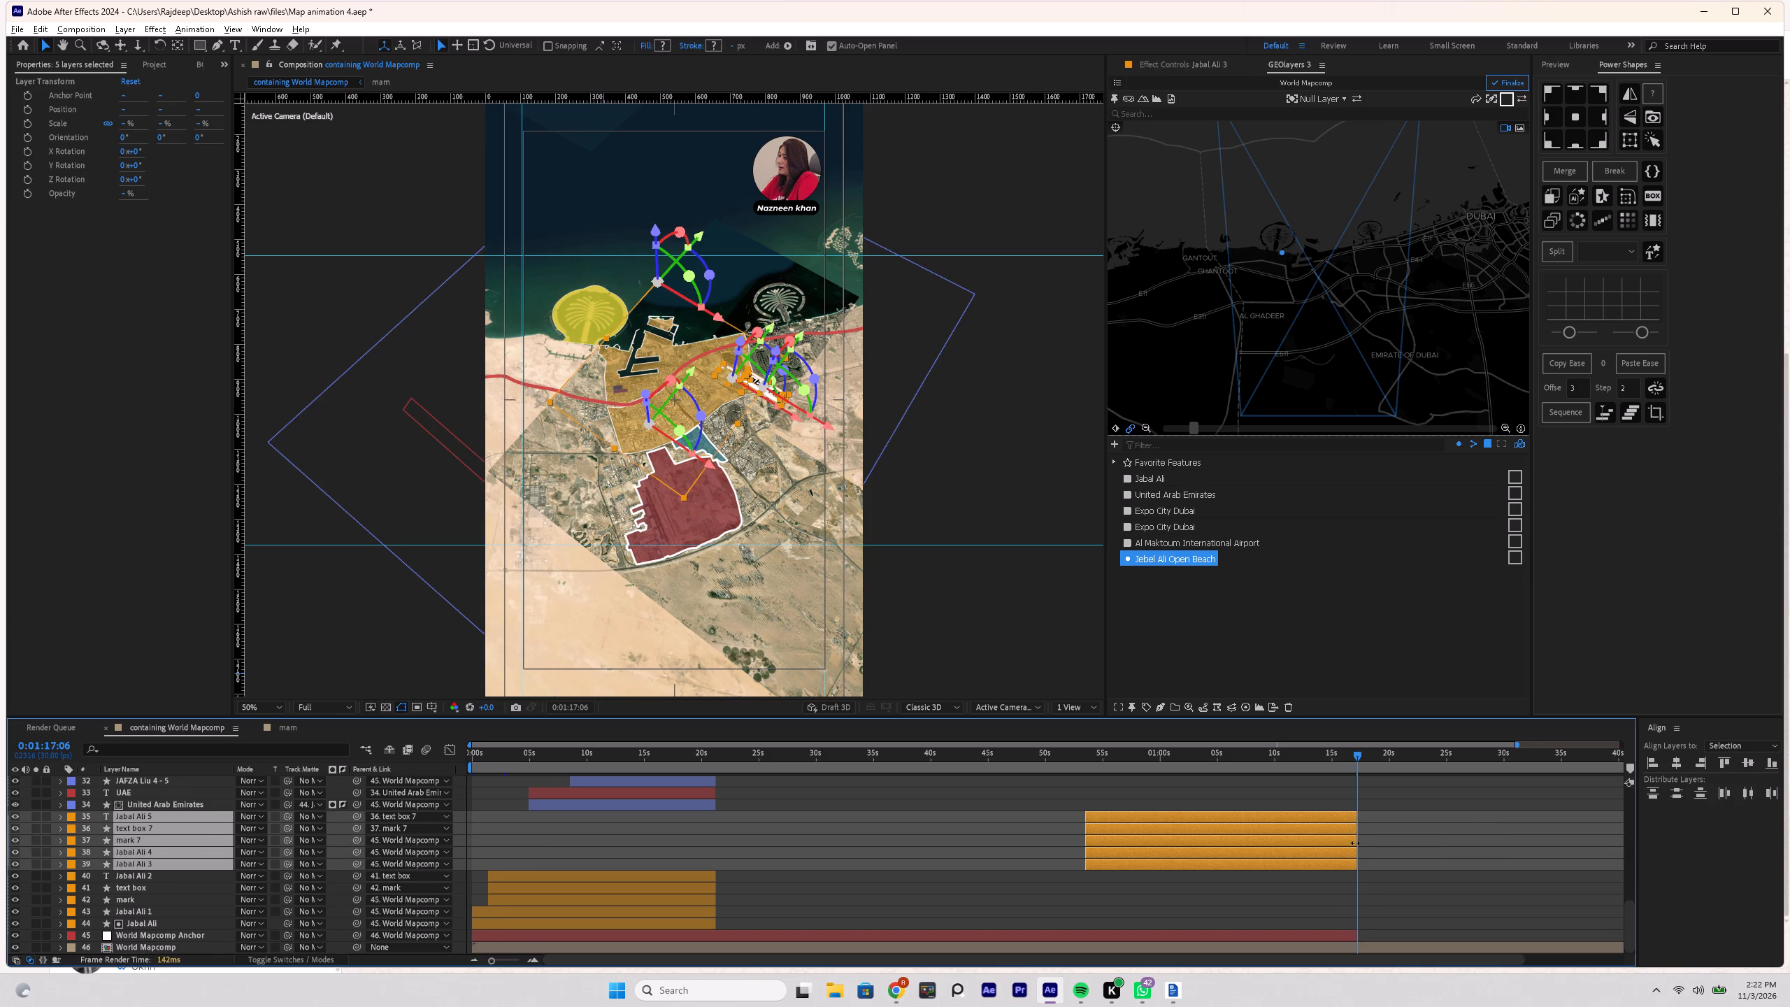
scroll(1342, 871, "up", 14)
scroll(1340, 871, "down", 1, "alt")
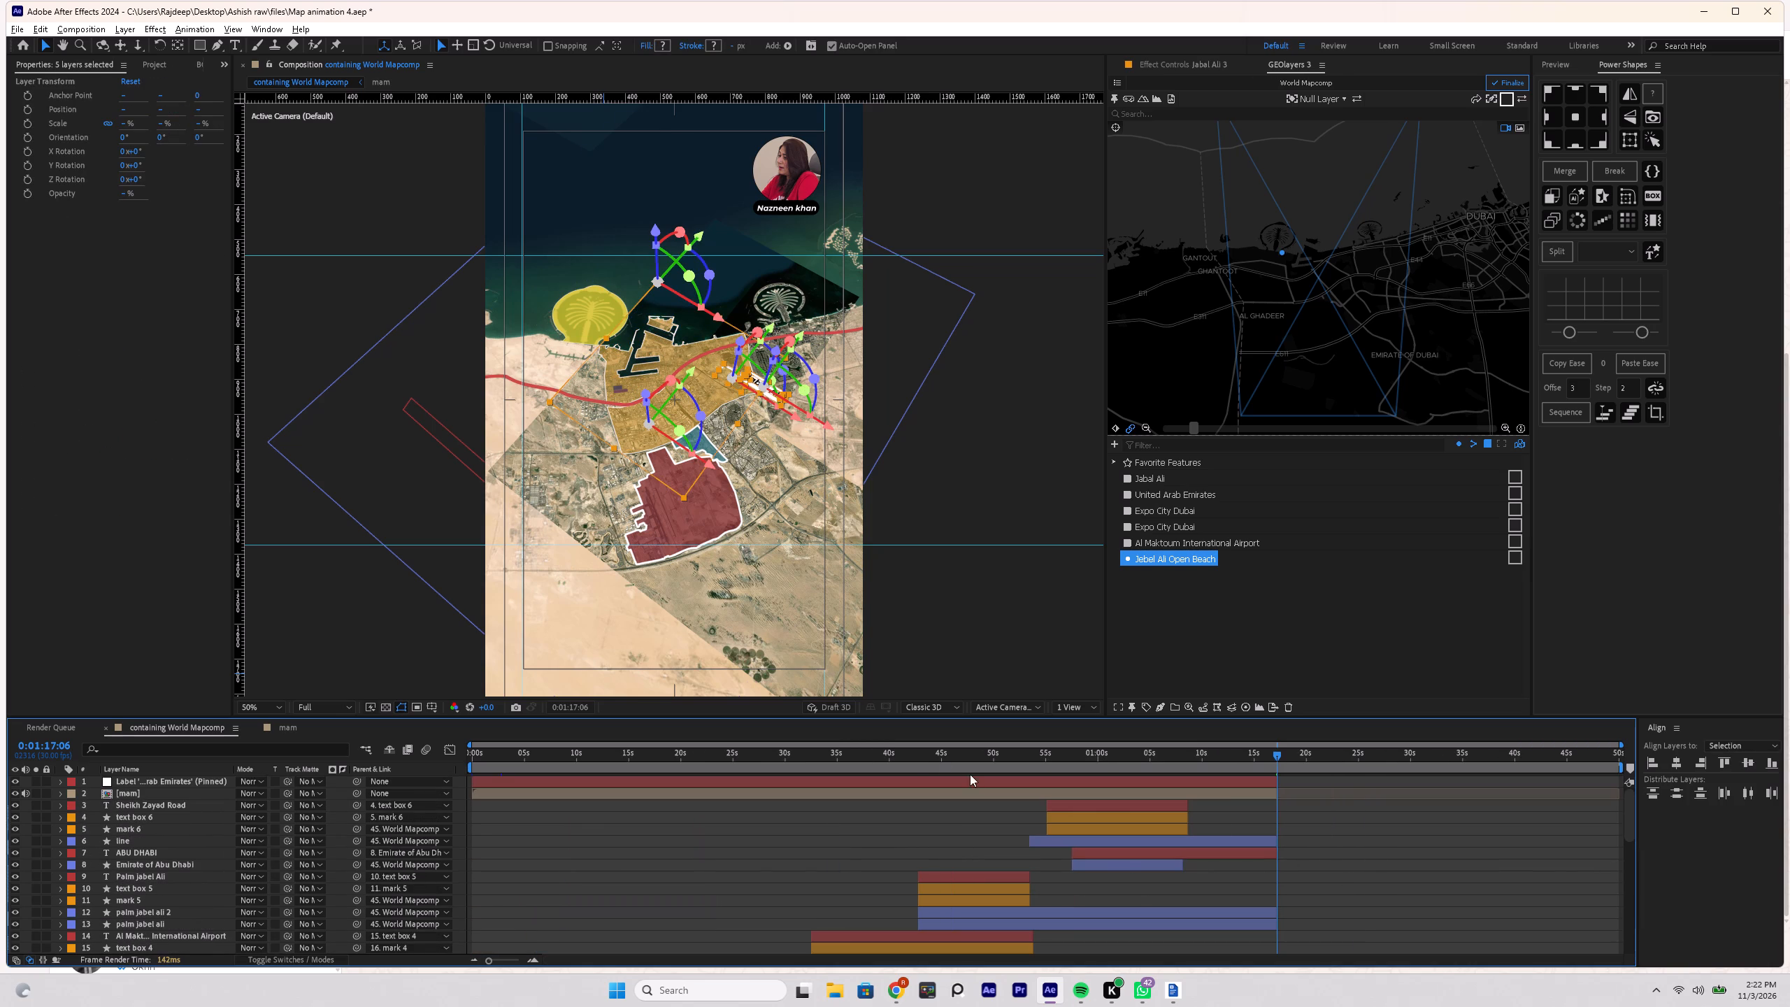
left_click(911, 758)
key("space")
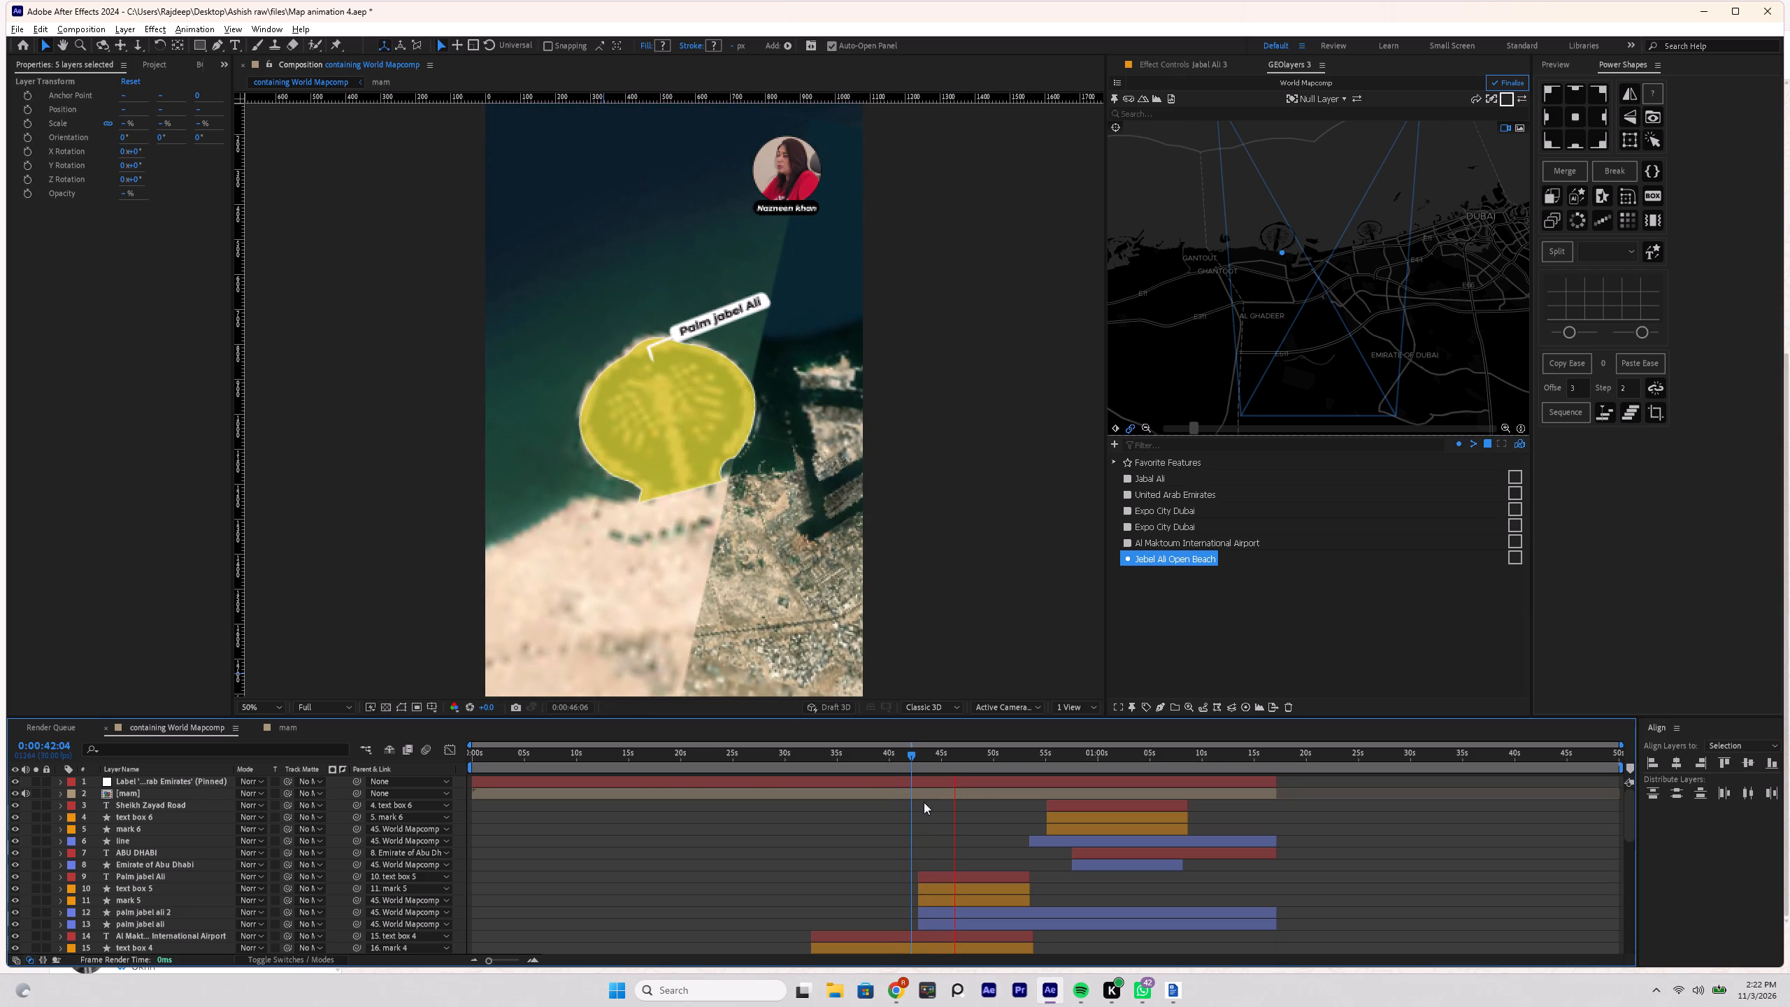
left_click(984, 778)
left_click(990, 769)
key("space")
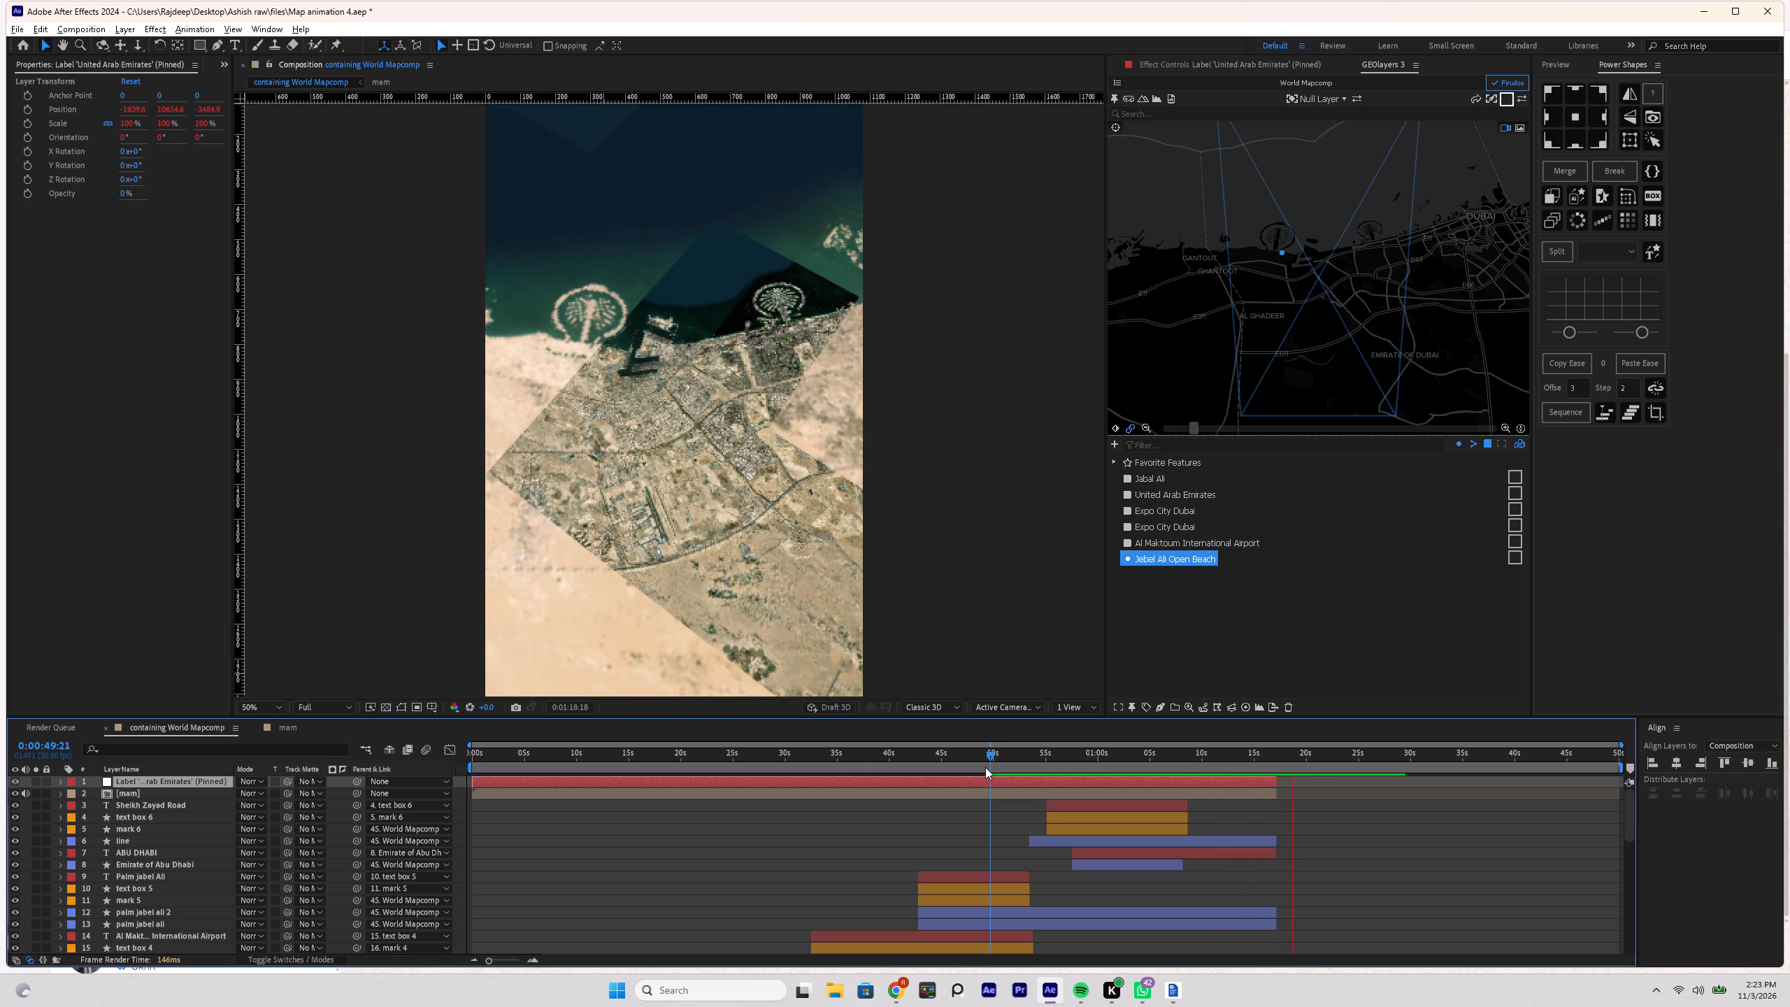
key("space")
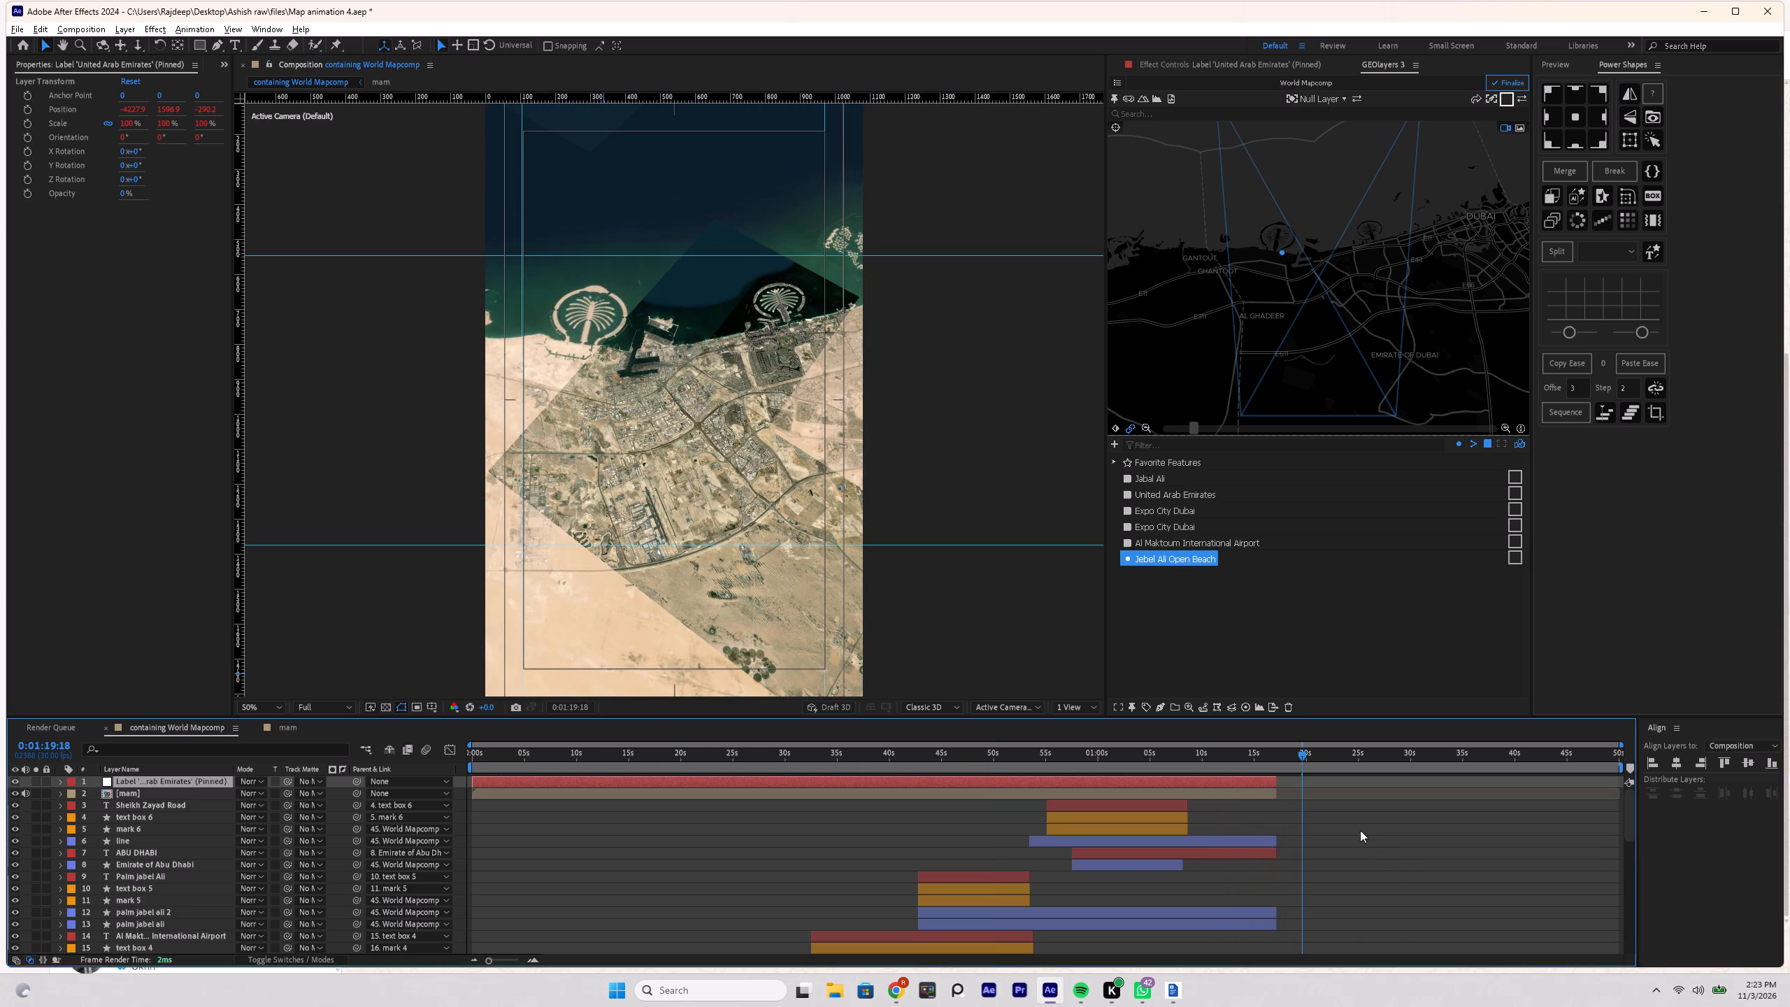
Preview the map animation from the beginning and resume playback from 0:00:07:27 through the JAFZA section.
scroll(664, 807, "down", 1, "alt")
left_click_drag(488, 754, 388, 770)
key("space")
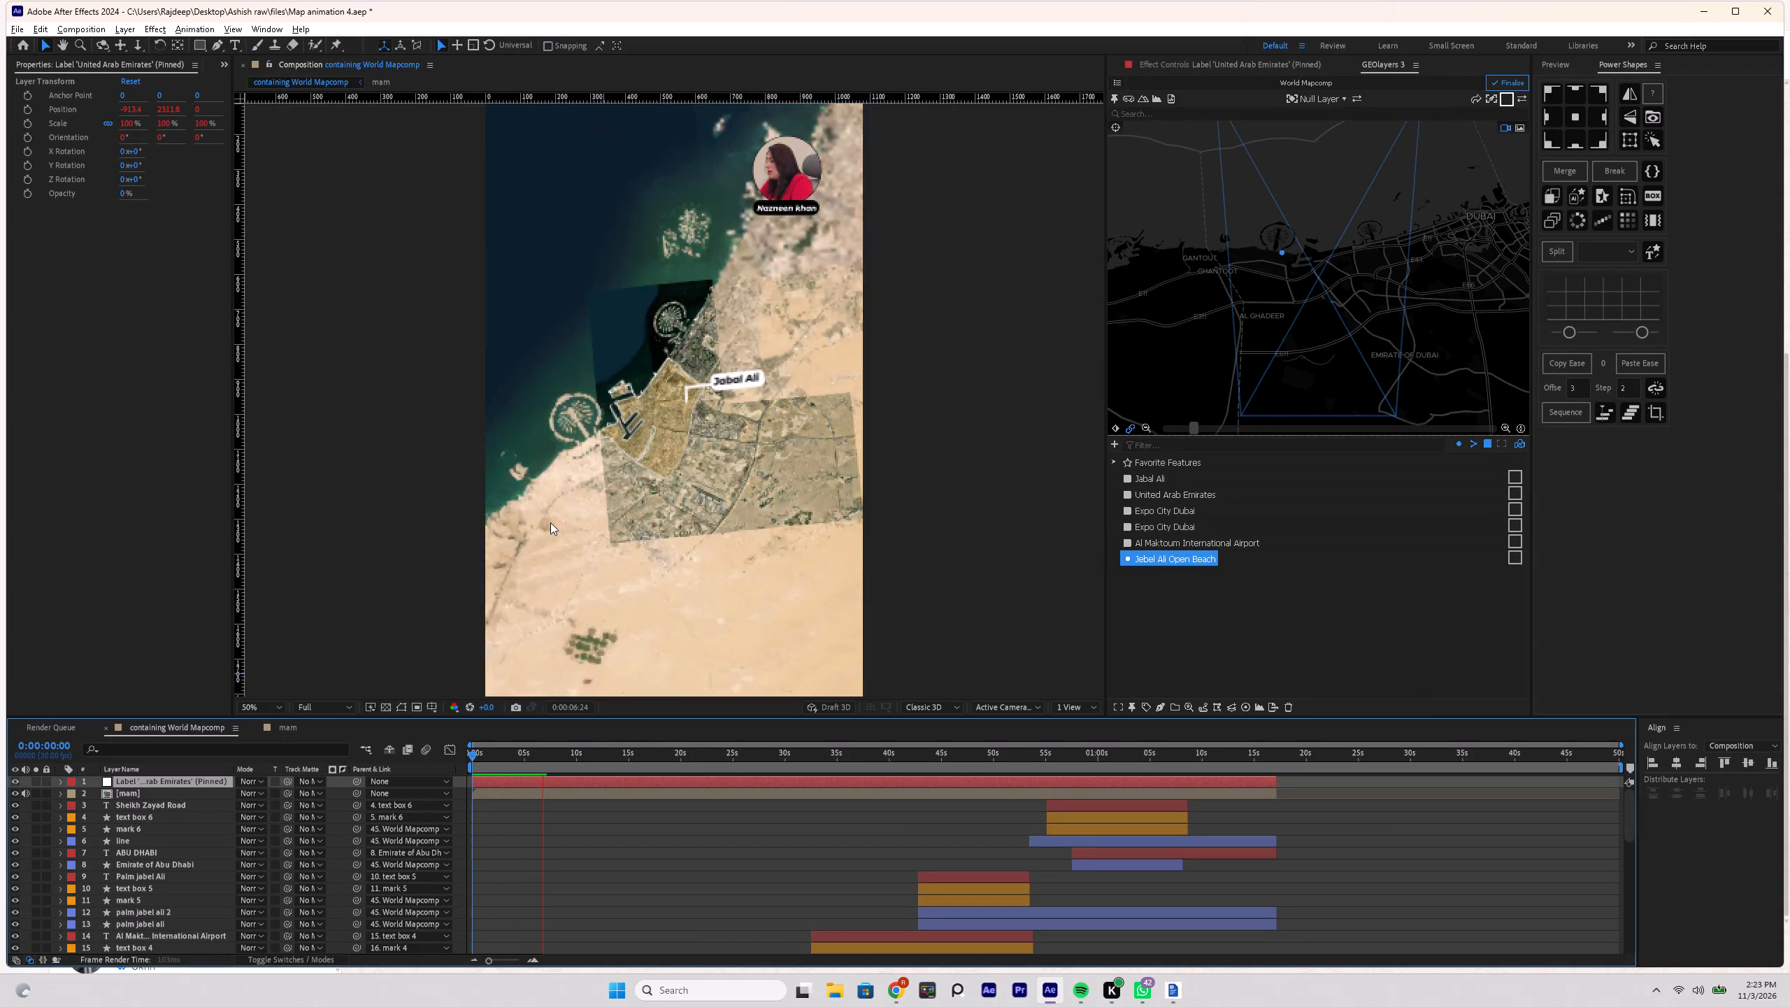
key("space")
key("space")
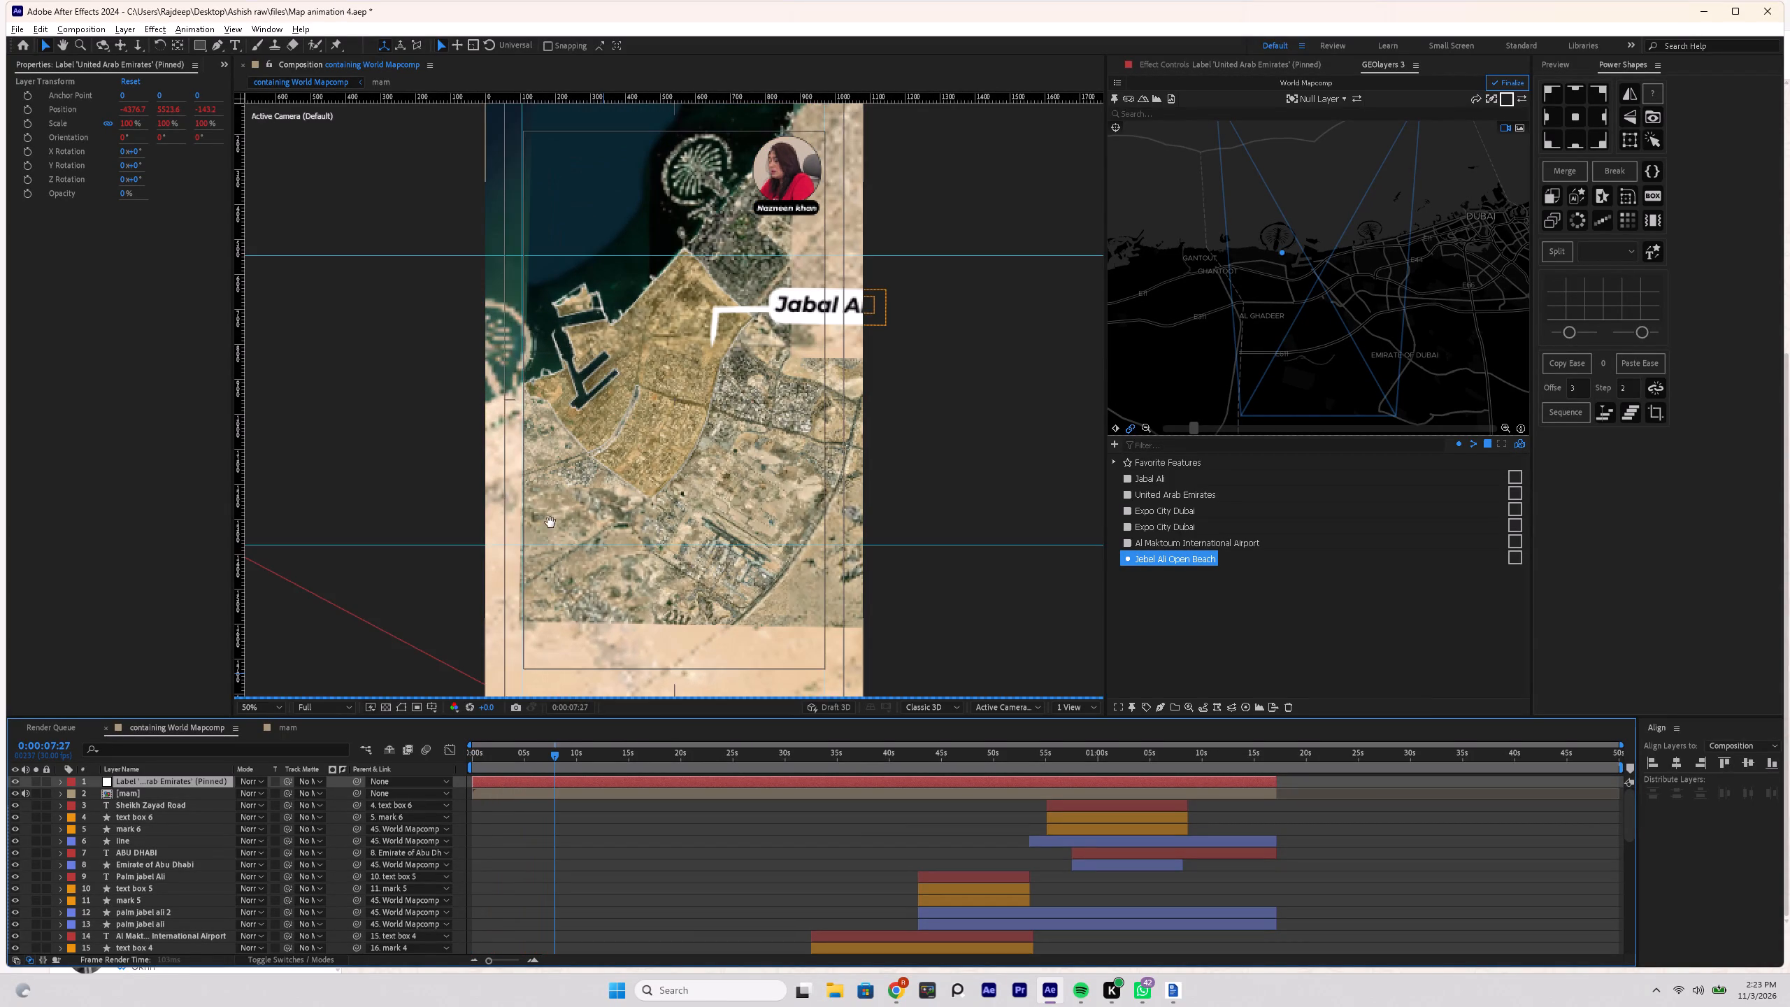
key("space")
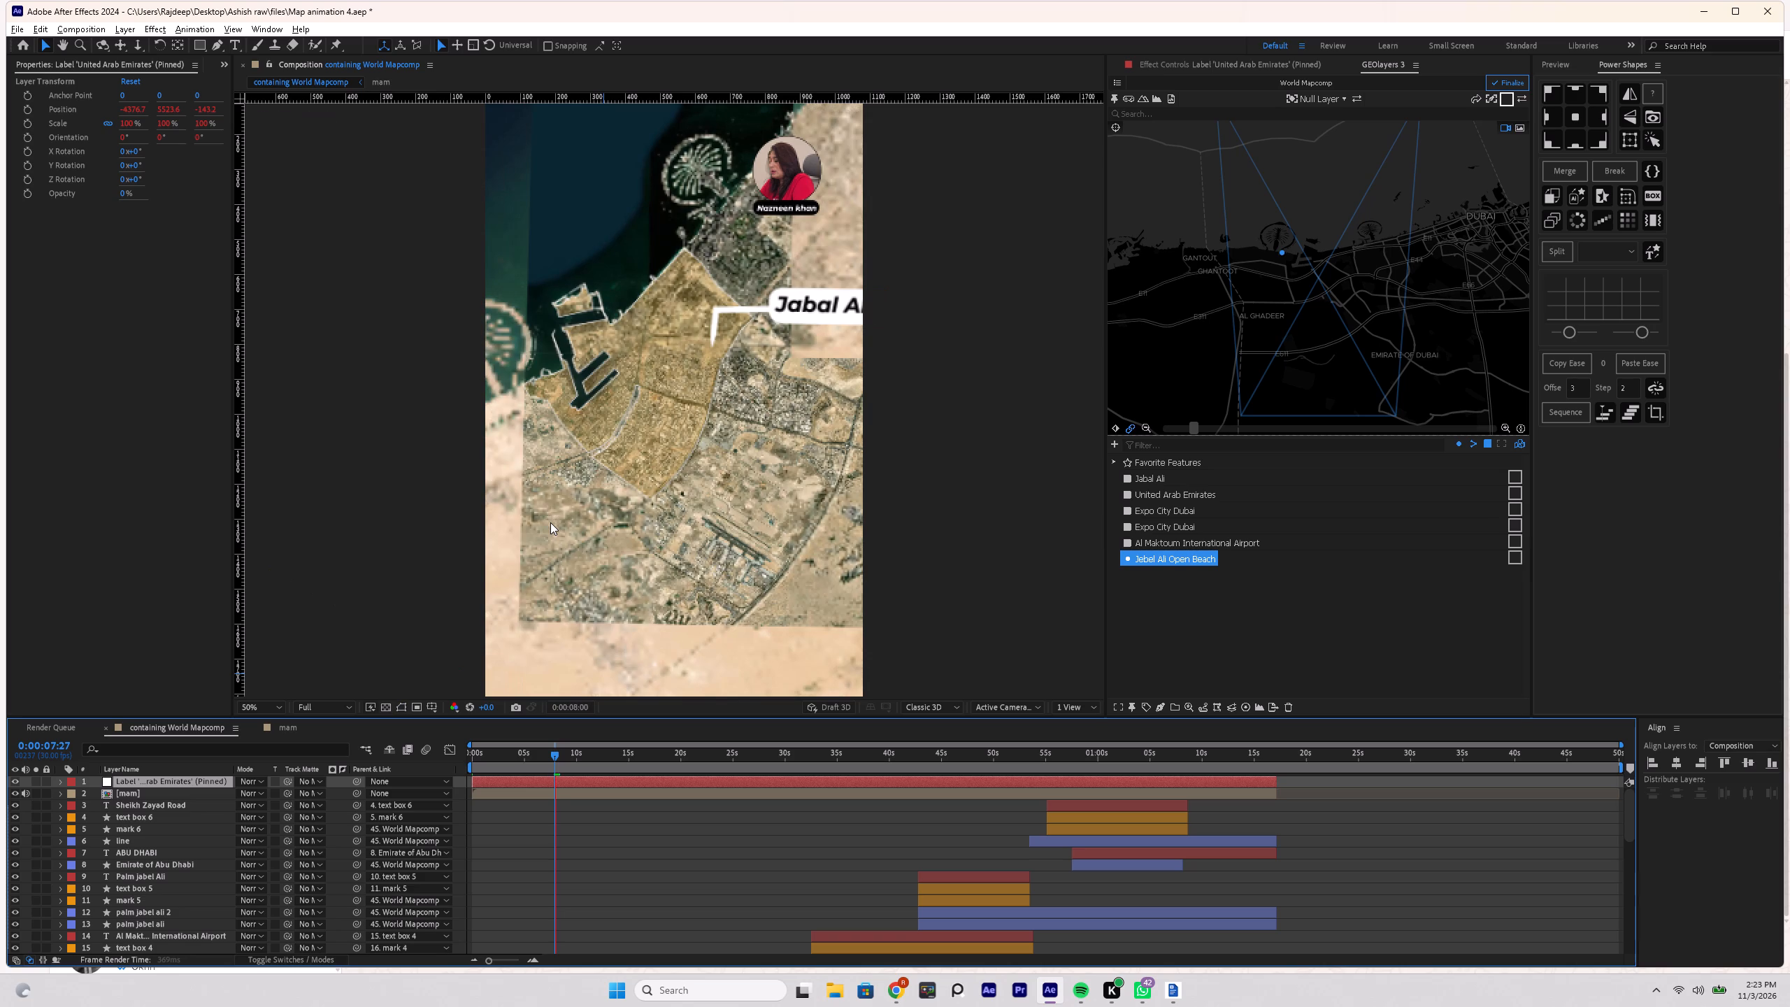
key("space")
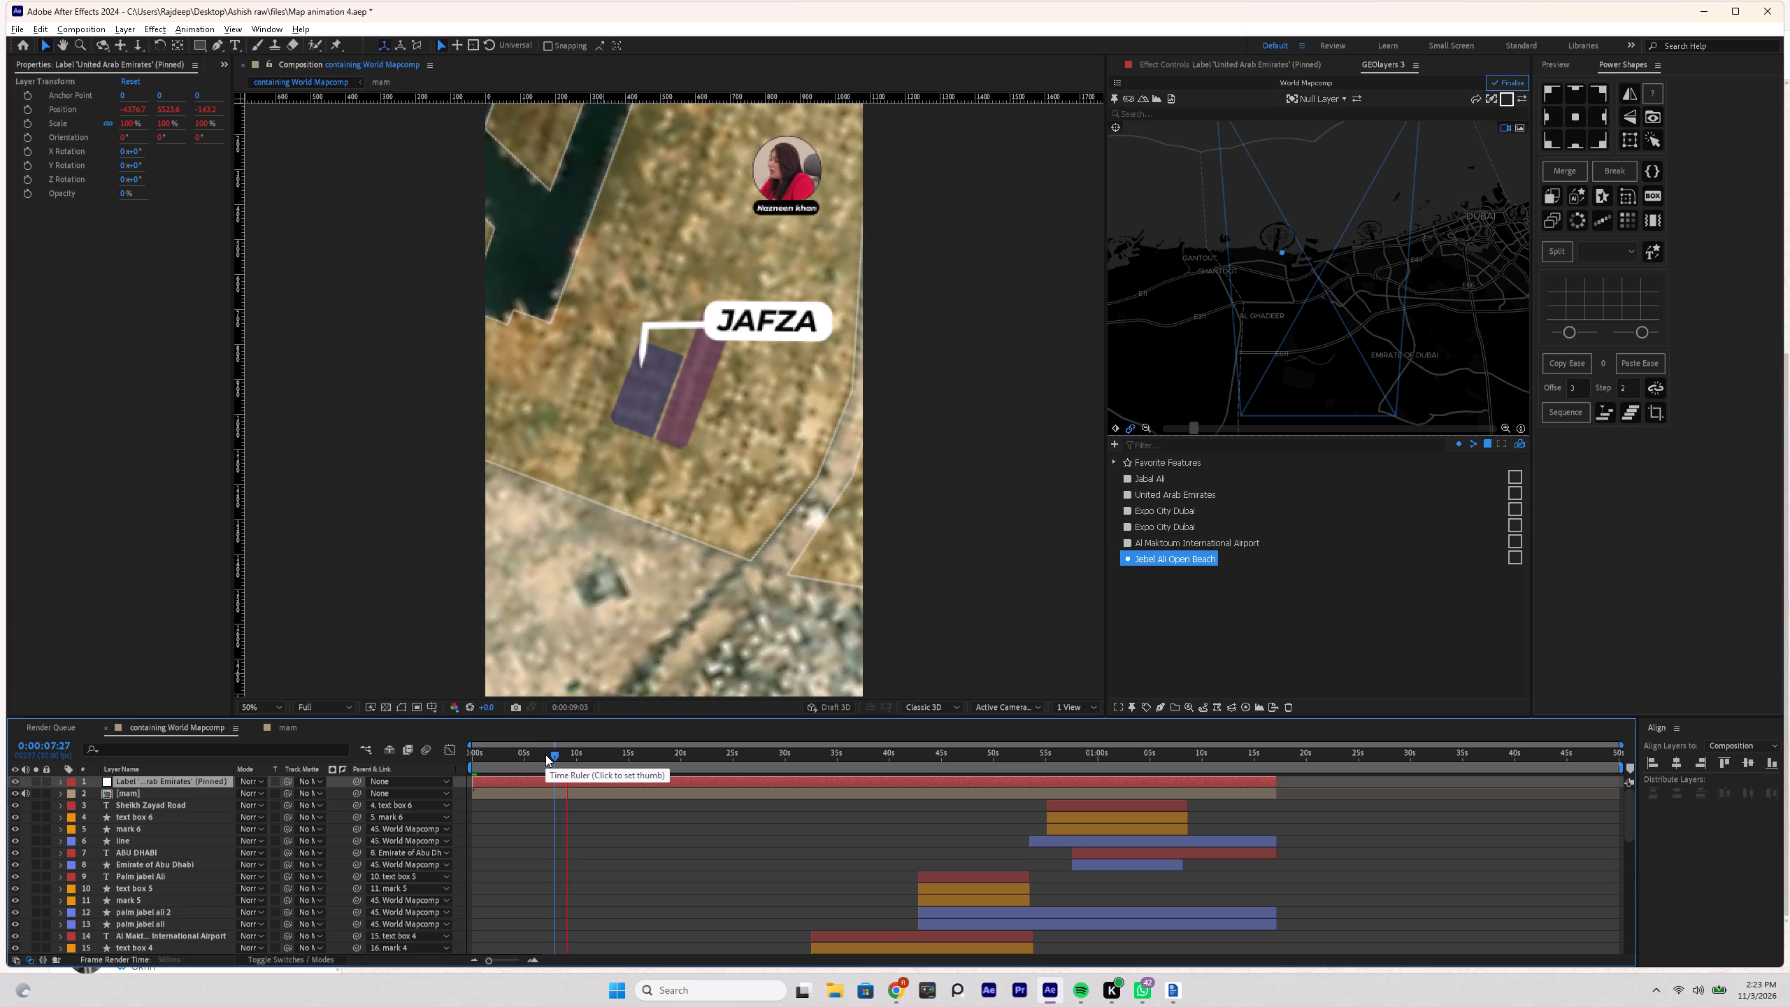
scroll(652, 452, "down", 1)
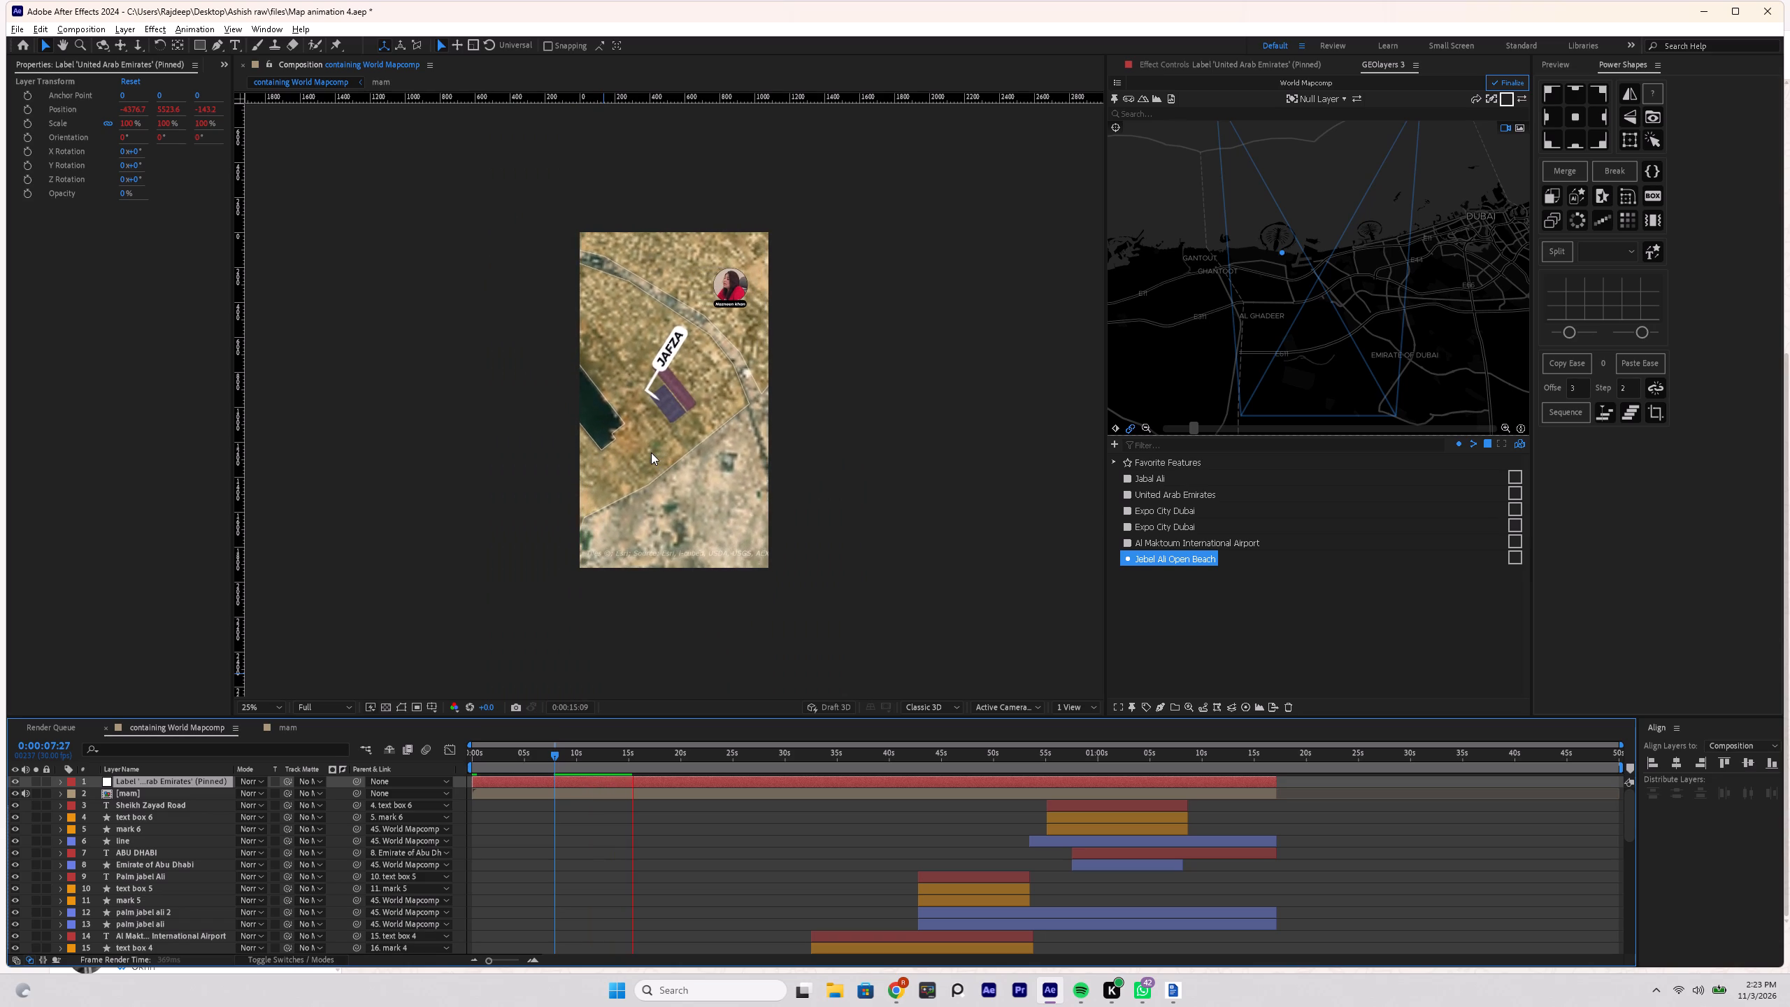
key("space")
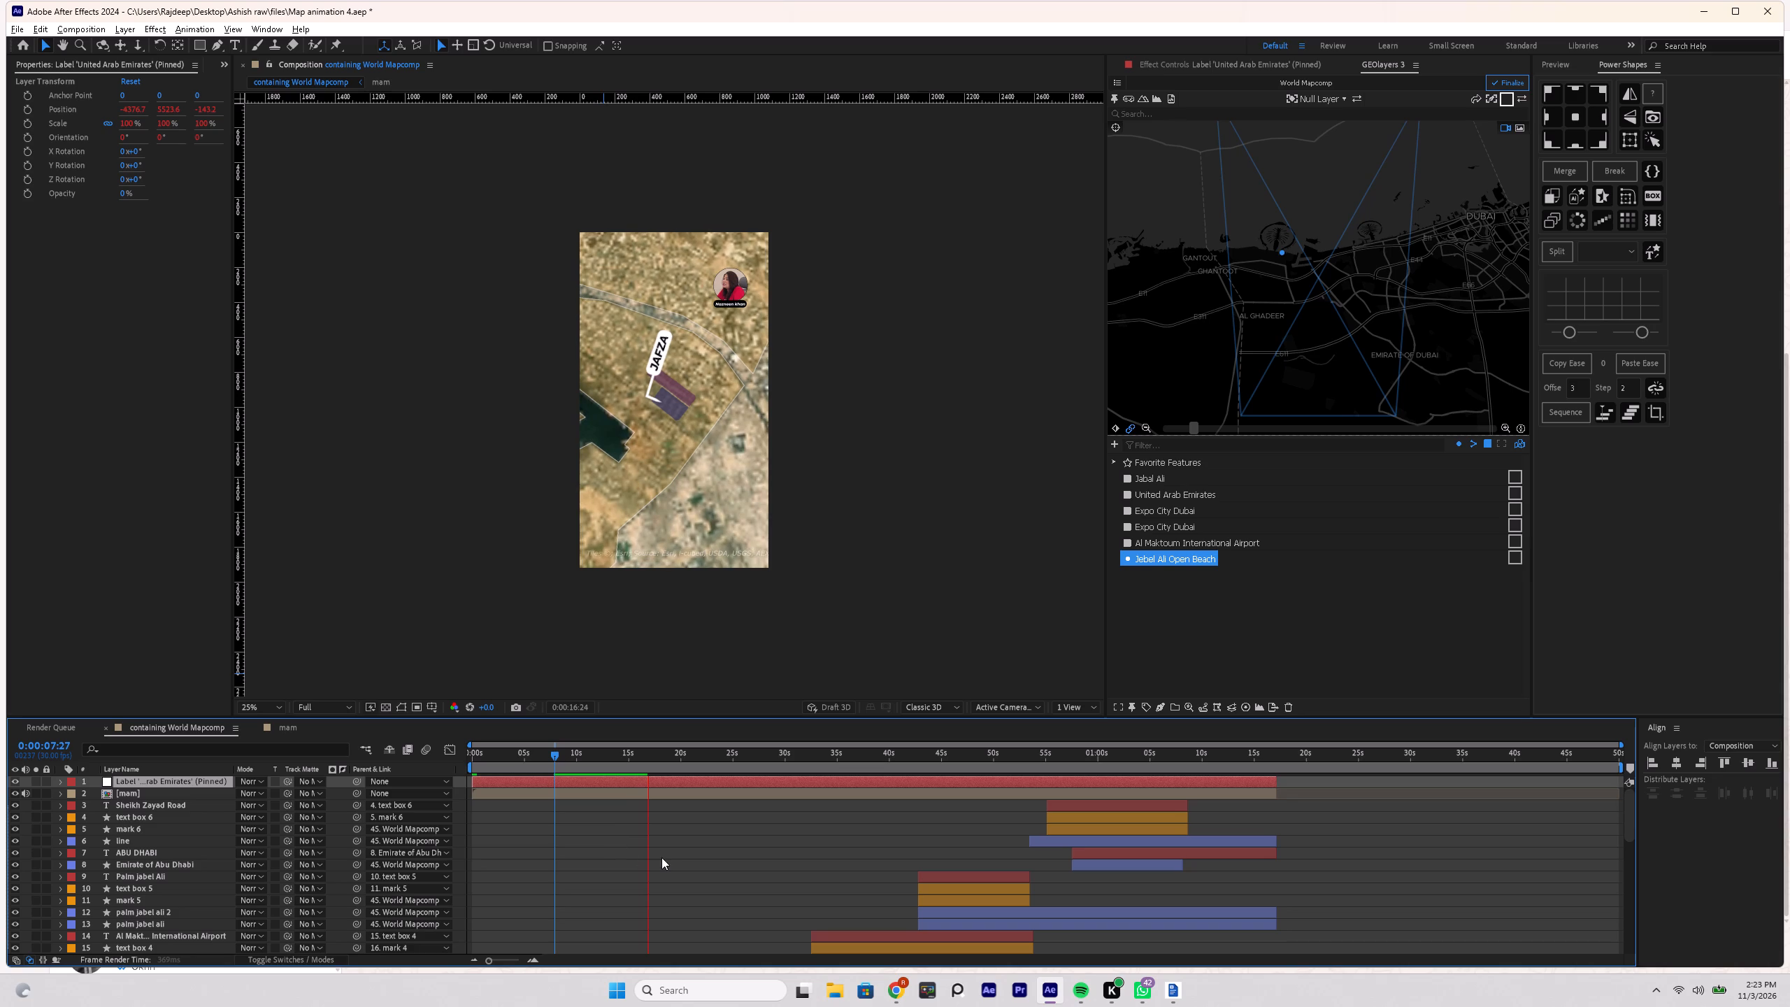
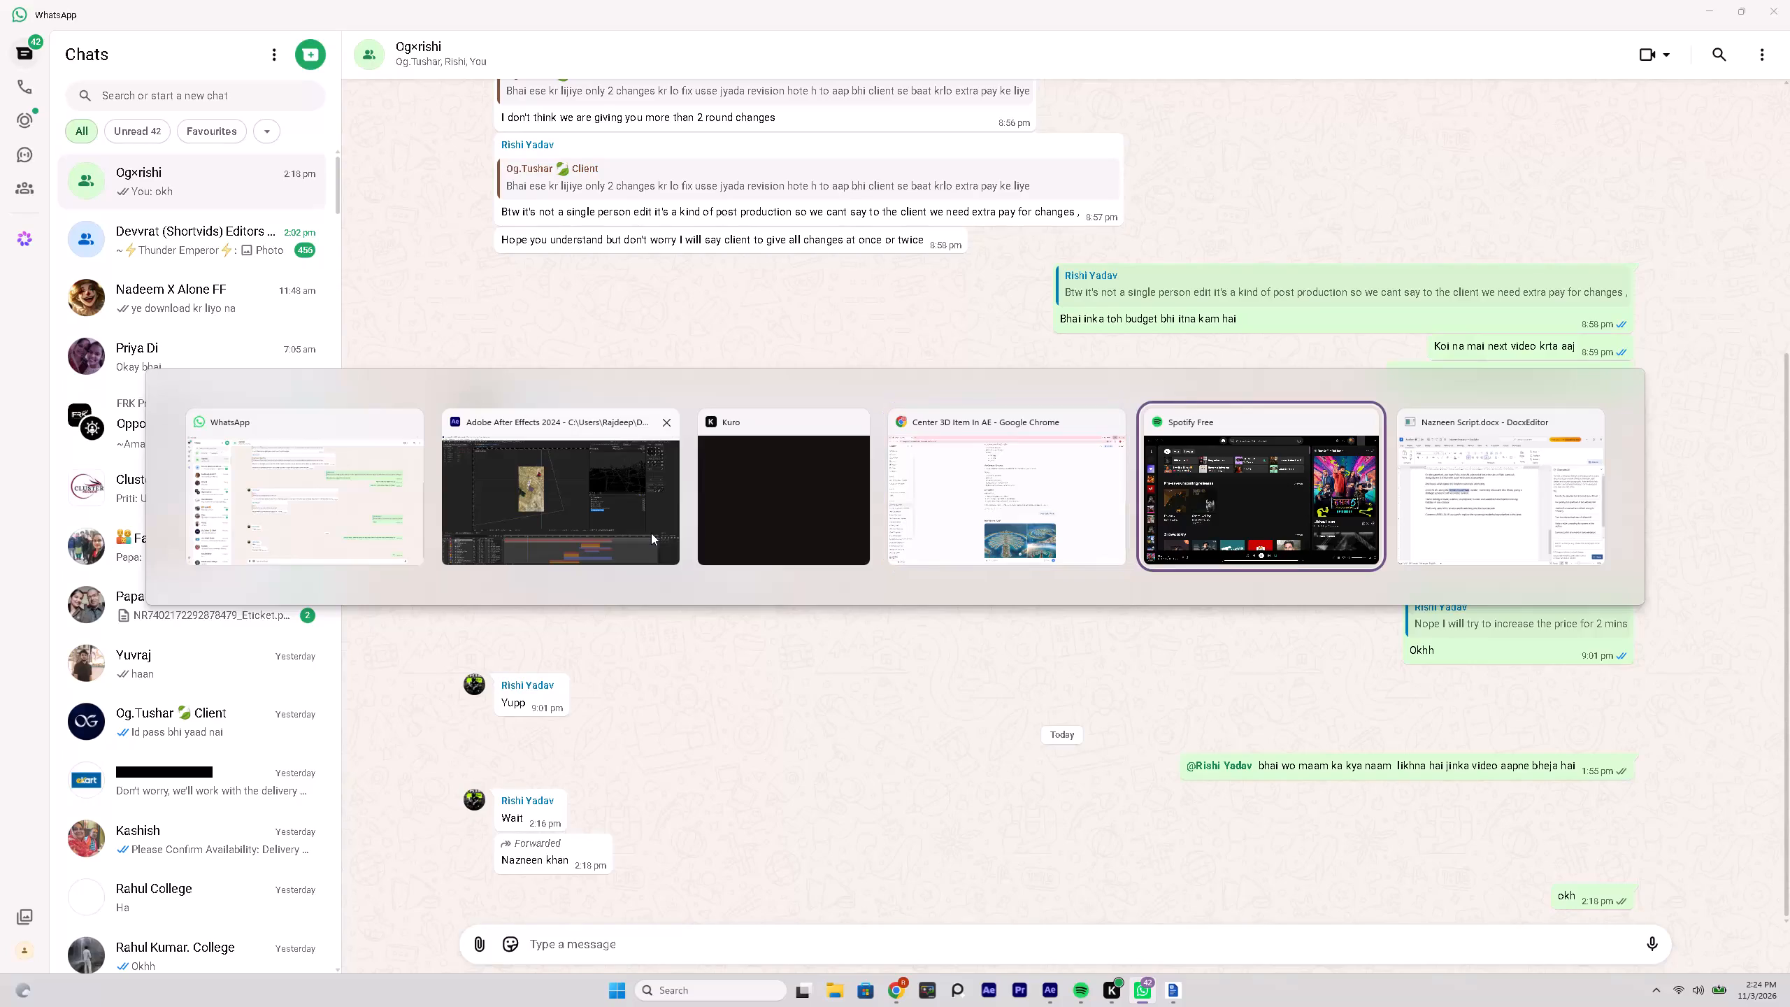
Switch to the Nazneen Script document and copy the JAFZA paragraph, from "First, you have JAFZA" through "Jebel Ali Free Zone".
key("alt+Tab")
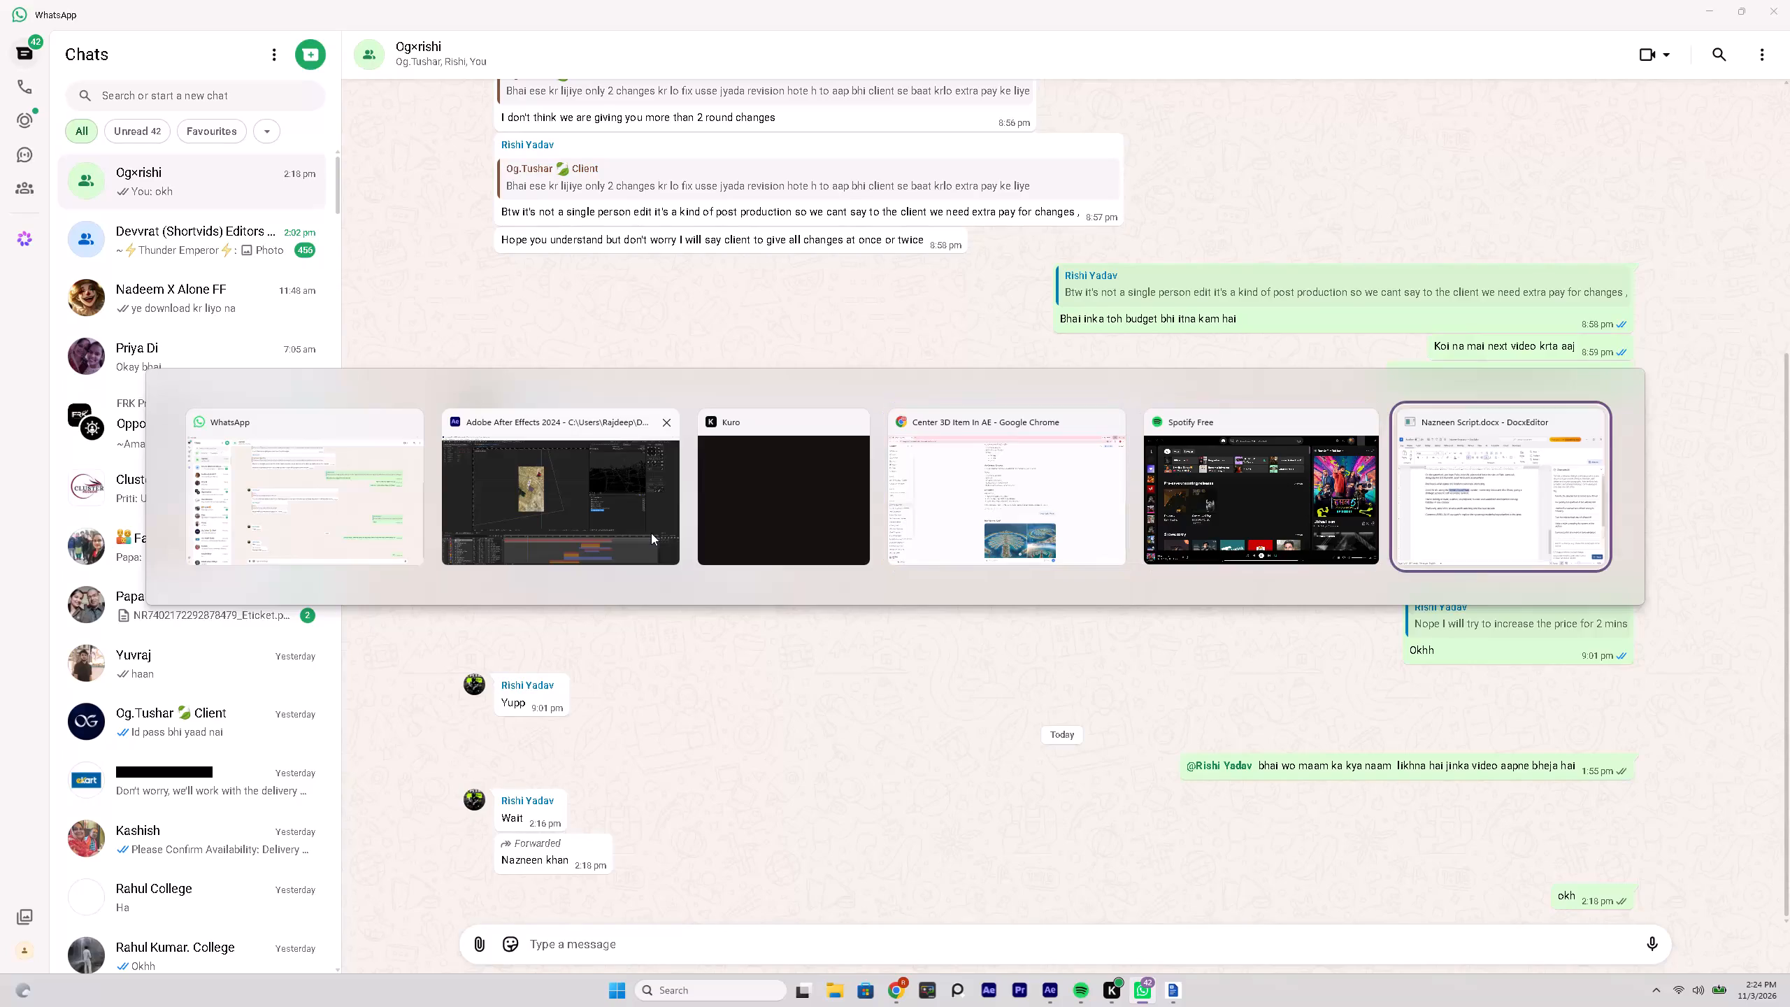
scroll(641, 471, "up", 4)
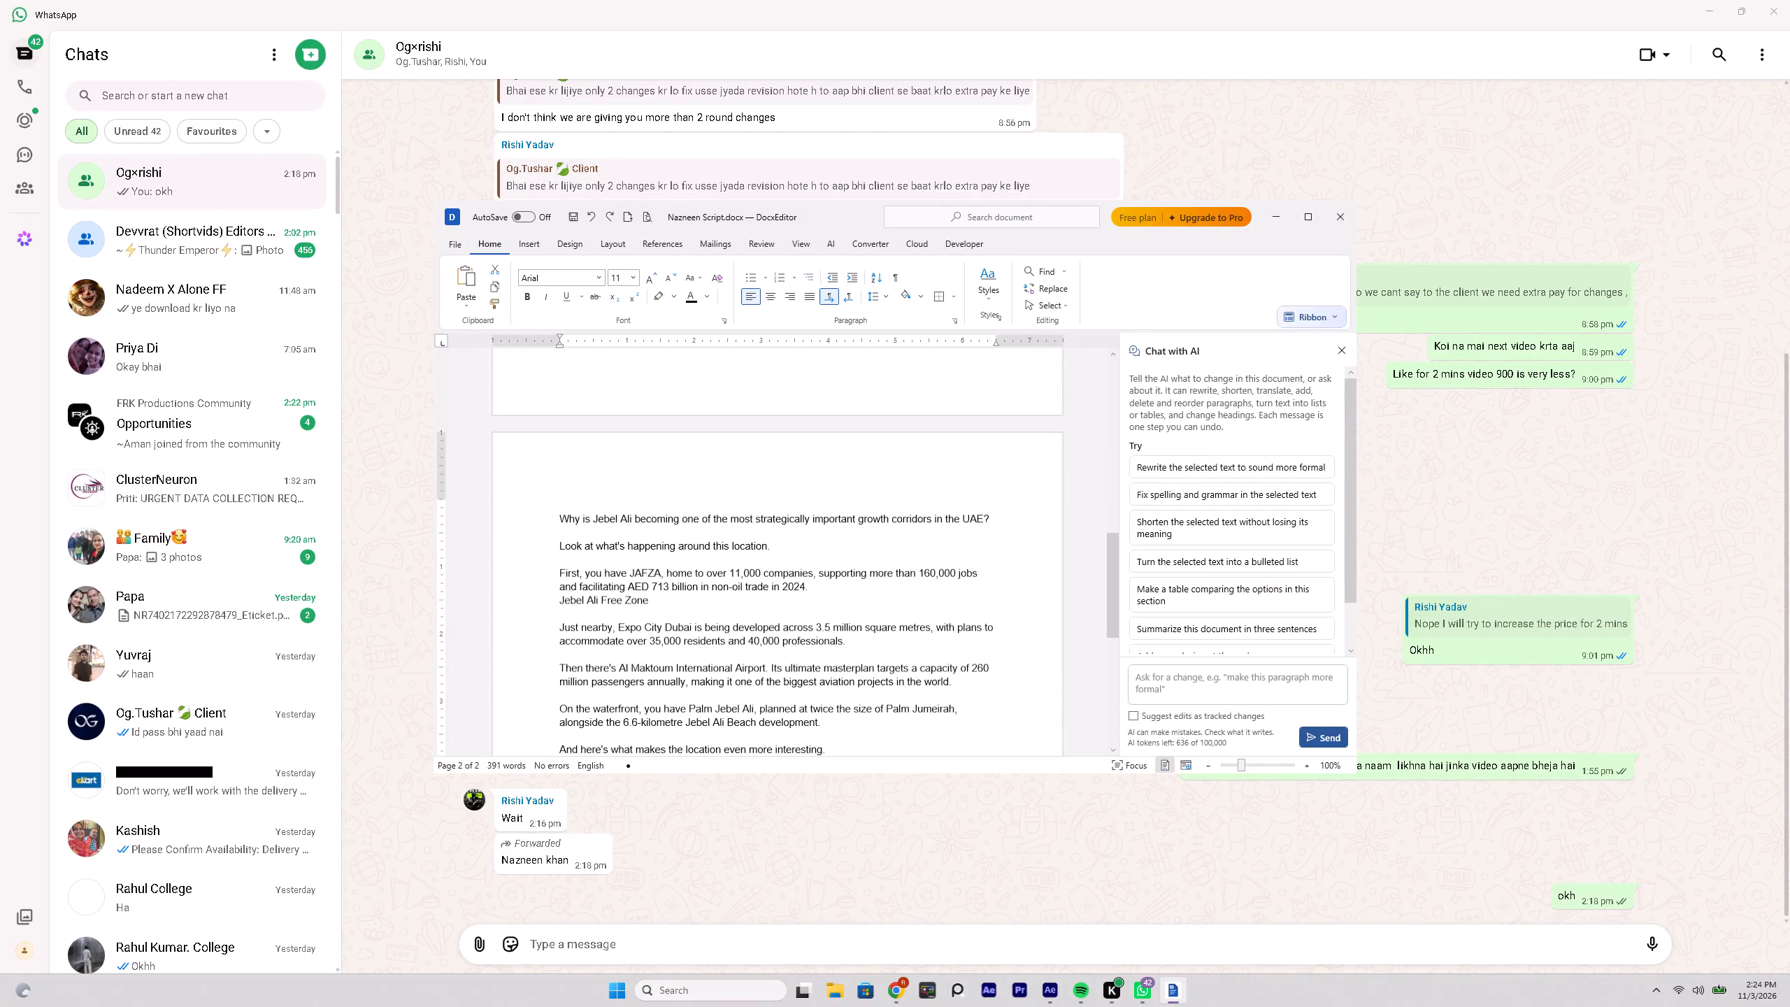
scroll(619, 564, "down", 1)
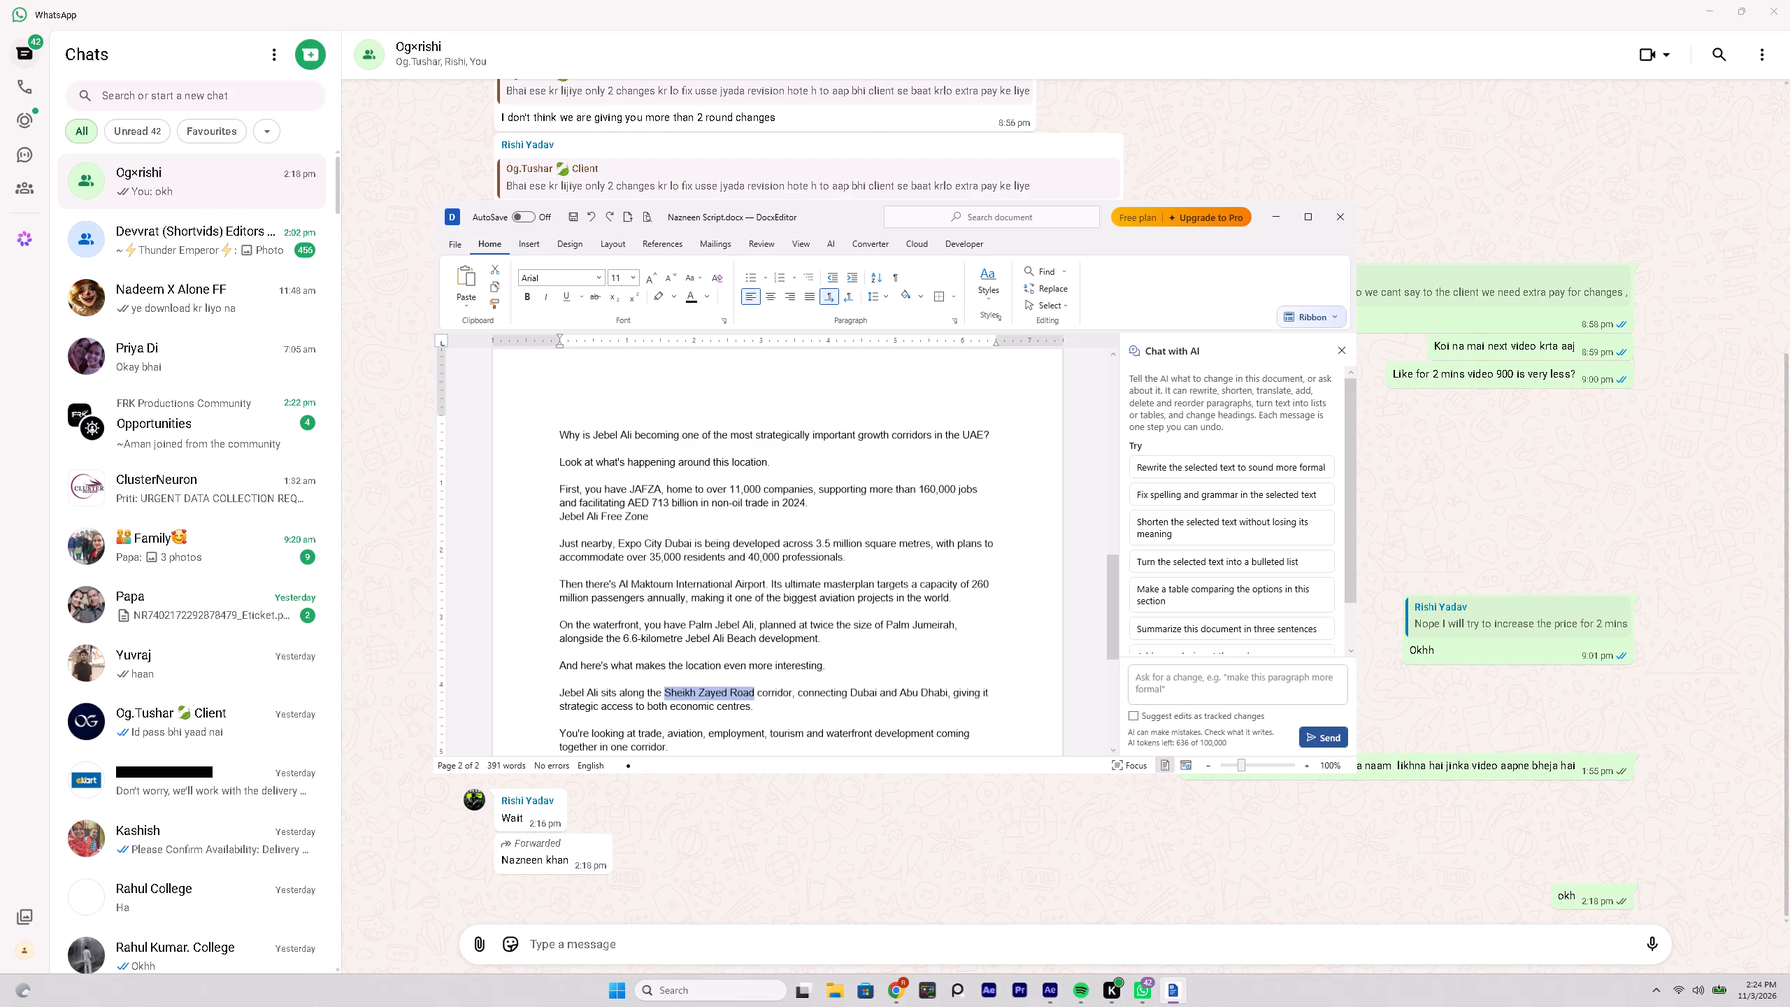
left_click_drag(659, 518, 557, 485)
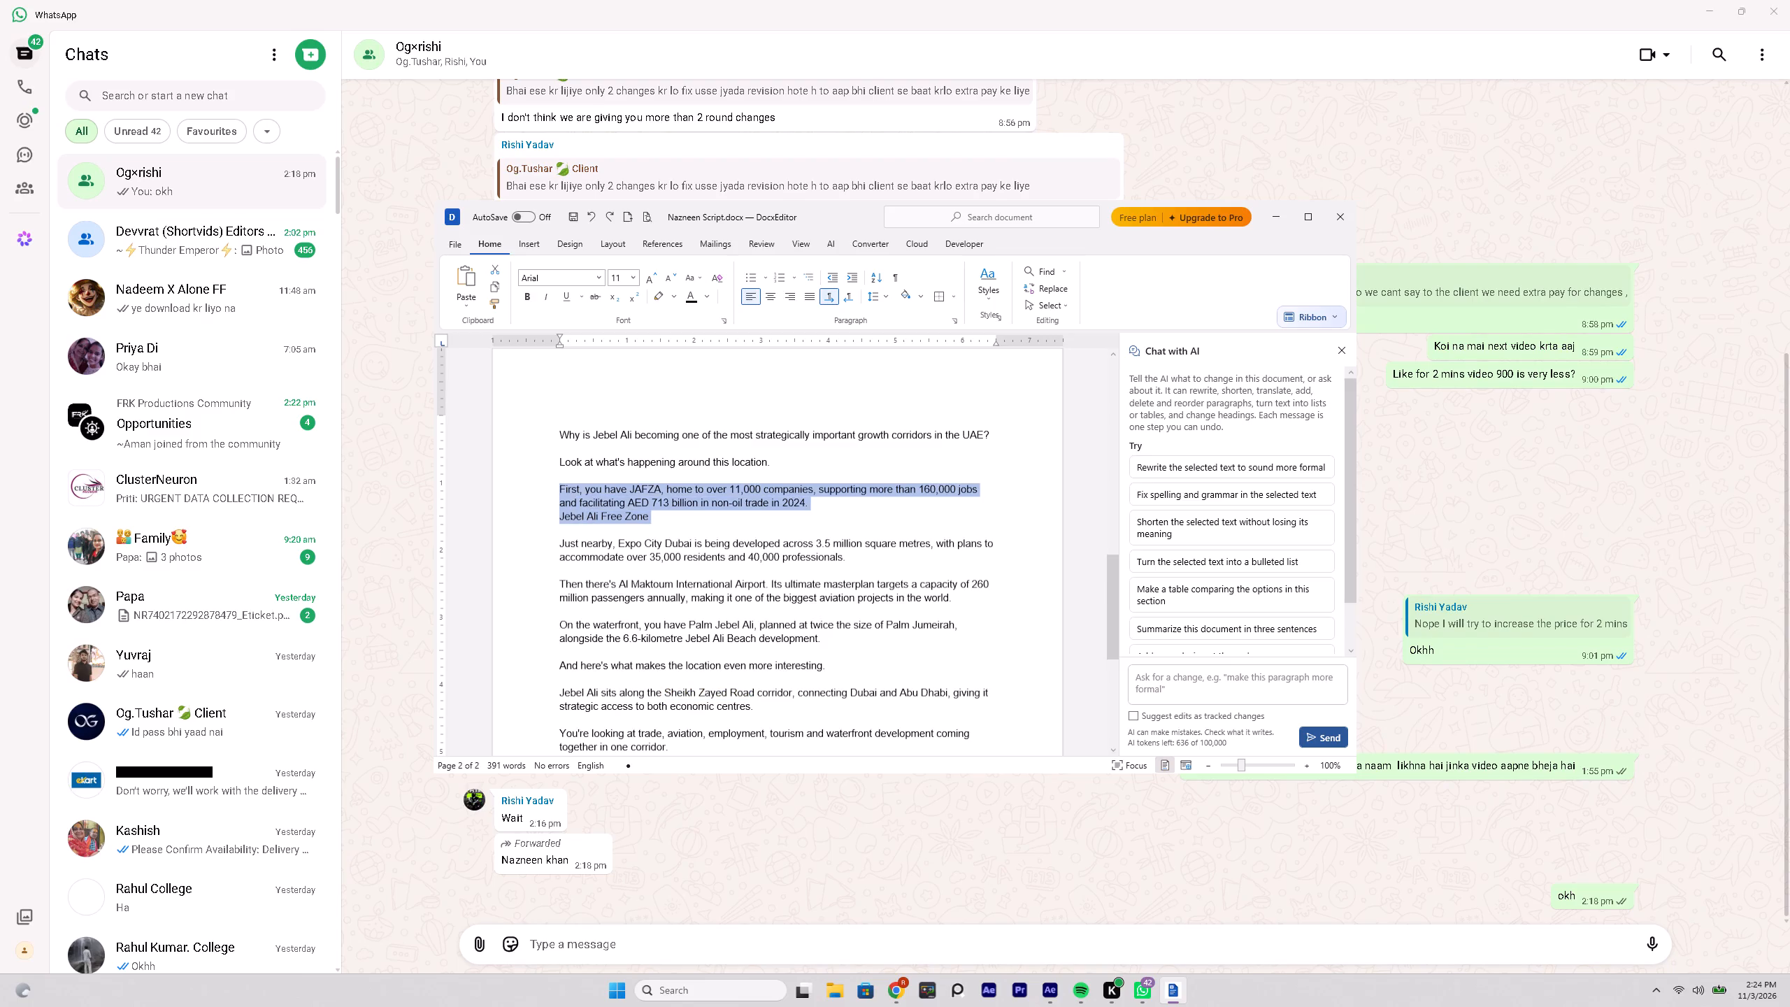